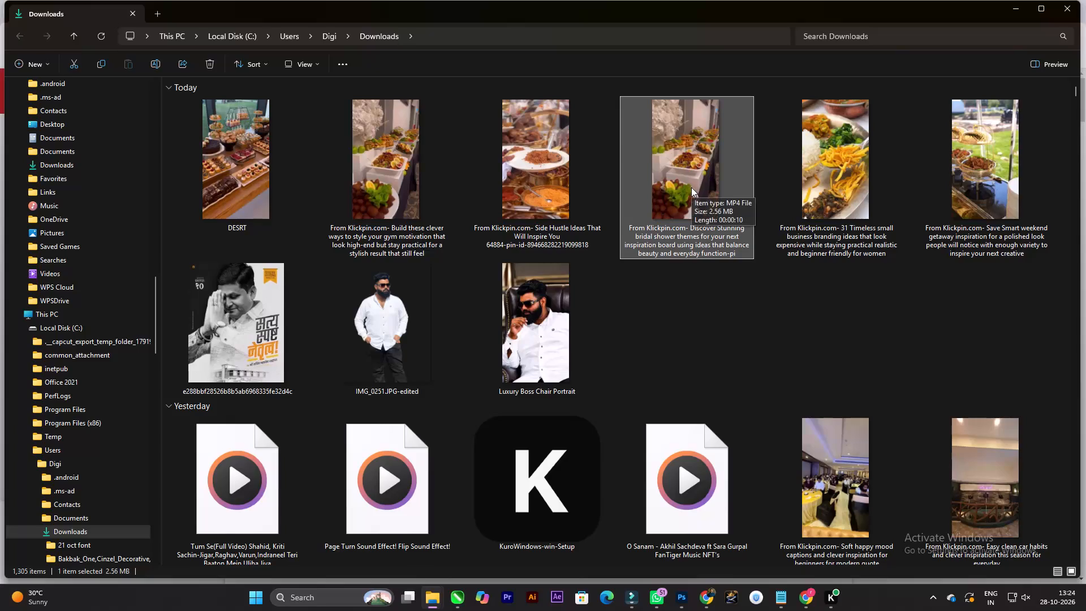
Delete the selected Klickpin bridal shower themes video from the Downloads folder.
{"action": "key", "text": "Delete"}
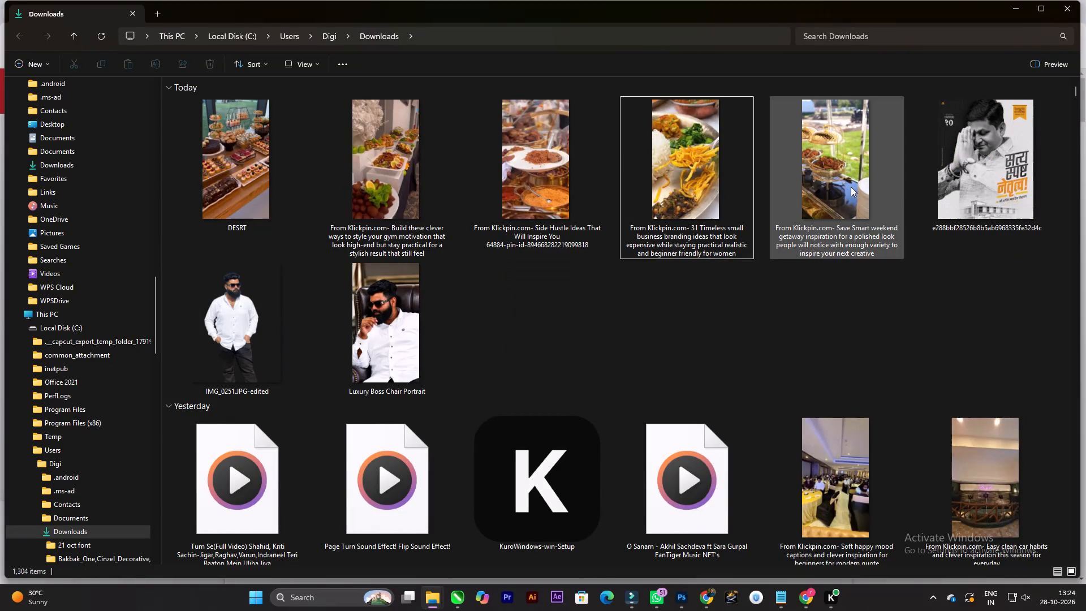
Import the DESRT clip and the four remaining Klickpin food clips from Today's downloads into the Filmora project media.
{"action": "left_click", "coordinate": [817, 180]}
{"action": "left_click", "coordinate": [286, 135], "text": "shift"}
{"action": "left_click_drag", "start_coordinate": [271, 145], "coordinate": [826, 524]}
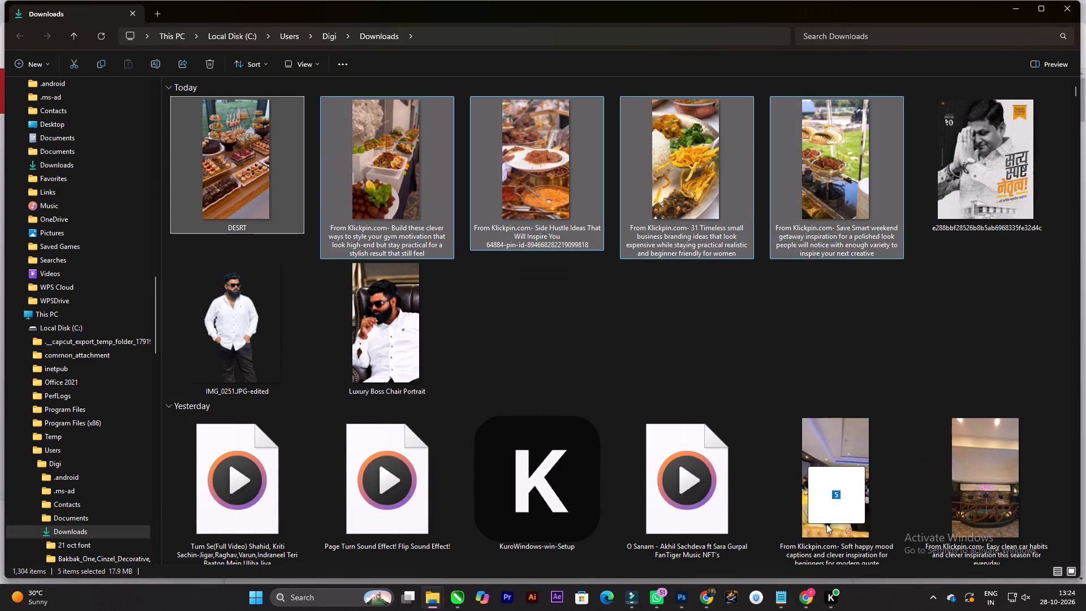
{"action": "left_click_drag", "start_coordinate": [826, 524], "coordinate": [766, 533]}
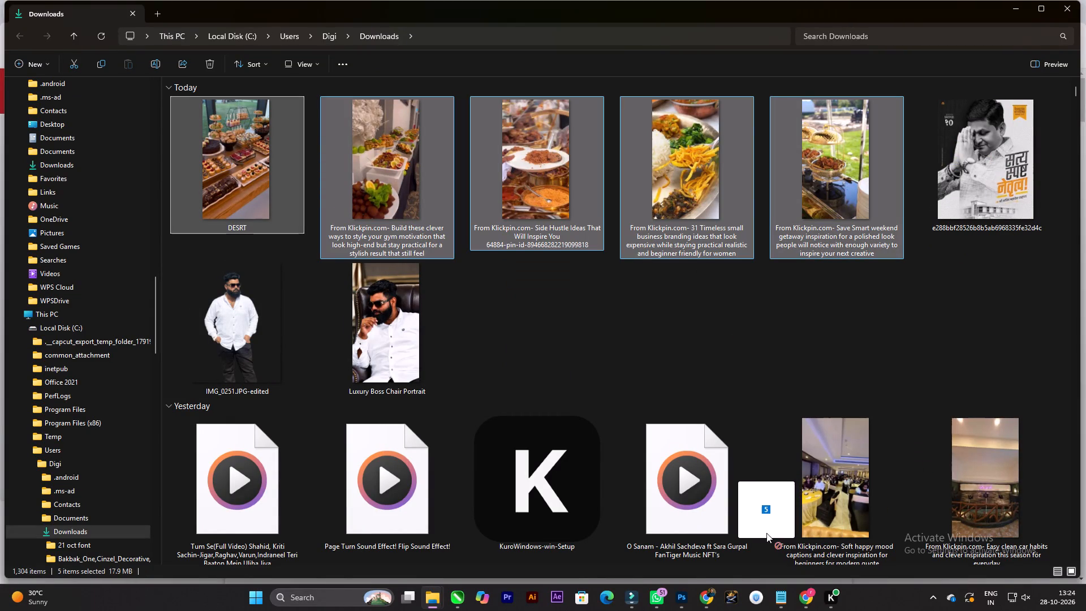
{"action": "left_click_drag", "start_coordinate": [766, 533], "coordinate": [347, 237]}
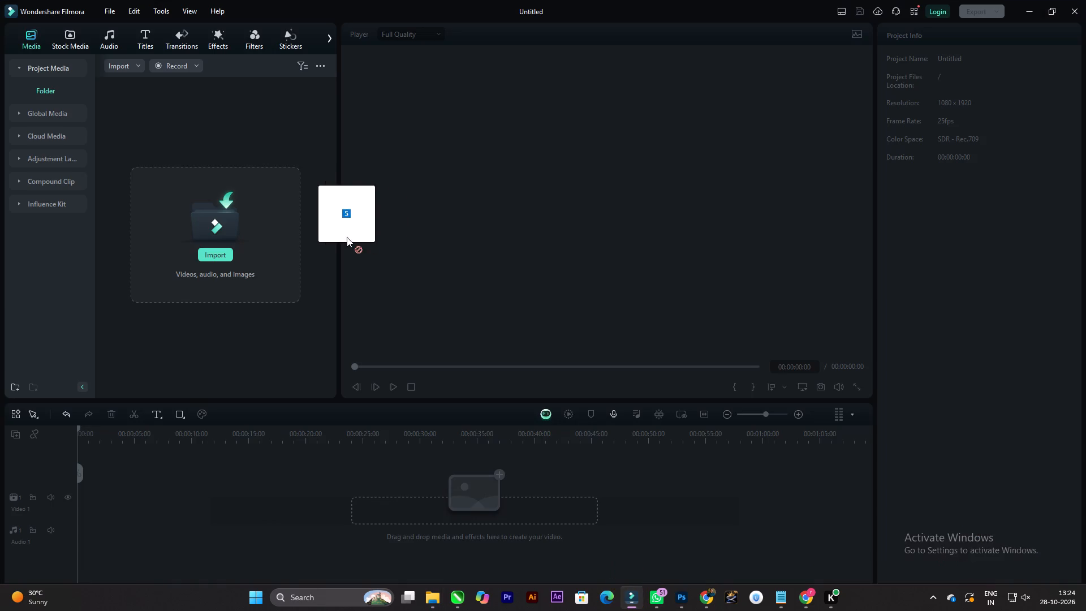
{"action": "left_click_drag", "start_coordinate": [347, 237], "coordinate": [234, 210]}
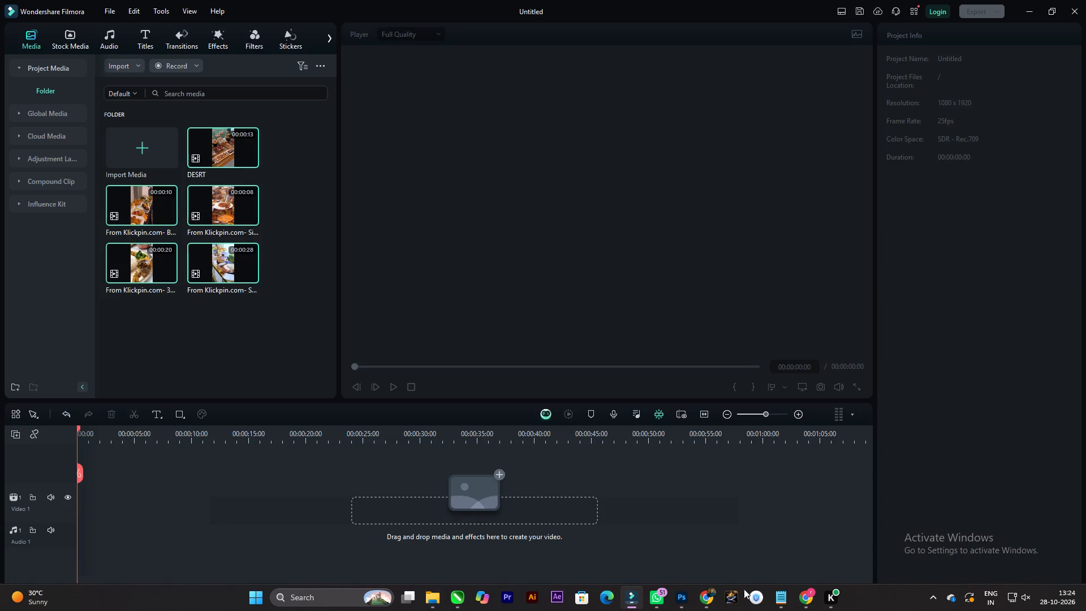
Check the dessert search on Pinterest and review the reel concept notes in Notepad.
{"action": "left_click", "coordinate": [713, 601]}
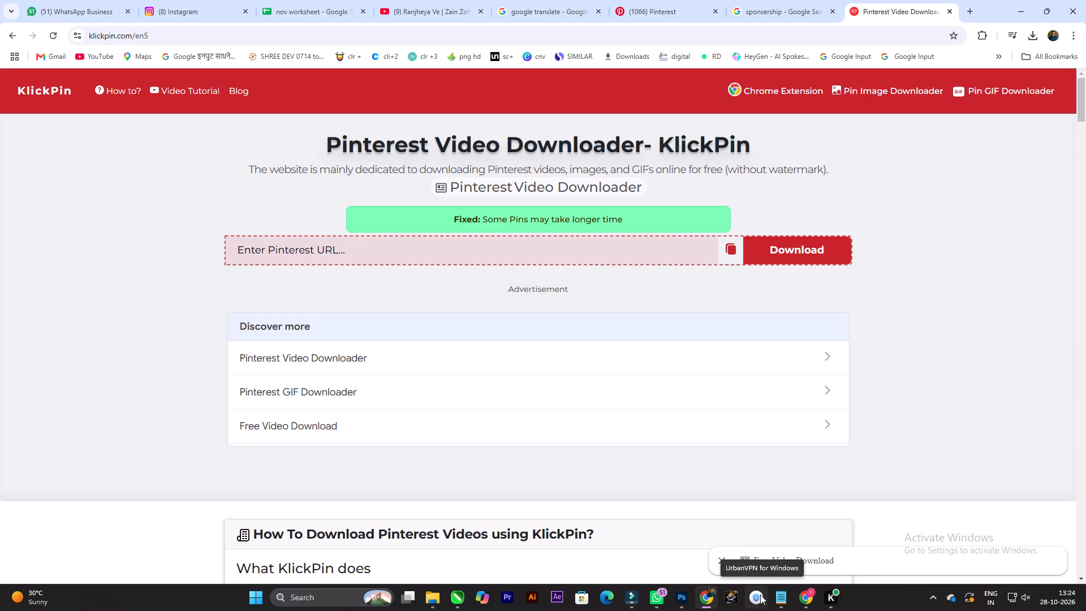
{"action": "left_click", "coordinate": [688, 0]}
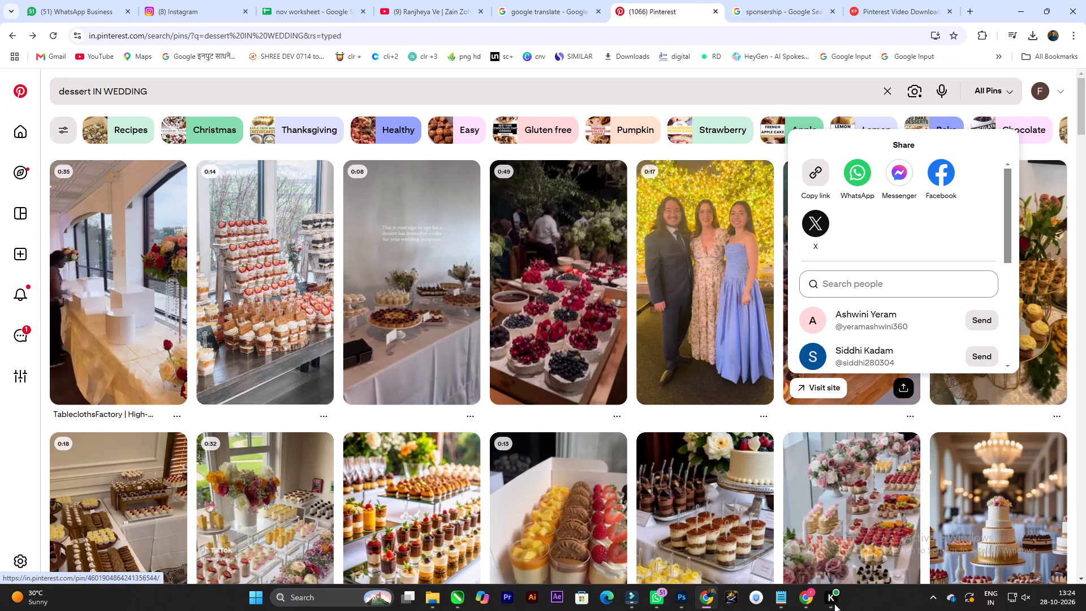
{"action": "left_click", "coordinate": [785, 597]}
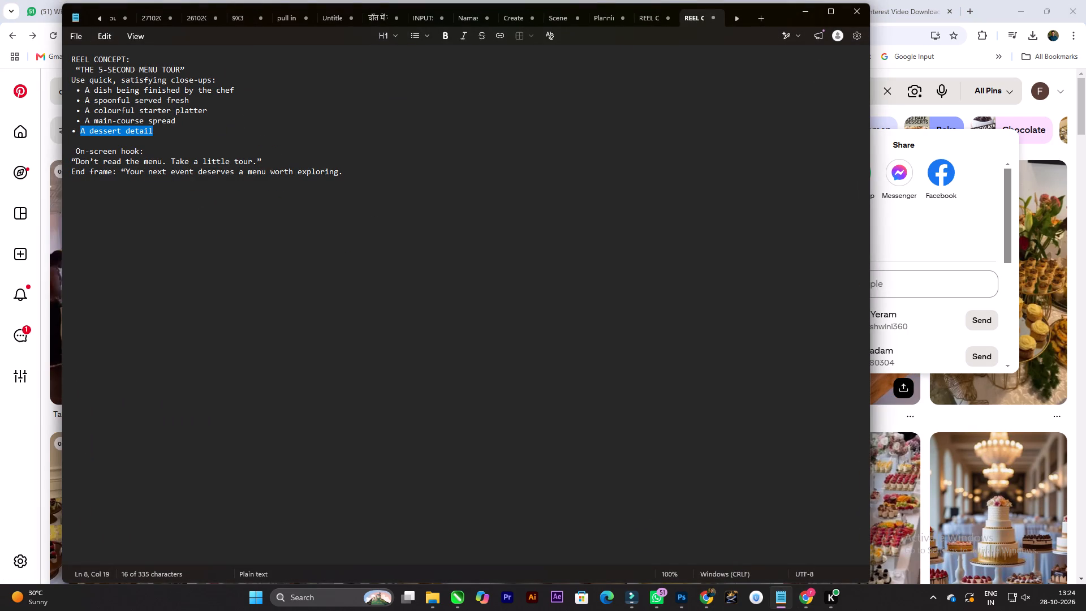
Copy the "ending screen" and "Seasons Social Media (2)" images from the Downloads folder in File Explorer.
{"action": "left_click", "coordinate": [436, 595]}
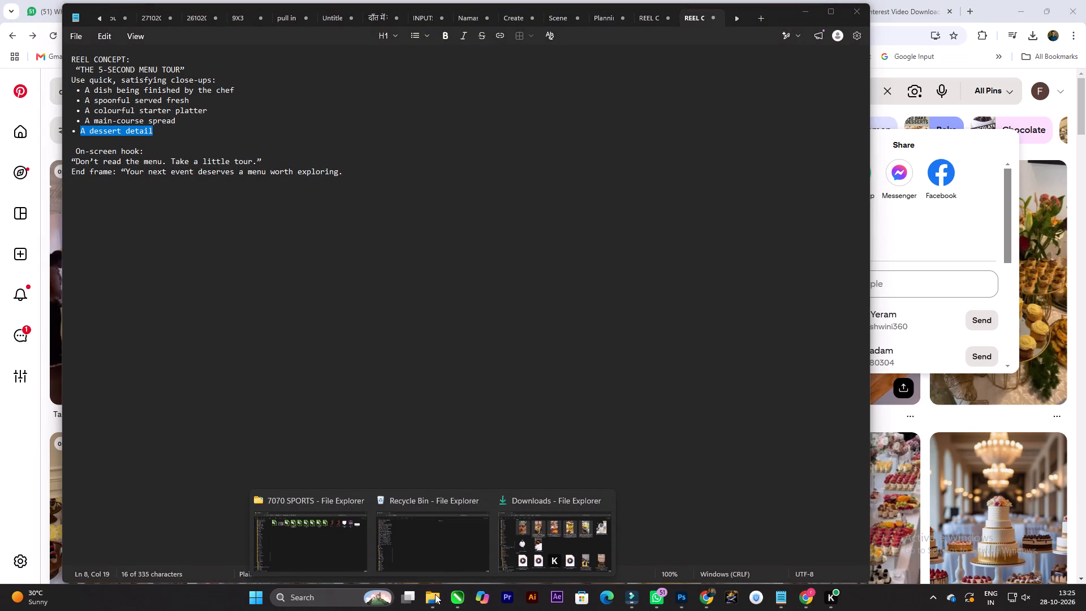
{"action": "left_click", "coordinate": [551, 514]}
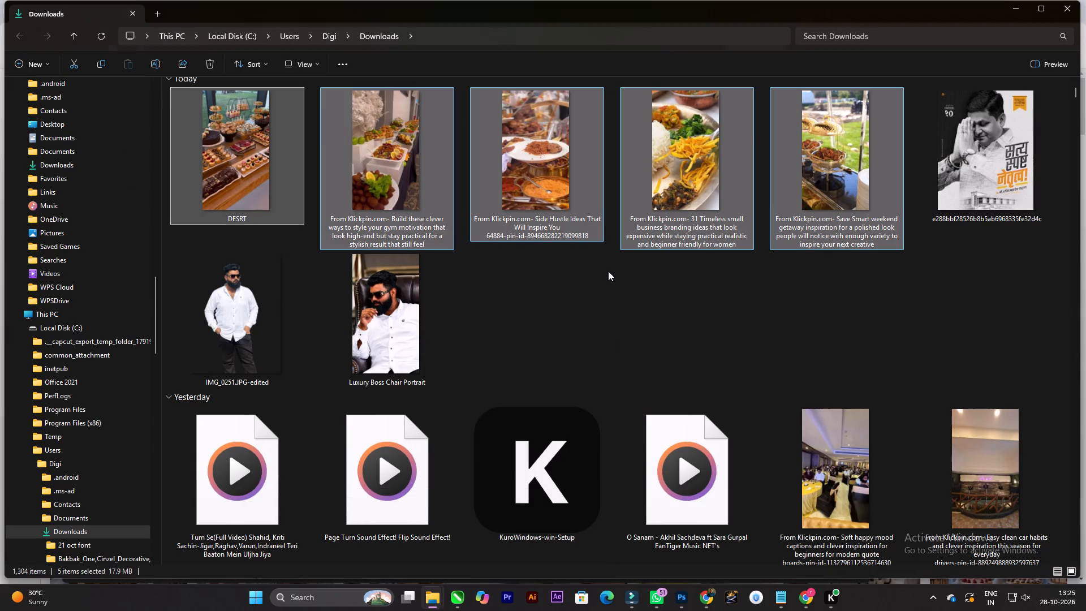
{"action": "scroll", "coordinate": [605, 263], "scroll_direction": "down", "scroll_amount": 1}
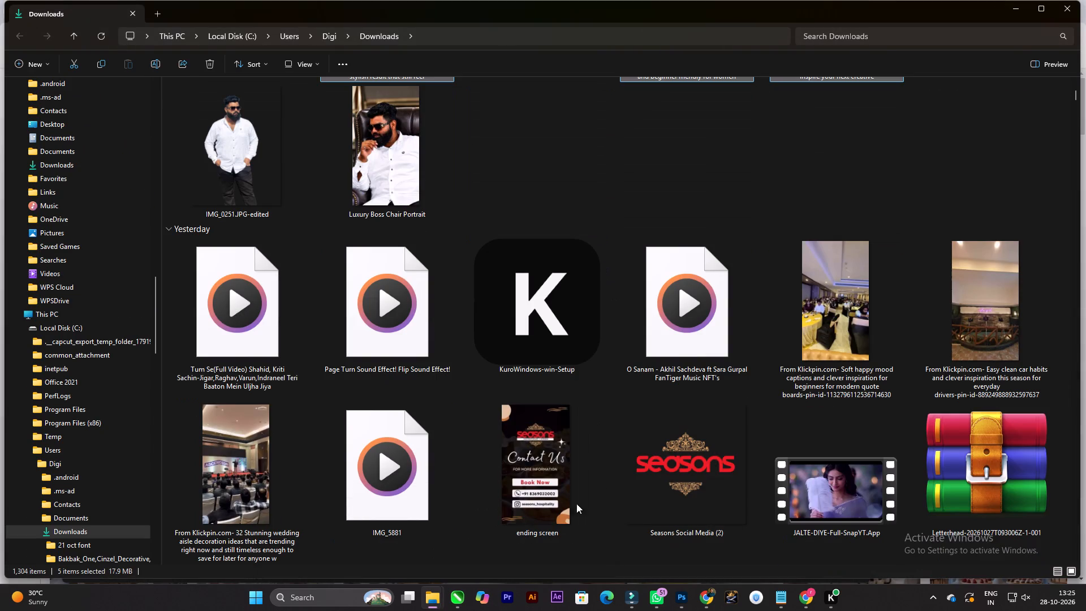
{"action": "left_click", "coordinate": [547, 489]}
{"action": "left_click", "coordinate": [699, 480], "text": "ctrl"}
{"action": "key", "text": "ctrl+c"}
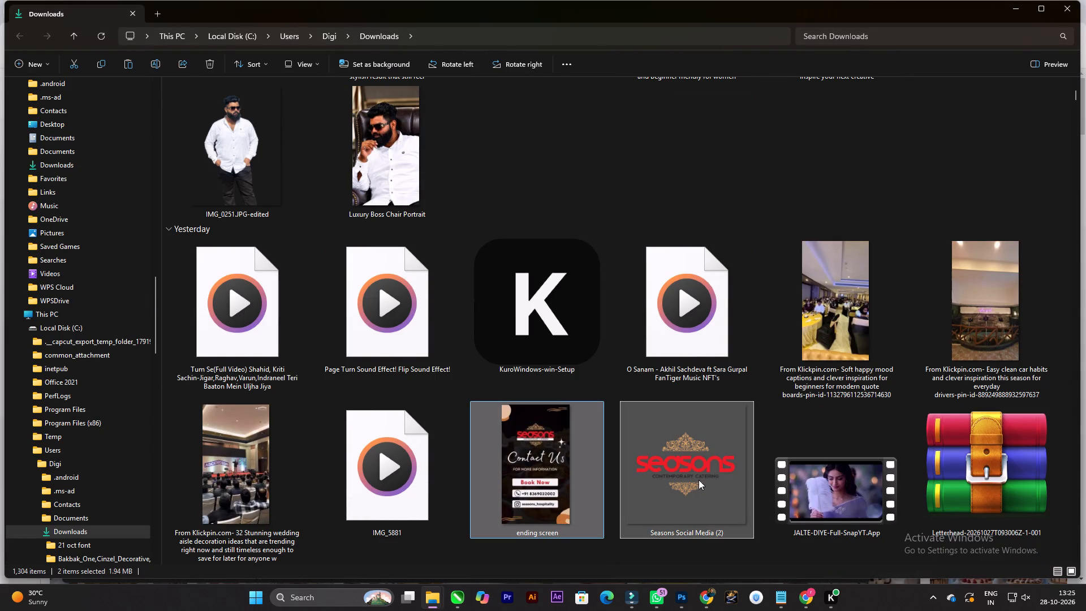
Paste the copied images into the season hospitality folder inside pd data on Local Disk (E:).
{"action": "key", "text": "super+e"}
{"action": "double_click", "coordinate": [502, 106]}
{"action": "left_click", "coordinate": [479, 107]}
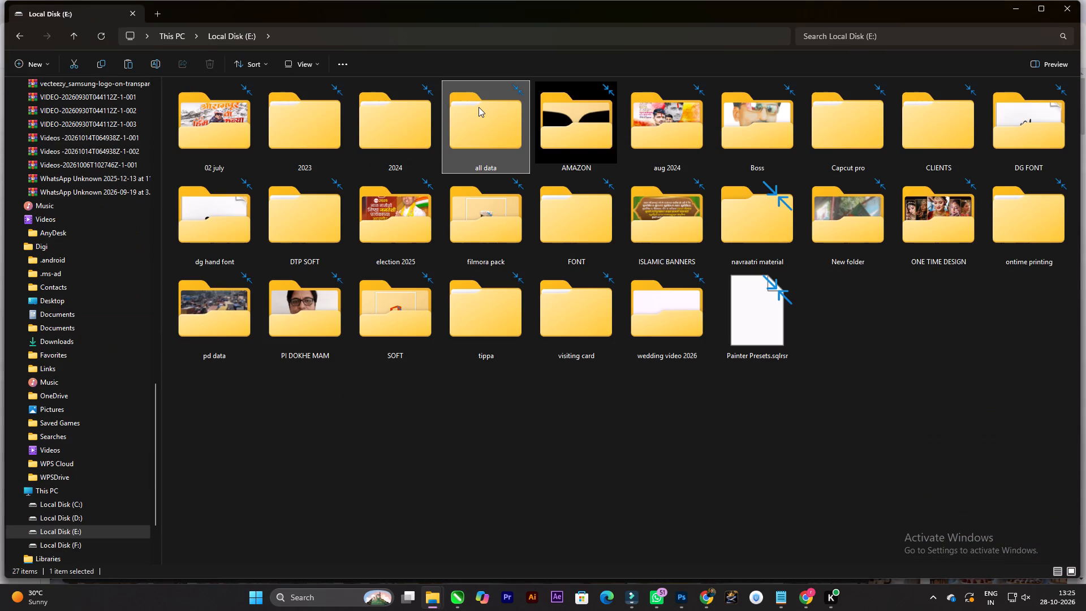
{"action": "key", "text": "p"}
{"action": "key", "text": "p"}
{"action": "left_click", "coordinate": [282, 325]}
{"action": "double_click", "coordinate": [242, 328]}
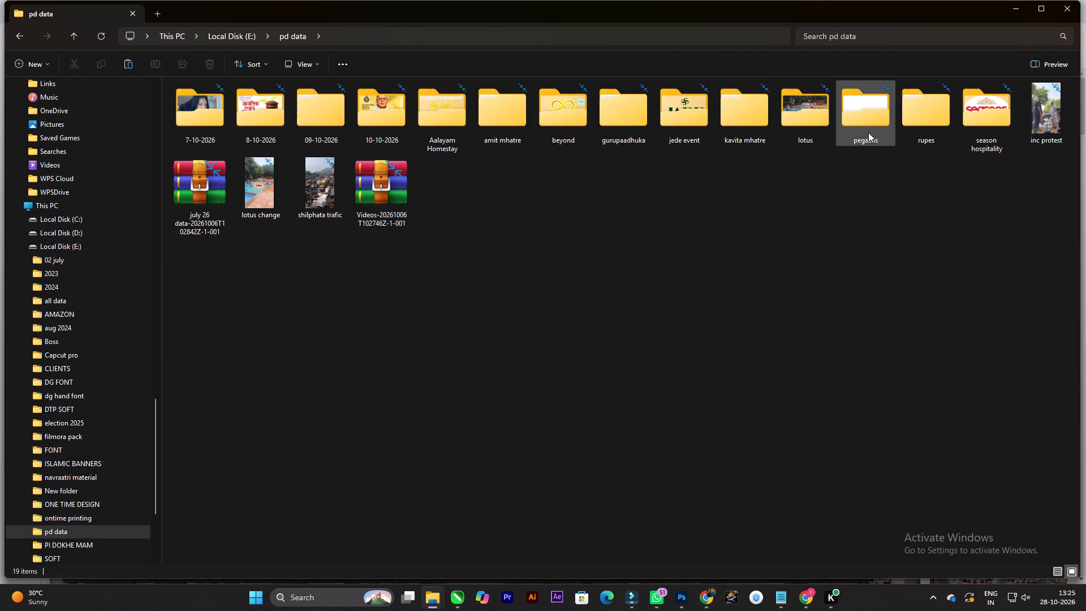
{"action": "double_click", "coordinate": [985, 139]}
{"action": "scroll", "coordinate": [604, 208], "scroll_direction": "down", "scroll_amount": 8, "text": "ctrl"}
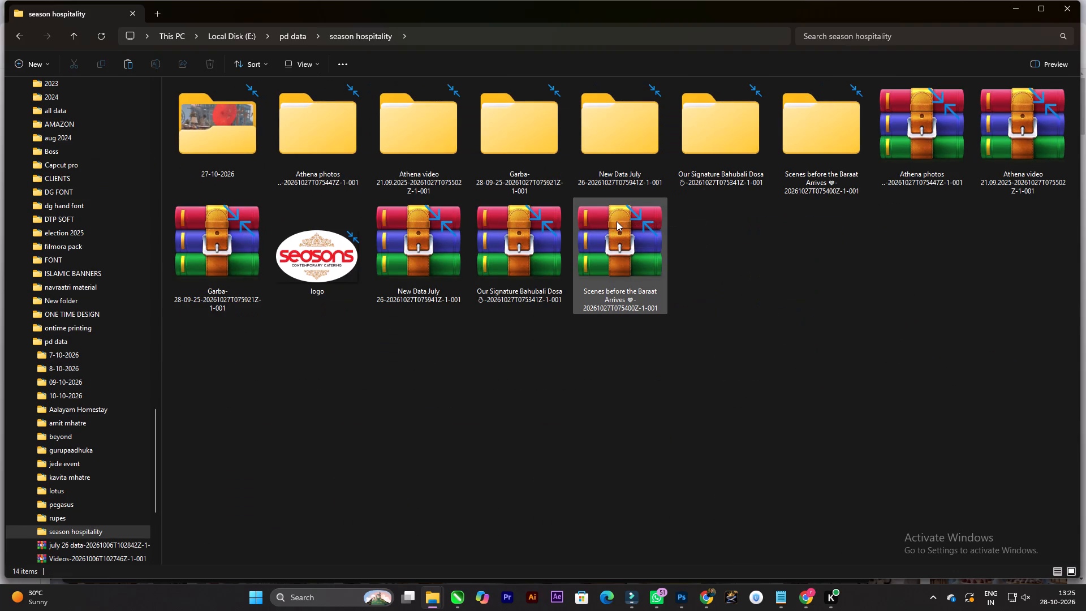
{"action": "key", "text": "ctrl+v"}
{"action": "left_click", "coordinate": [632, 393]}
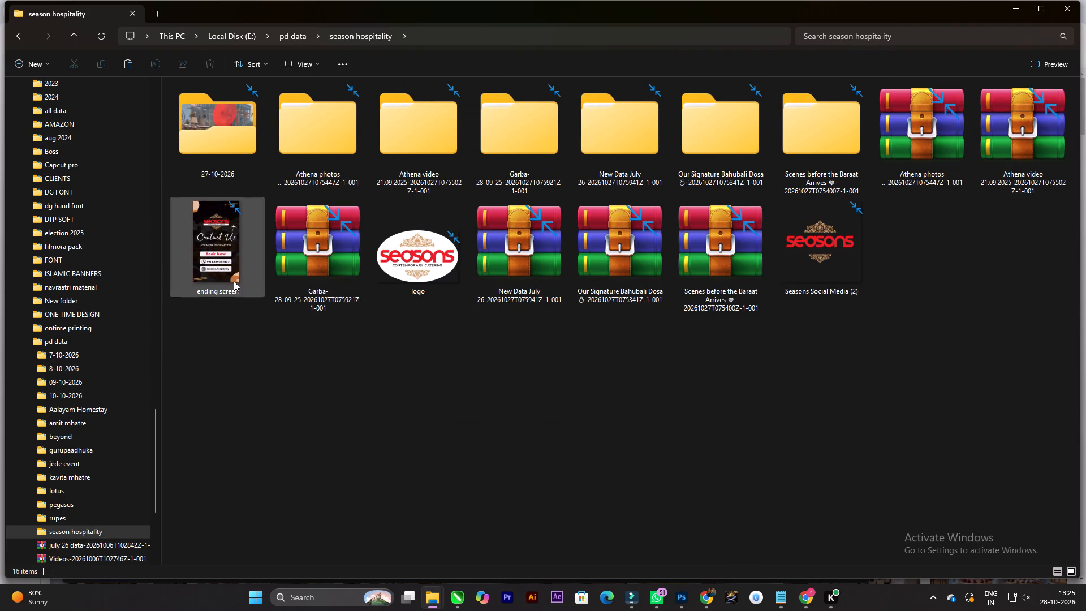
Import the "ending screen" and "logo" images from the season hospitality folder into the Filmora project media.
{"action": "left_click", "coordinate": [234, 281]}
{"action": "left_click", "coordinate": [396, 282], "text": "ctrl"}
{"action": "left_click_drag", "start_coordinate": [429, 284], "coordinate": [811, 571]}
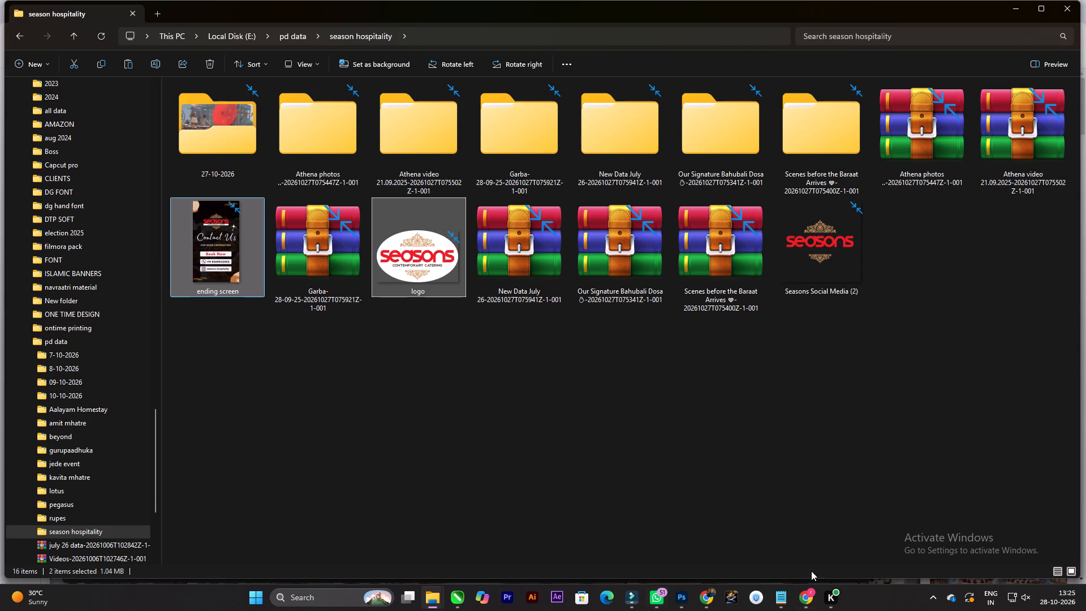
{"action": "left_click_drag", "start_coordinate": [811, 571], "coordinate": [632, 602]}
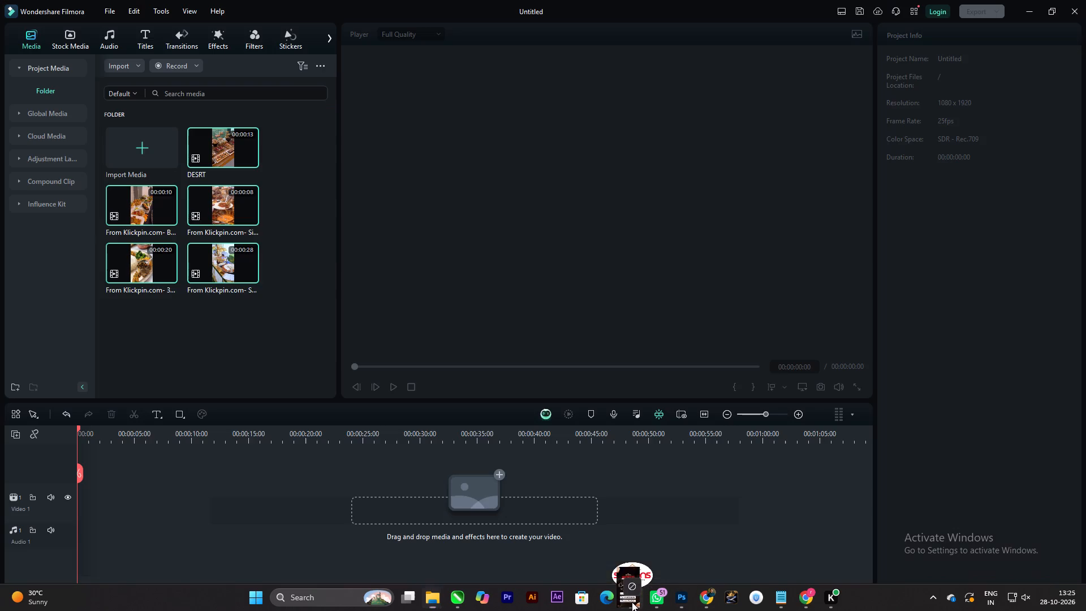
{"action": "left_click_drag", "start_coordinate": [632, 602], "coordinate": [298, 226]}
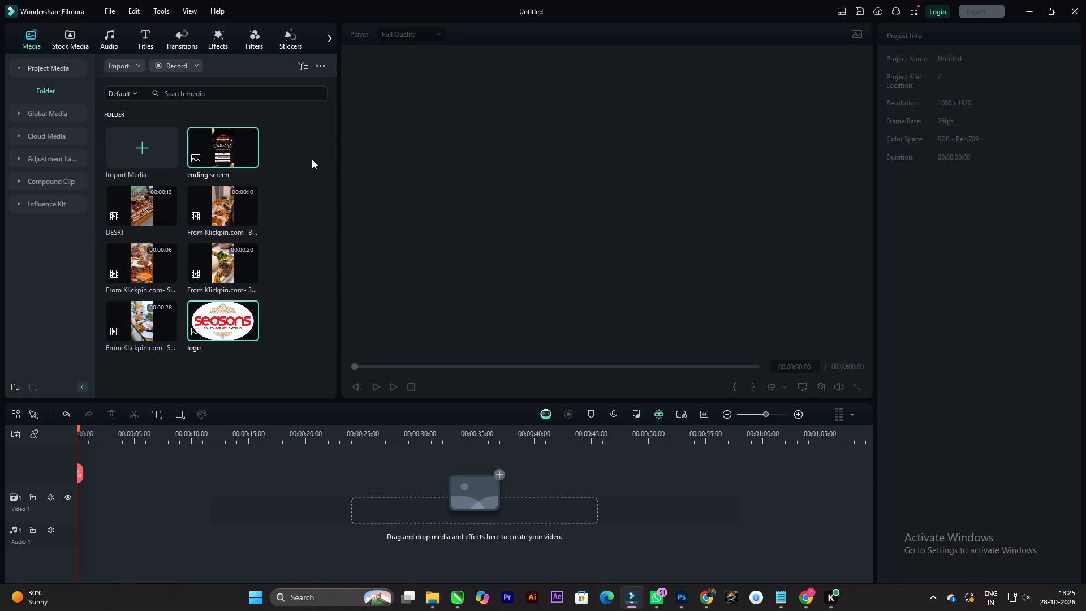
{"action": "left_click", "coordinate": [305, 157]}
{"action": "left_click", "coordinate": [270, 149]}
Preview the DESRT clip and the four Klickpin food clips in the player one after another.
{"action": "left_click", "coordinate": [137, 194]}
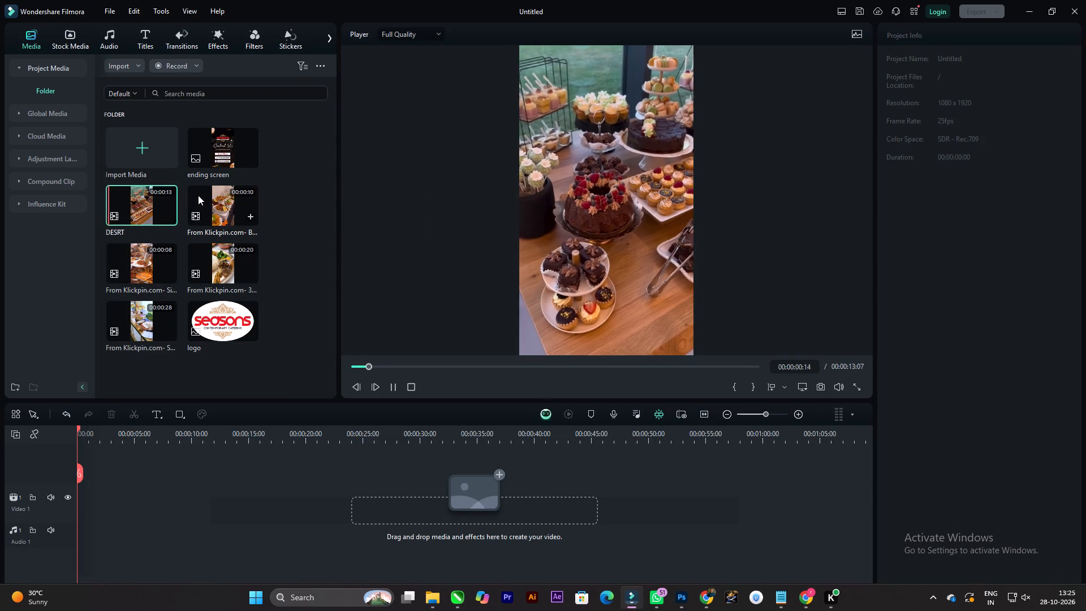
{"action": "left_click", "coordinate": [198, 195]}
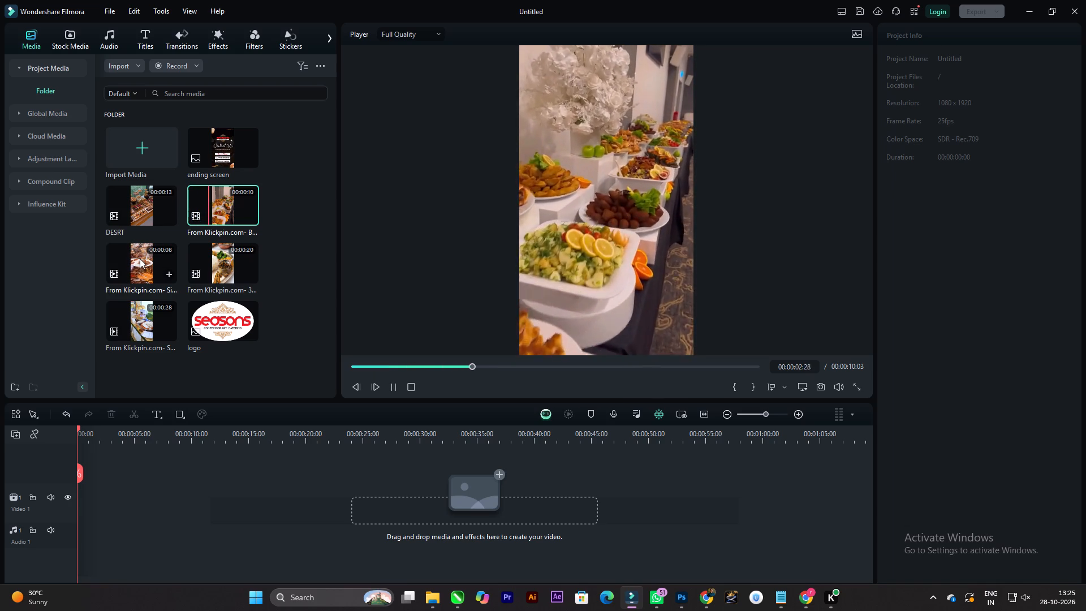
{"action": "left_click", "coordinate": [140, 259]}
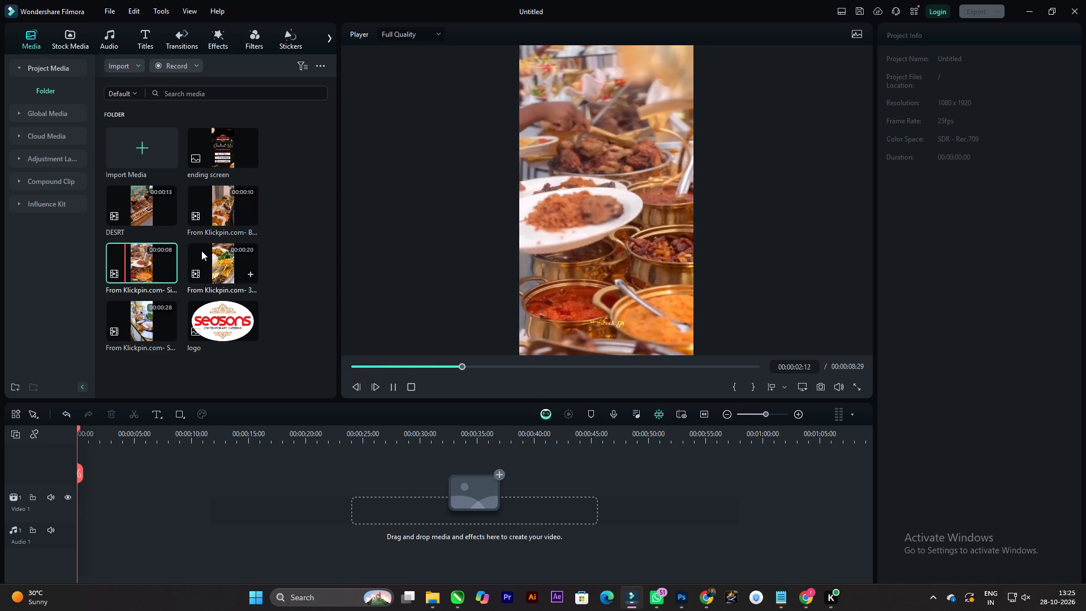
{"action": "left_click", "coordinate": [230, 253]}
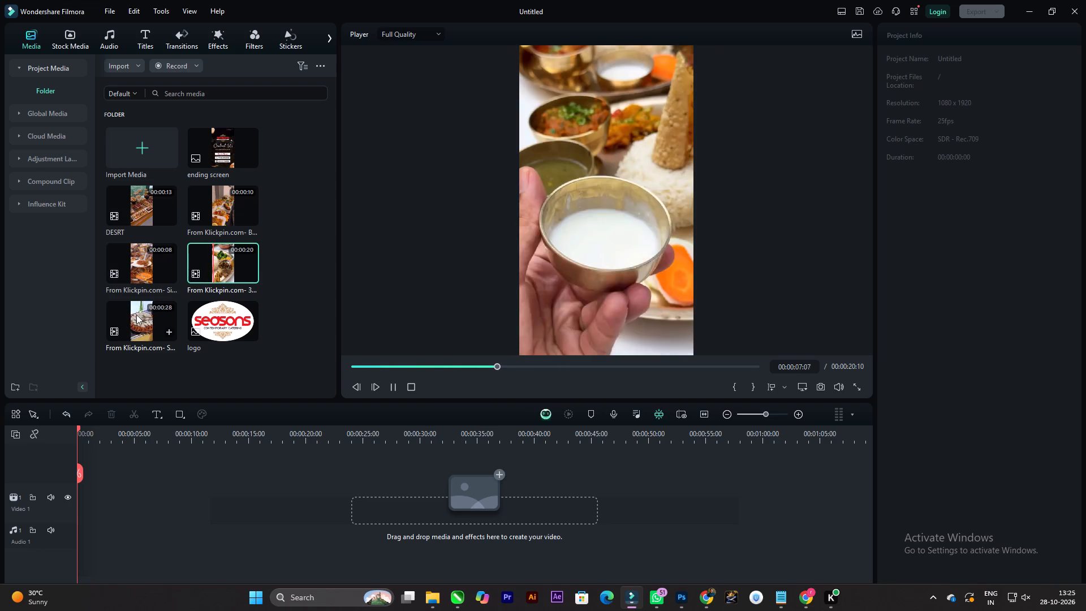
{"action": "left_click", "coordinate": [139, 320]}
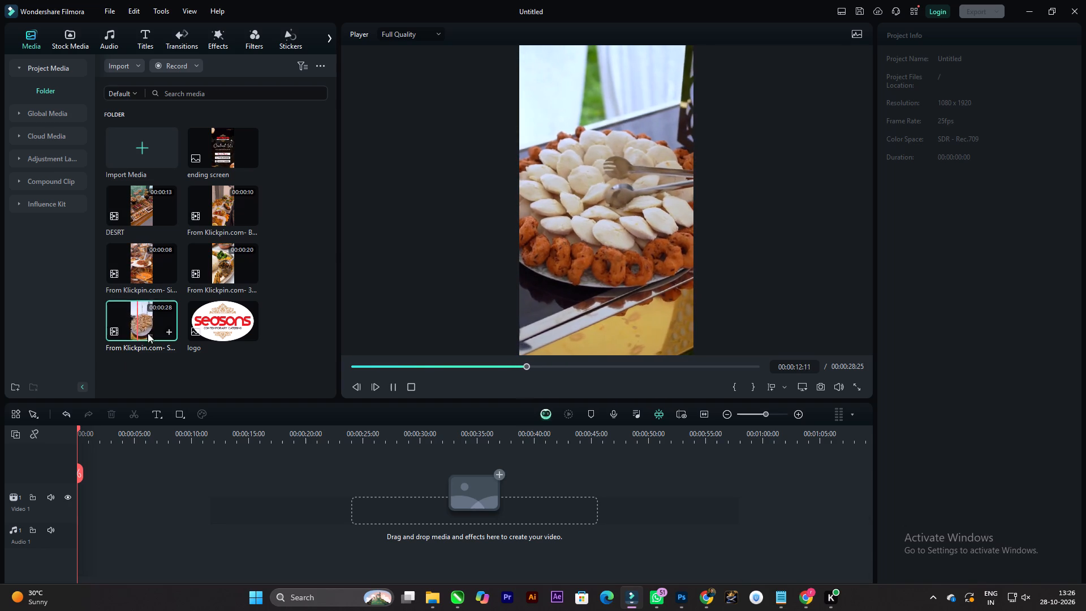
Place the 28-second Klickpin clip at the start of Video 1, matching the project to the media at 720 x 1280 30fps.
{"action": "left_click_drag", "start_coordinate": [149, 315], "coordinate": [80, 513]}
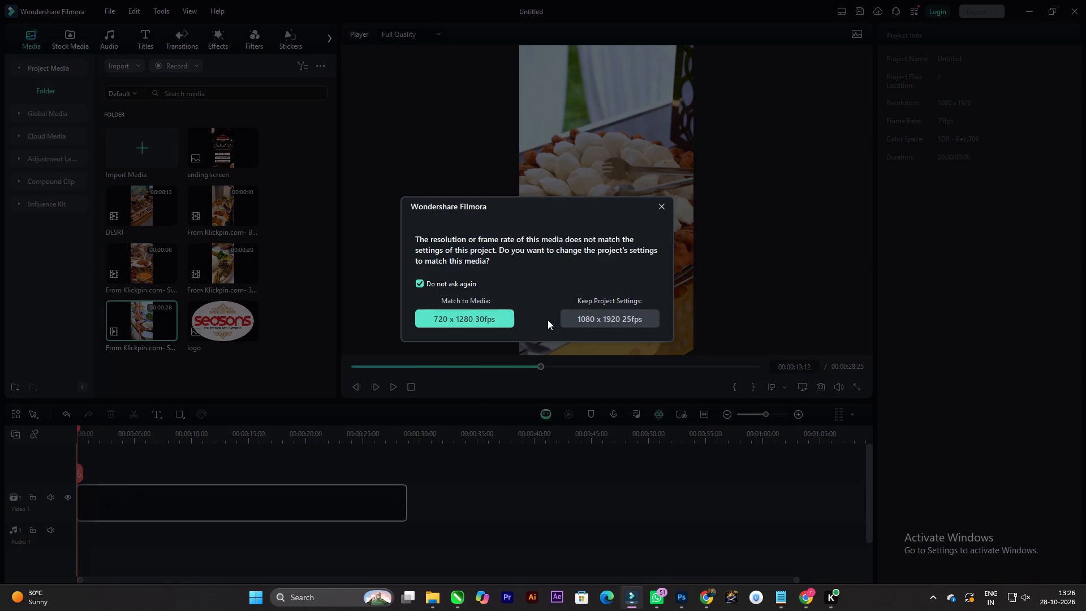
{"action": "left_click", "coordinate": [478, 315]}
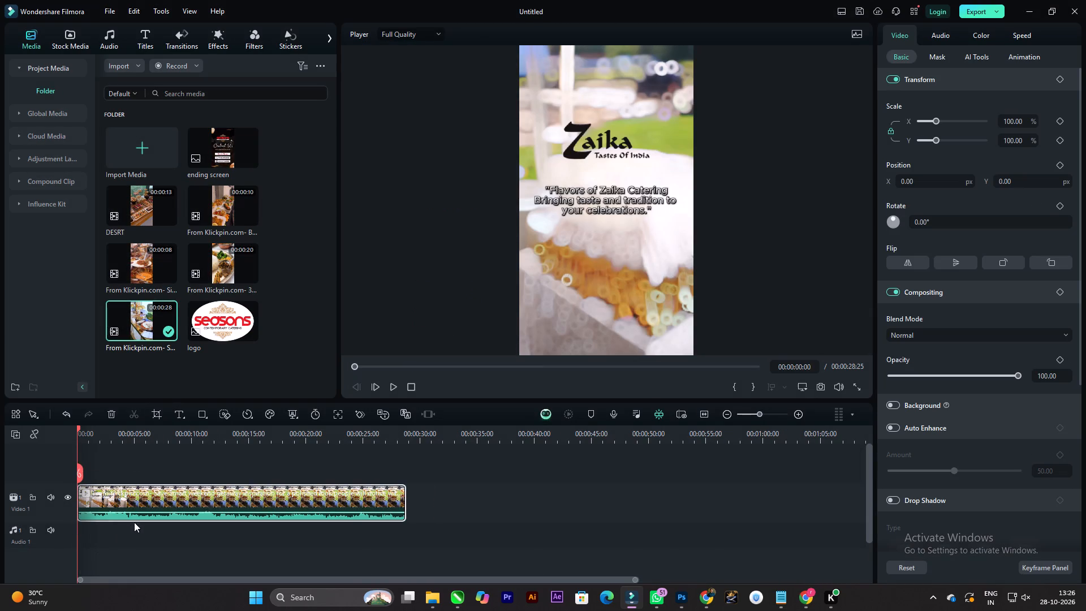
Play the clip on the timeline to examine its footage, enlarging the timeline area for a closer look.
{"action": "scroll", "coordinate": [135, 521], "scroll_direction": "up", "scroll_amount": 6, "text": "ctrl"}
{"action": "key", "text": "space"}
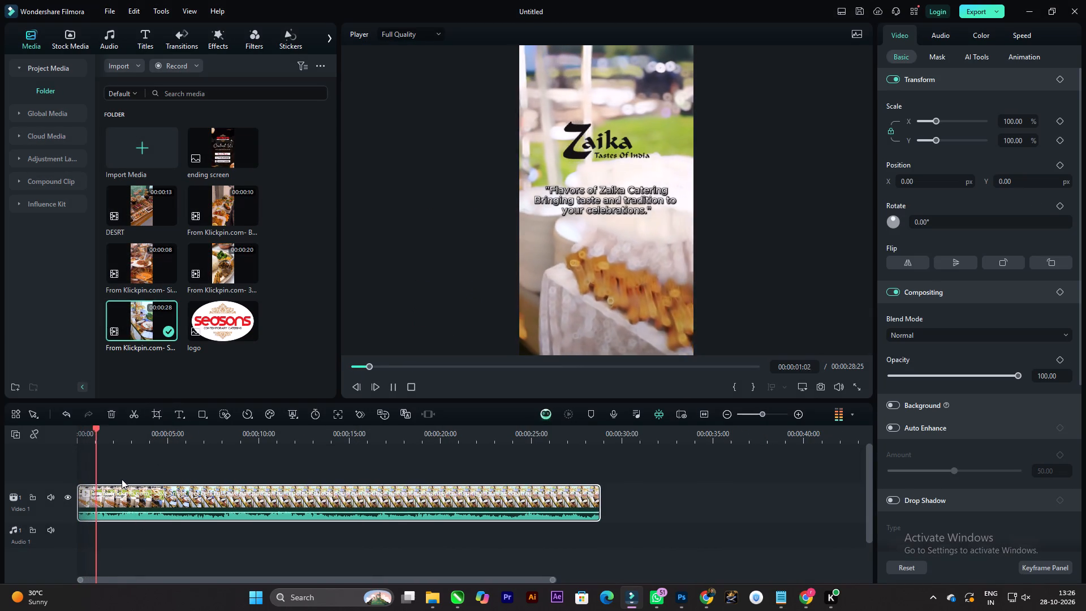
{"action": "scroll", "coordinate": [122, 479], "scroll_direction": "up", "scroll_amount": 2, "text": "ctrl"}
{"action": "scroll", "coordinate": [314, 448], "scroll_direction": "up", "scroll_amount": 2}
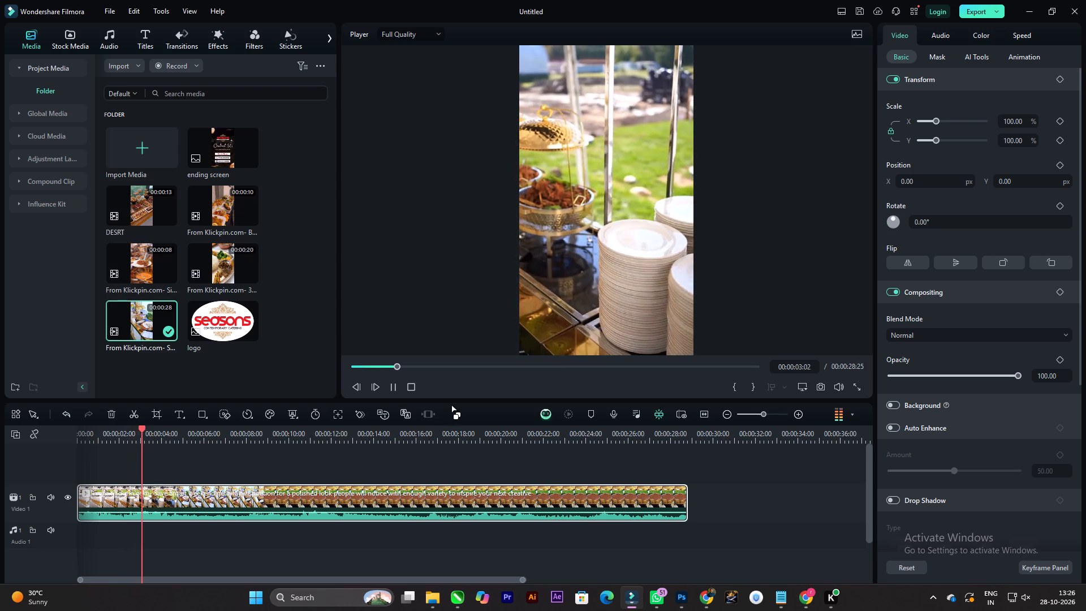
{"action": "key", "text": "space"}
{"action": "left_click_drag", "start_coordinate": [468, 400], "coordinate": [483, 322]}
{"action": "key", "text": "space"}
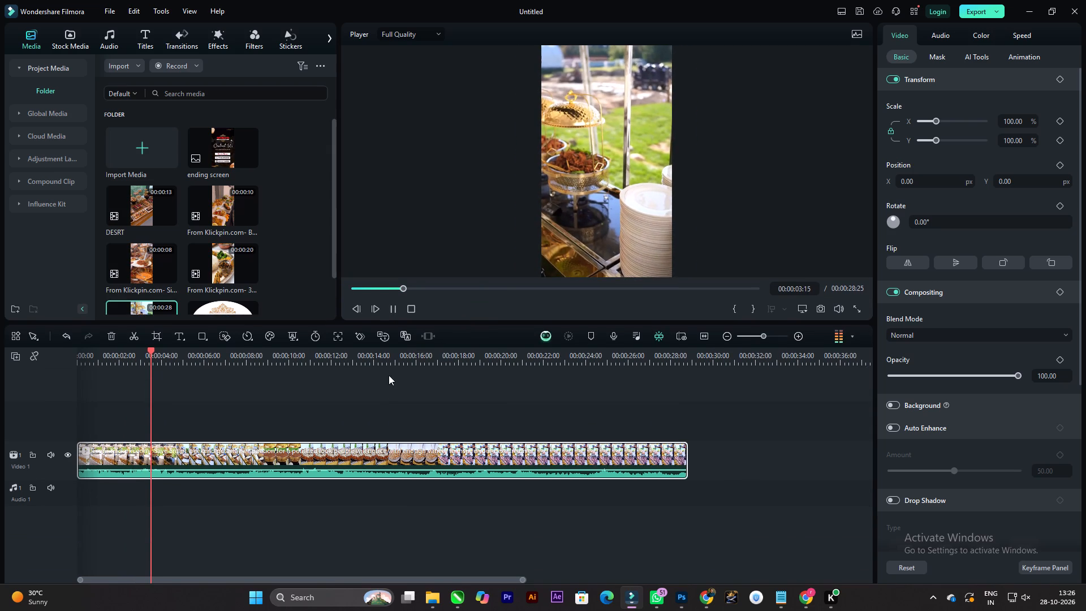
{"action": "key", "text": "space"}
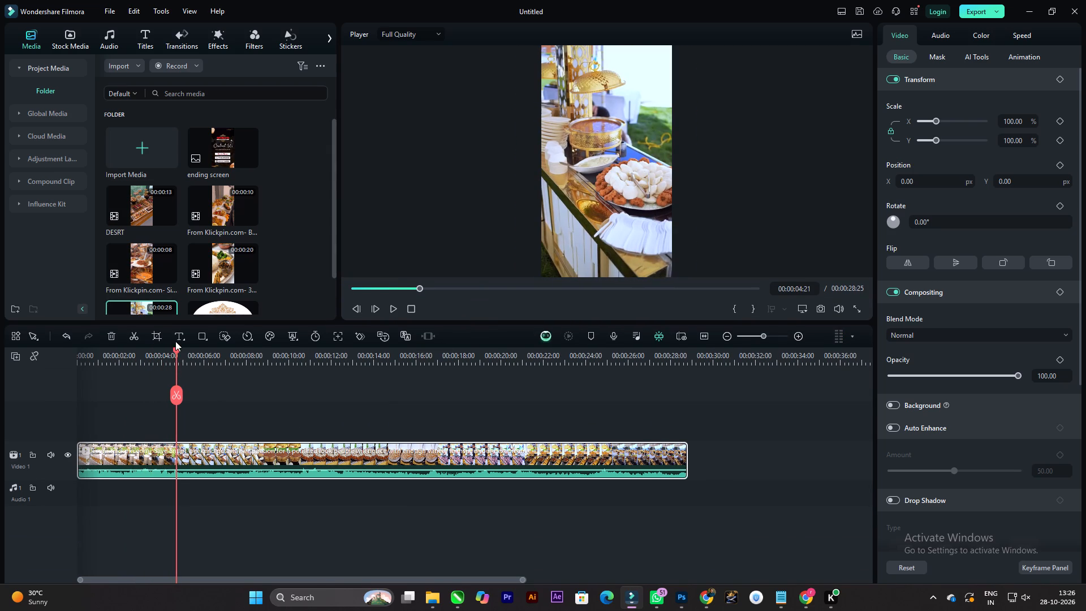
Split the Video 1 clip at 00:00:04:21, delete the first portion, and keep the remaining footage at the timeline start.
{"action": "left_click", "coordinate": [202, 447]}
{"action": "left_click", "coordinate": [176, 395]}
{"action": "left_click", "coordinate": [170, 454]}
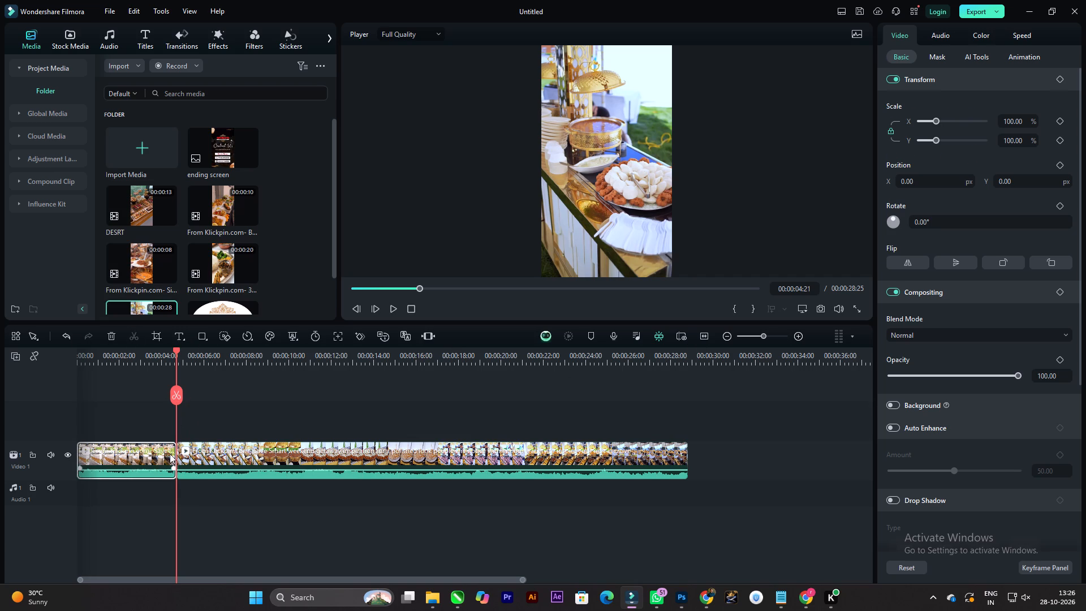
{"action": "key", "text": "Delete"}
{"action": "left_click_drag", "start_coordinate": [290, 452], "coordinate": [183, 449]}
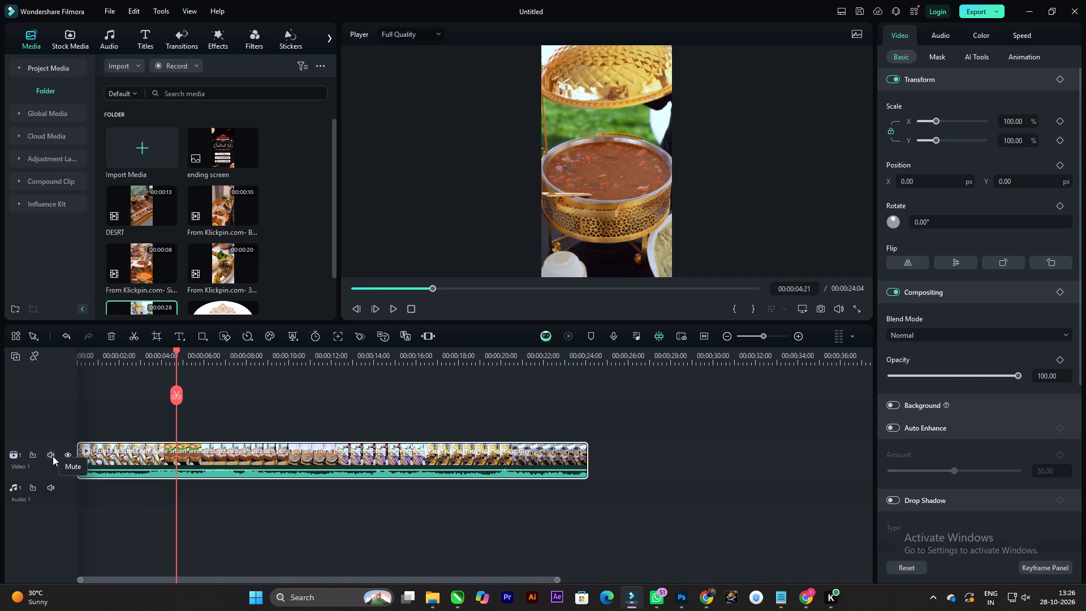
Mute the Video 1 track and return the playhead to the start of the timeline.
{"action": "left_click", "coordinate": [53, 456]}
{"action": "left_click_drag", "start_coordinate": [176, 349], "coordinate": [57, 350]}
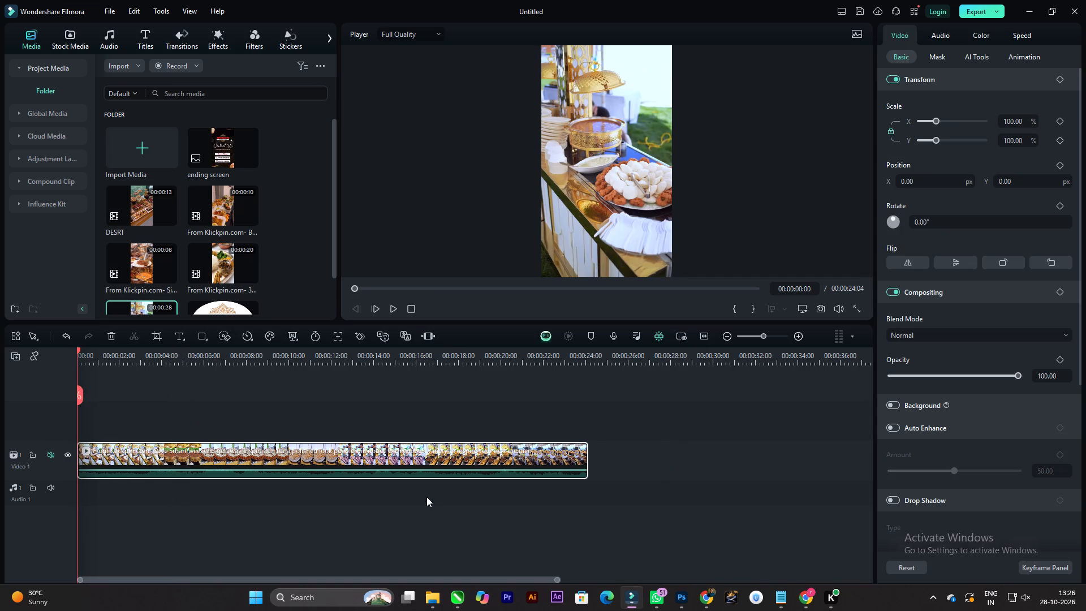
Switch to Chrome, search for Instagram in a new tab, and open its site.
{"action": "left_click", "coordinate": [708, 593]}
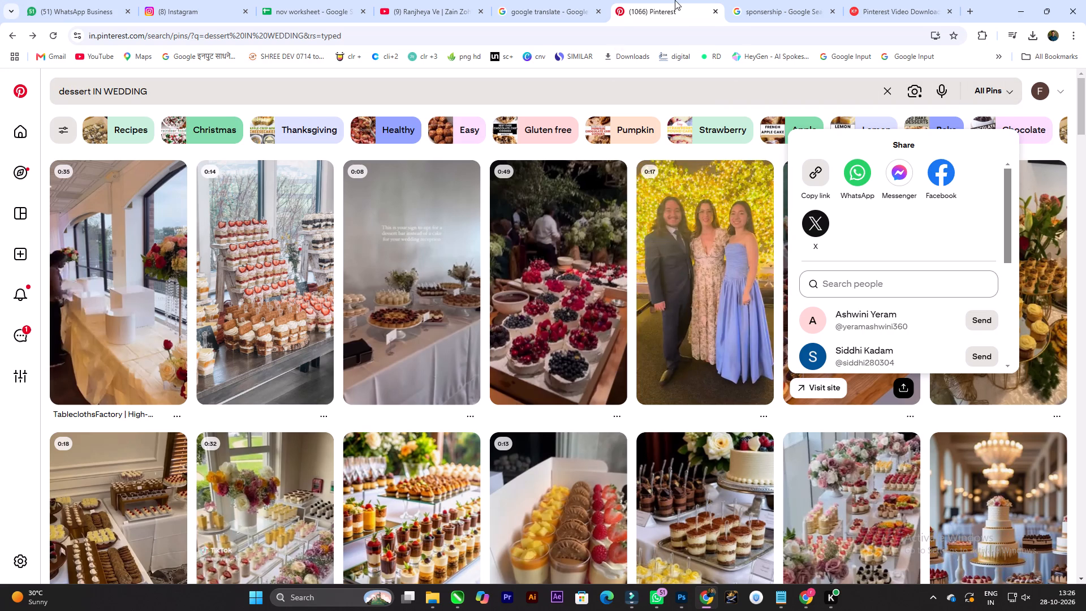
{"action": "left_click", "coordinate": [976, 9]}
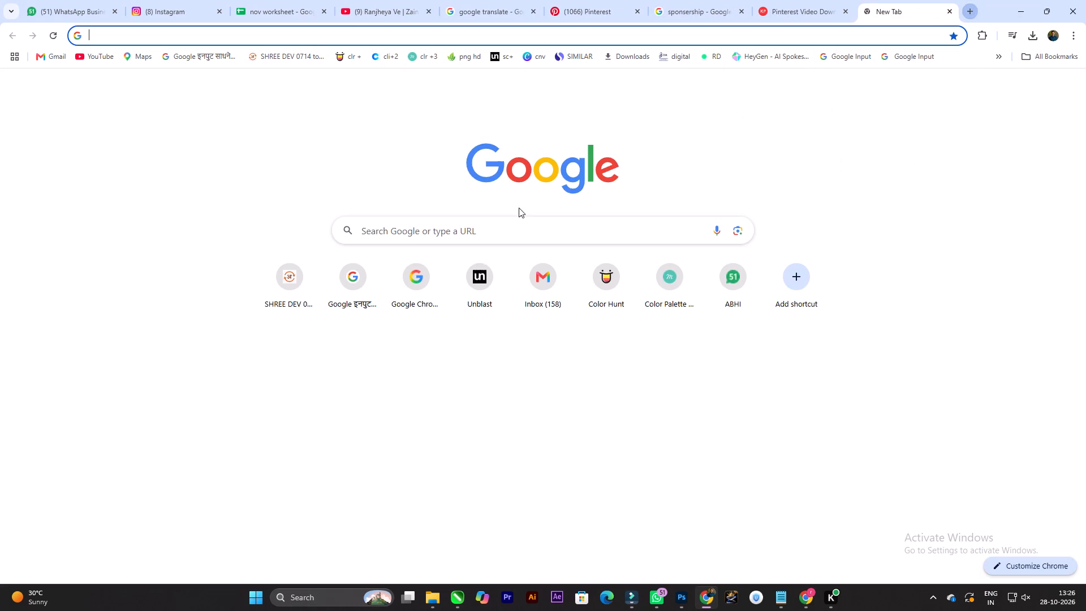
{"action": "left_click", "coordinate": [523, 228]}
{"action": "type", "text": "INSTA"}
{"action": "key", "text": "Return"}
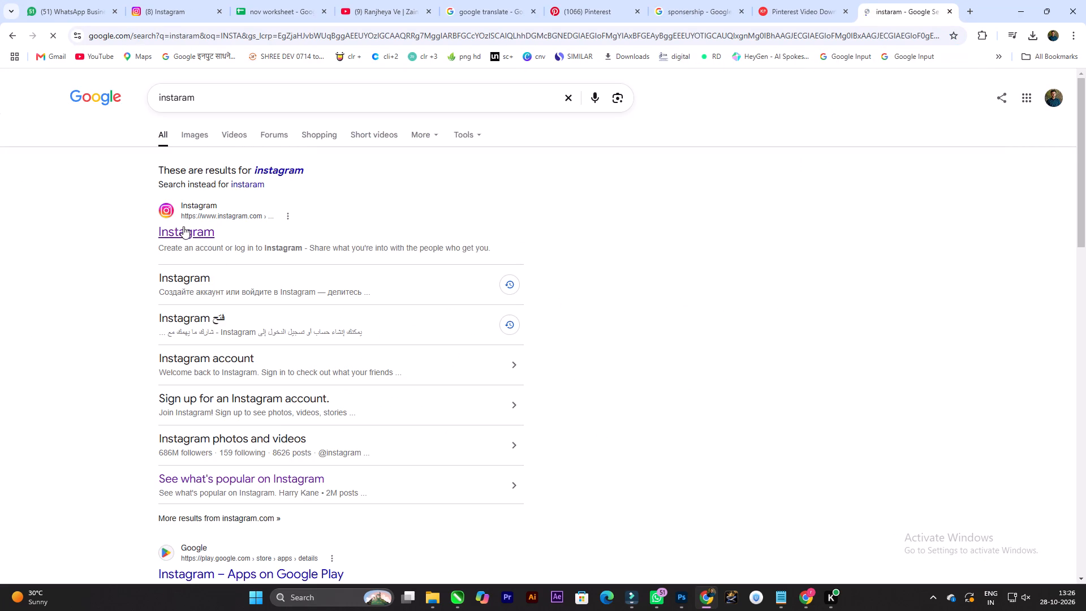
{"action": "left_click", "coordinate": [183, 226]}
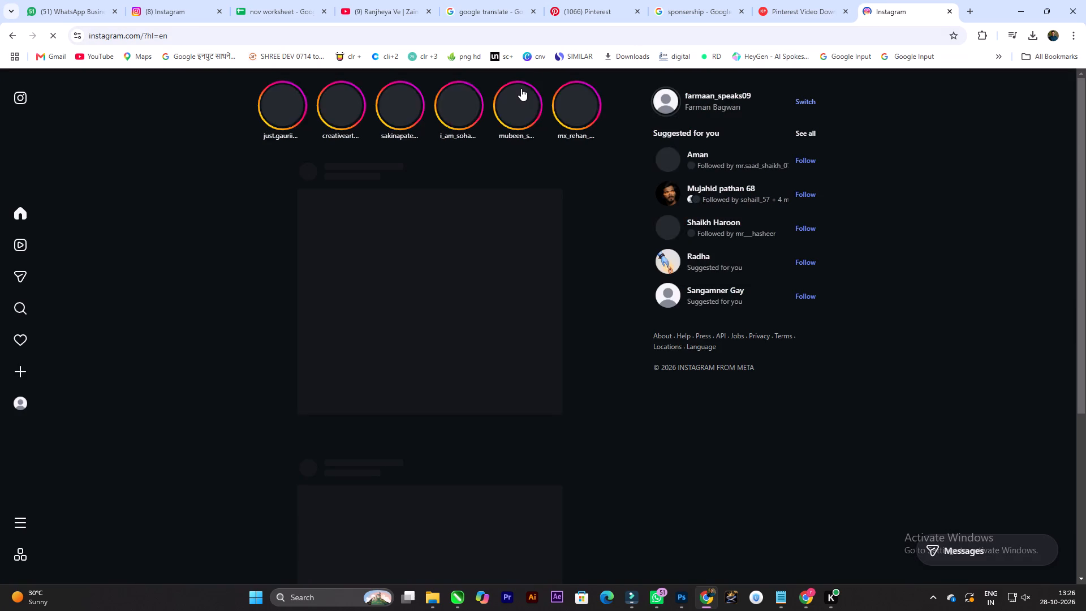
Search Instagram for EVENT, open the anmollawns profile, and scan its posts.
{"action": "left_click", "coordinate": [22, 305]}
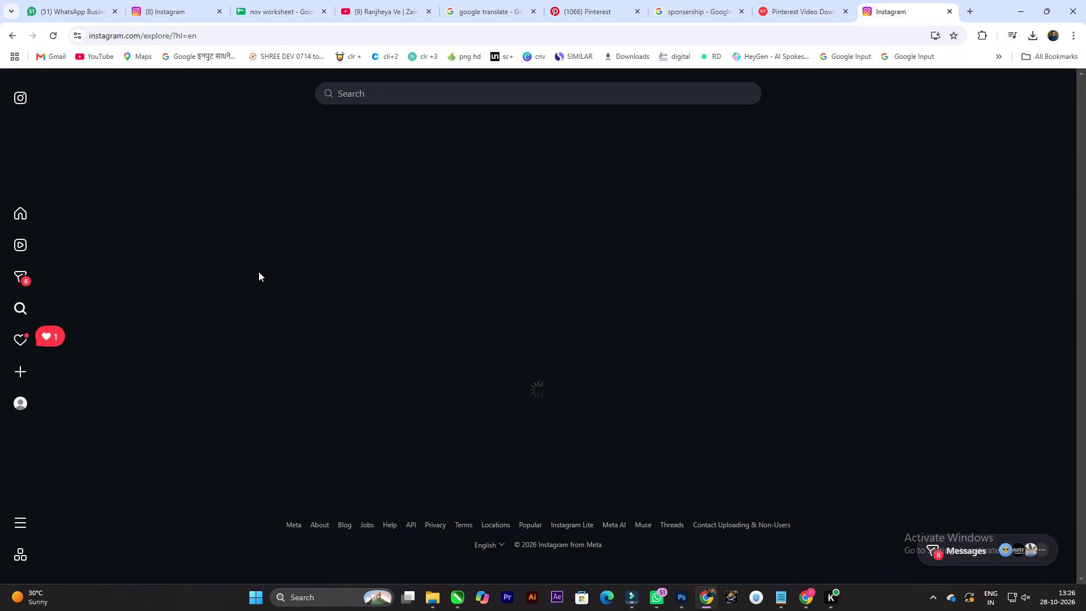
{"action": "left_click", "coordinate": [376, 89]}
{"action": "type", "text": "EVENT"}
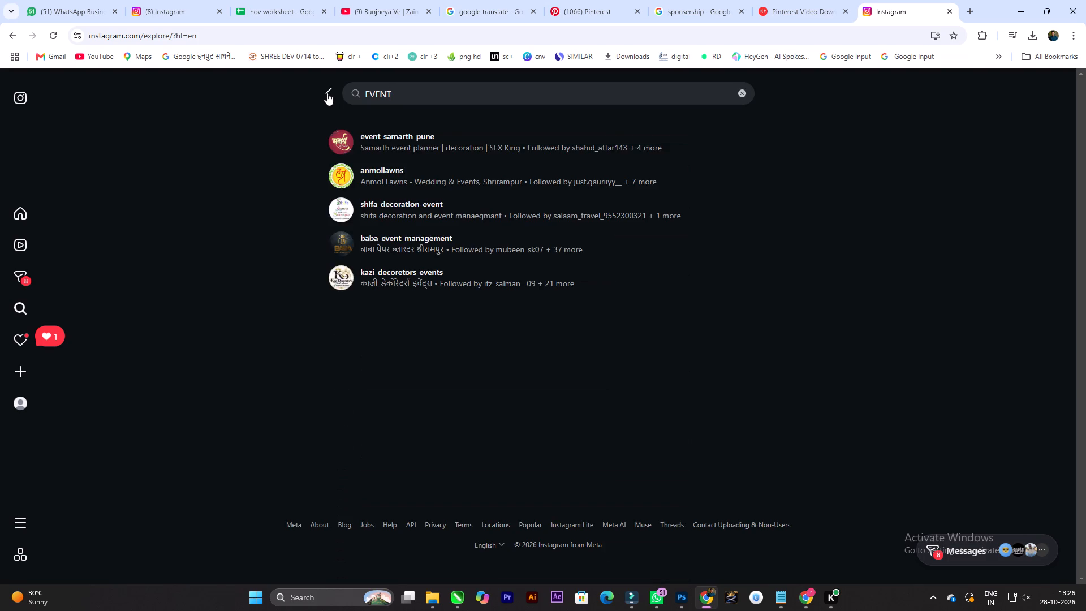
{"action": "left_click", "coordinate": [327, 93]}
{"action": "left_click", "coordinate": [409, 93]}
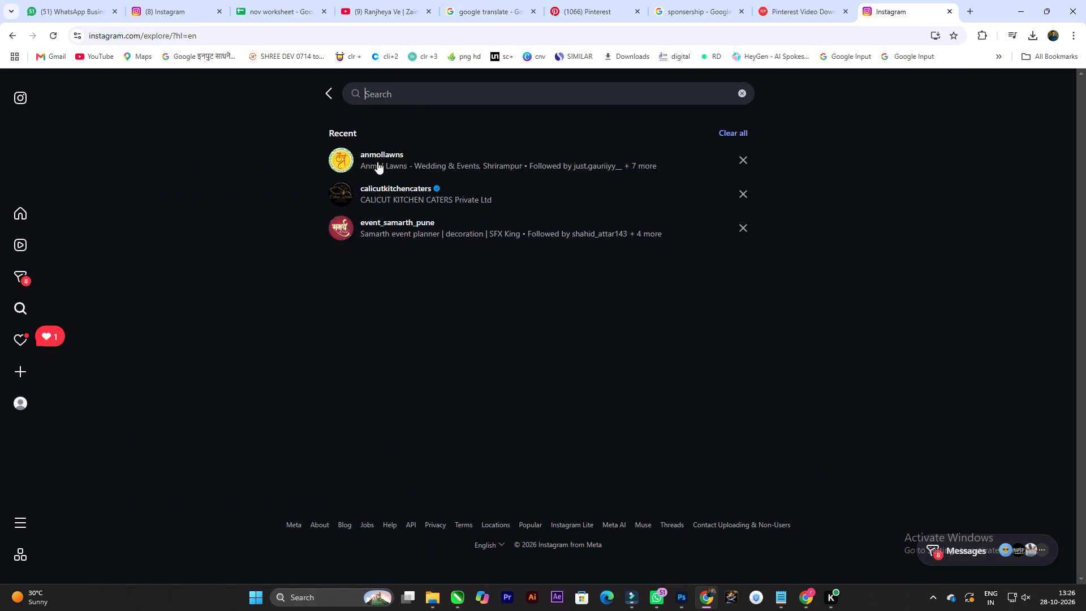
{"action": "left_click", "coordinate": [377, 162]}
{"action": "scroll", "coordinate": [604, 204], "scroll_direction": "down", "scroll_amount": 18}
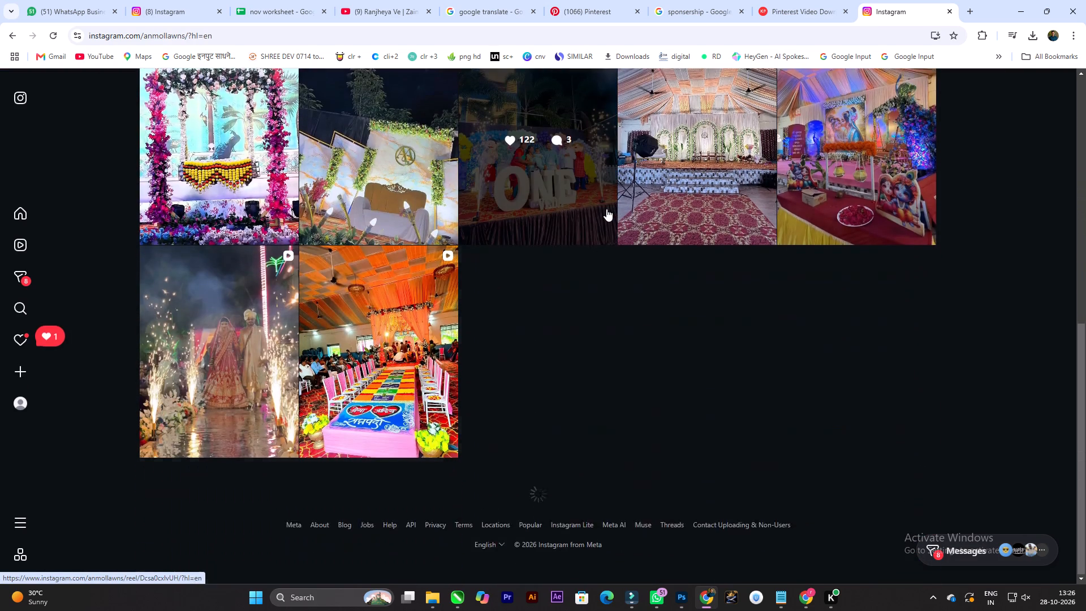
{"action": "scroll", "coordinate": [606, 209], "scroll_direction": "down", "scroll_amount": 20}
{"action": "scroll", "coordinate": [606, 209], "scroll_direction": "down", "scroll_amount": 16}
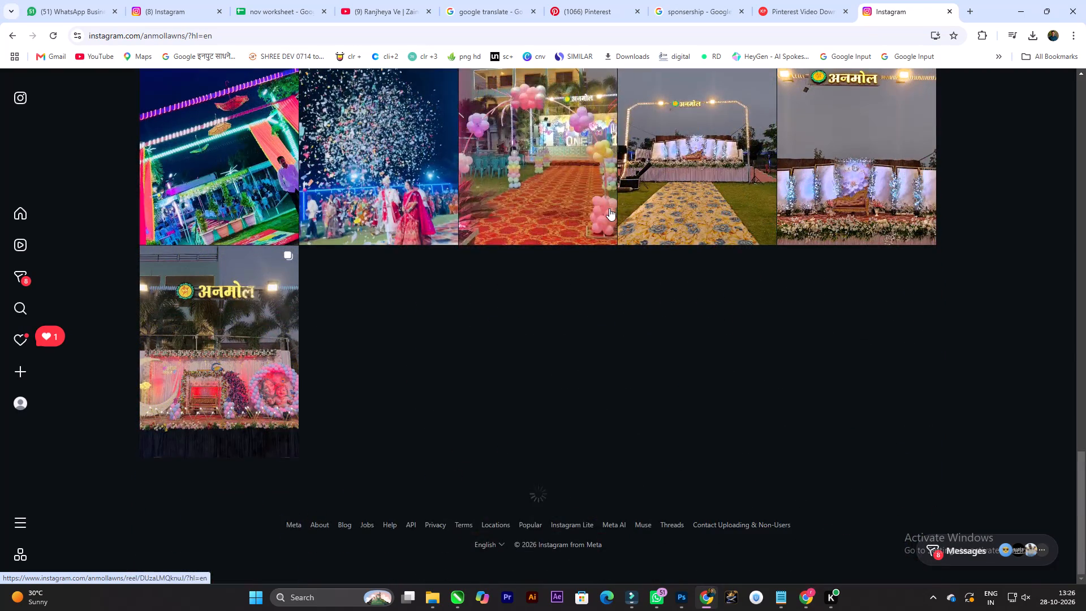
{"action": "scroll", "coordinate": [609, 208], "scroll_direction": "down", "scroll_amount": 7}
Unmute the system sound.
{"action": "left_click", "coordinate": [1025, 595]}
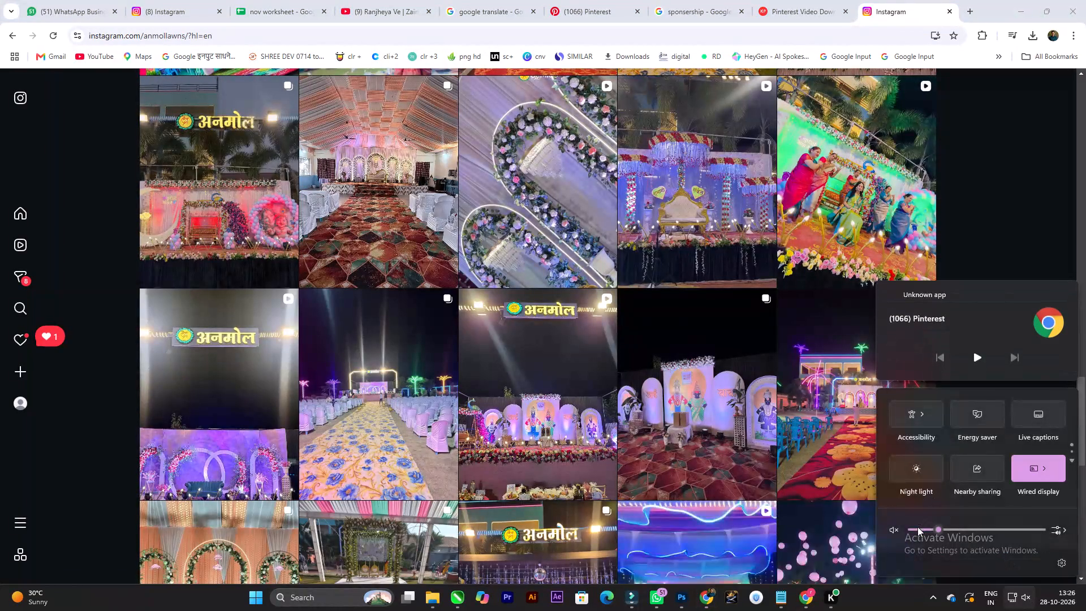
{"action": "left_click", "coordinate": [898, 528]}
{"action": "left_click", "coordinate": [998, 0]}
Browse older anmollawns posts, viewing the yellow-sofa stage post and the decorated swing reel with sound on.
{"action": "scroll", "coordinate": [540, 233], "scroll_direction": "down", "scroll_amount": 5}
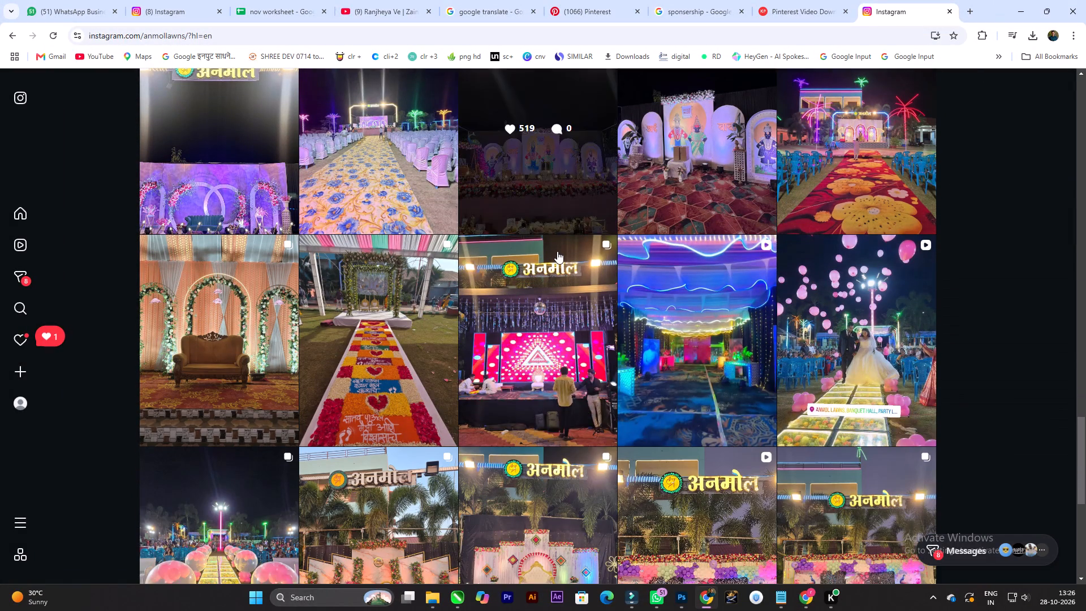
{"action": "scroll", "coordinate": [587, 261], "scroll_direction": "down", "scroll_amount": 4}
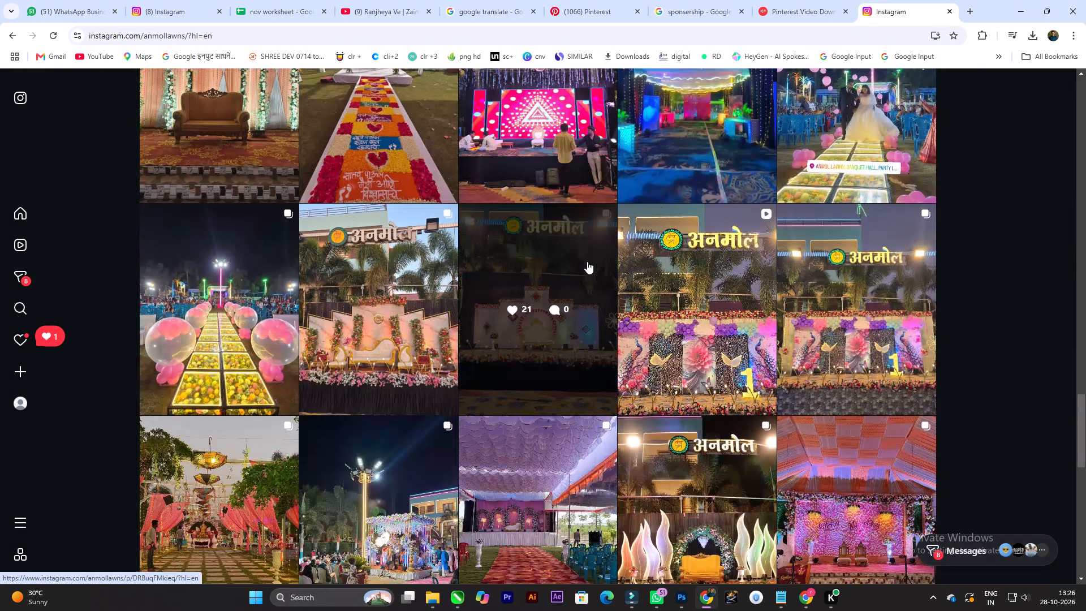
{"action": "scroll", "coordinate": [679, 275], "scroll_direction": "down", "scroll_amount": 4}
{"action": "left_click", "coordinate": [697, 341]}
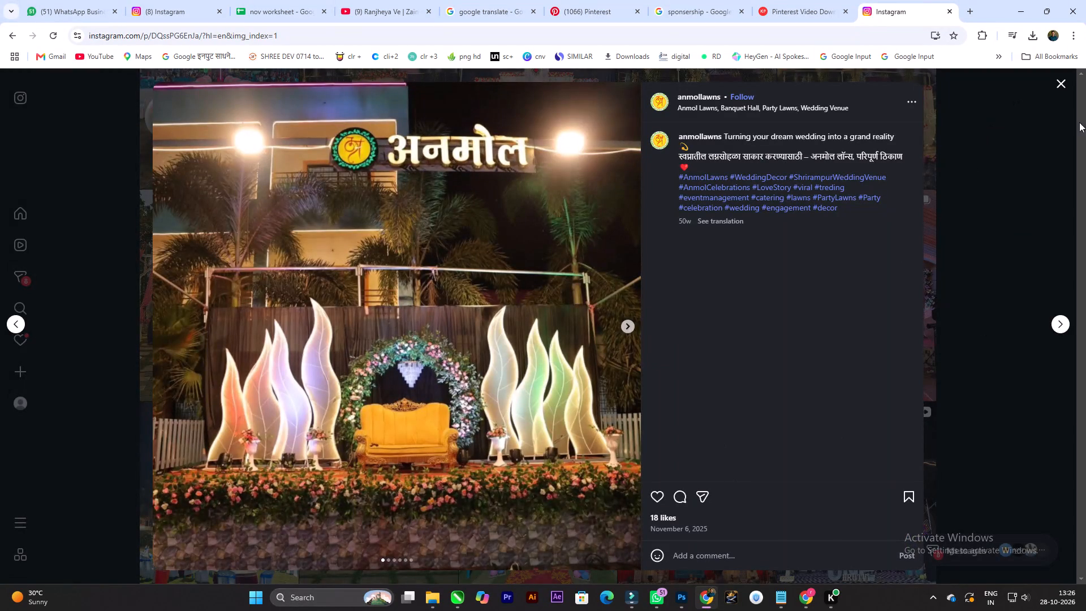
{"action": "key", "text": "Escape"}
{"action": "scroll", "coordinate": [425, 414], "scroll_direction": "down", "scroll_amount": 4}
{"action": "scroll", "coordinate": [326, 426], "scroll_direction": "down", "scroll_amount": 3}
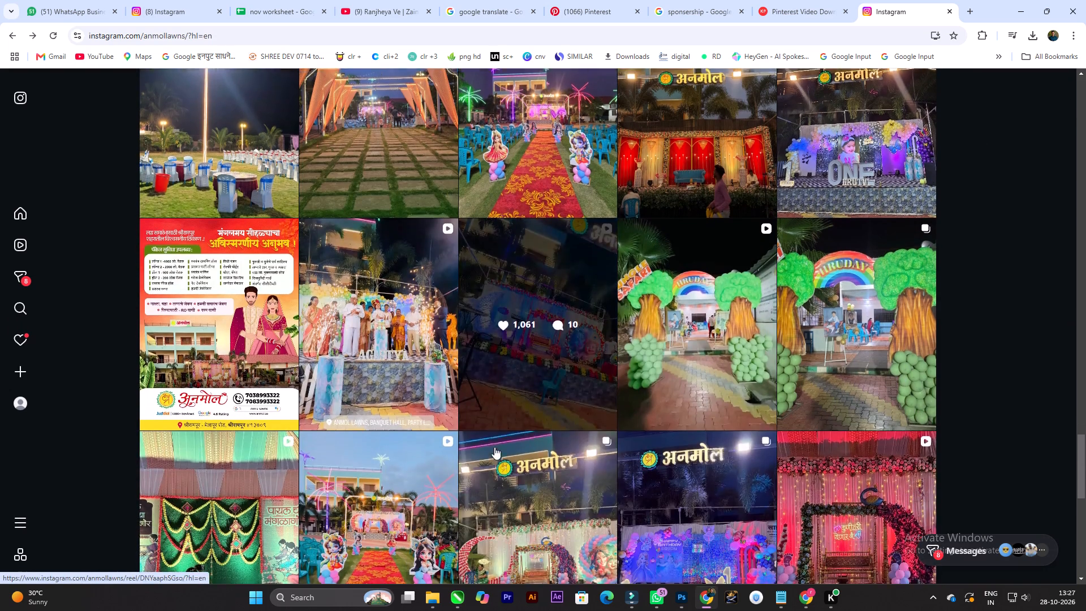
{"action": "scroll", "coordinate": [494, 447], "scroll_direction": "down", "scroll_amount": 3}
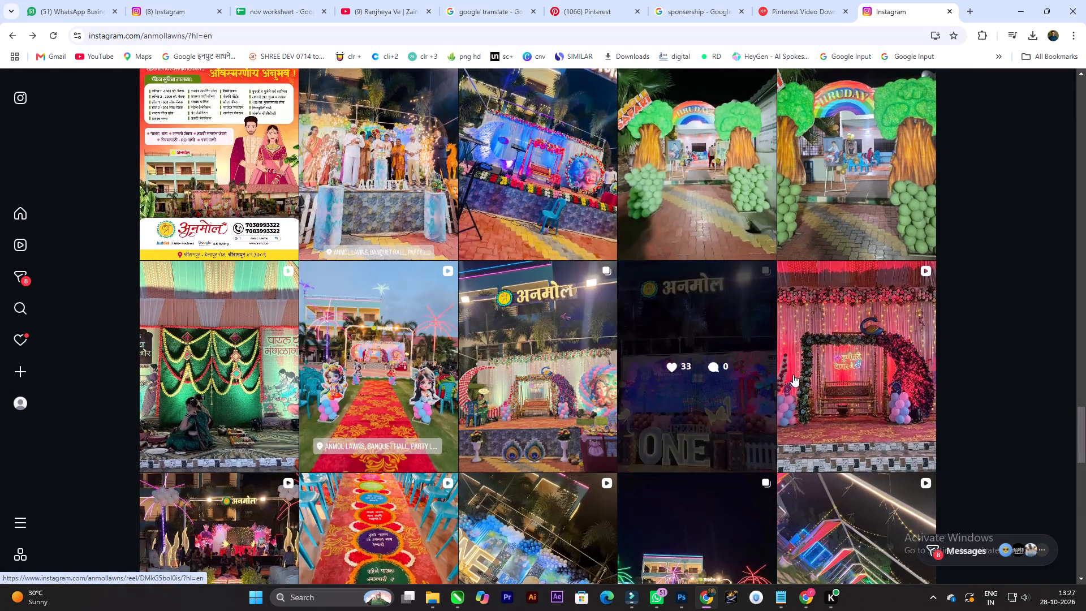
{"action": "left_click", "coordinate": [890, 388]}
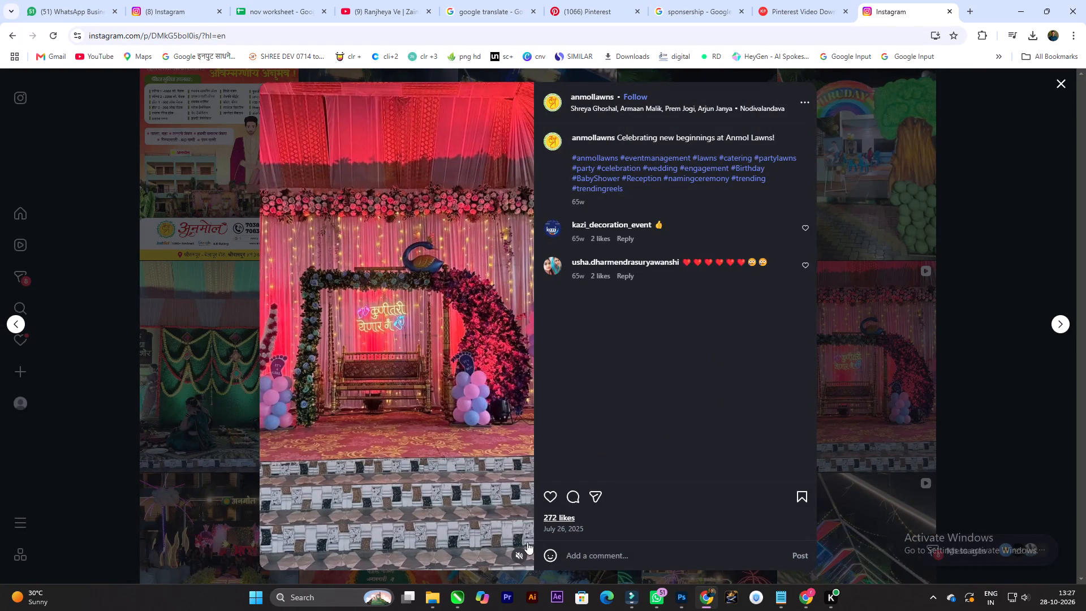
{"action": "left_click", "coordinate": [515, 556]}
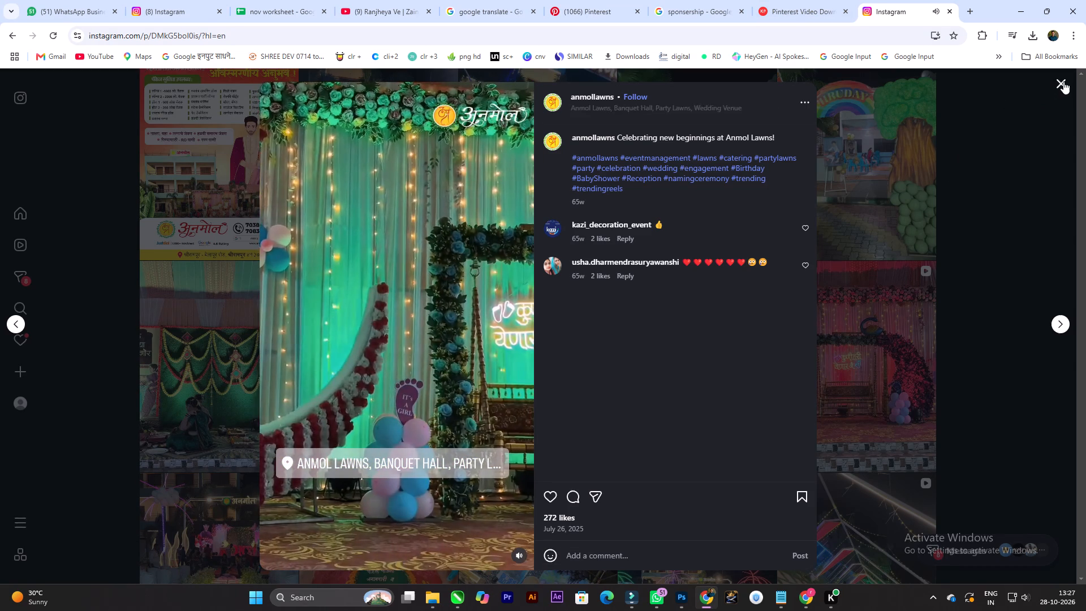
{"action": "left_click", "coordinate": [1063, 81]}
Examine further anmollawns reels: the birthday celebration, the wedding package entrance, and the lit walkway.
{"action": "scroll", "coordinate": [625, 296], "scroll_direction": "down", "scroll_amount": 5}
{"action": "left_click", "coordinate": [510, 325]}
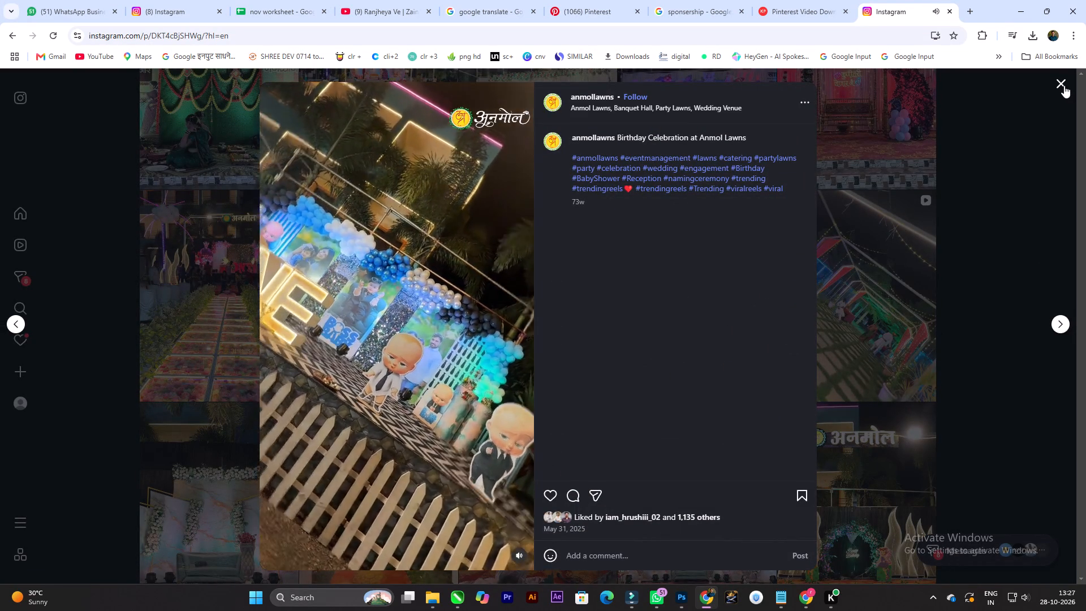
{"action": "left_click", "coordinate": [1064, 85]}
{"action": "scroll", "coordinate": [620, 301], "scroll_direction": "down", "scroll_amount": 4}
{"action": "left_click", "coordinate": [393, 345]}
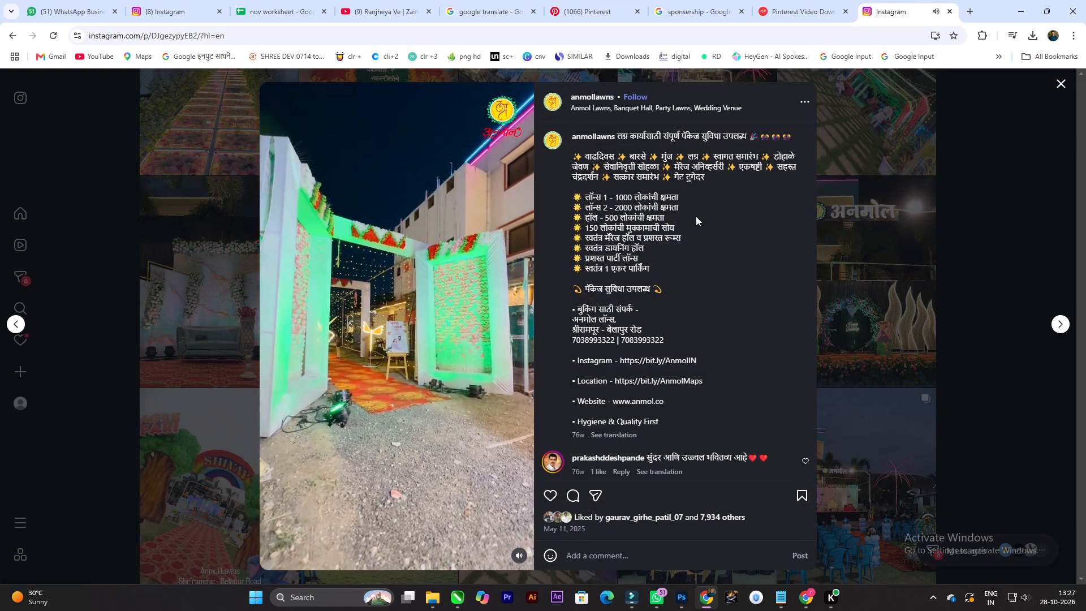
{"action": "key", "text": "Escape"}
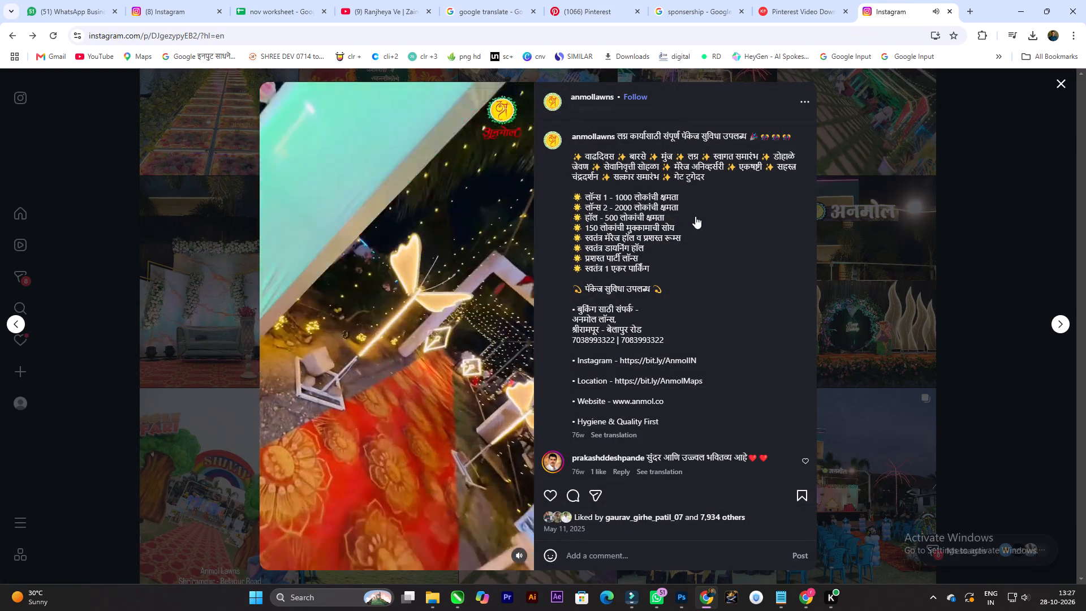
{"action": "scroll", "coordinate": [555, 311], "scroll_direction": "down", "scroll_amount": 5}
{"action": "left_click", "coordinate": [571, 245]}
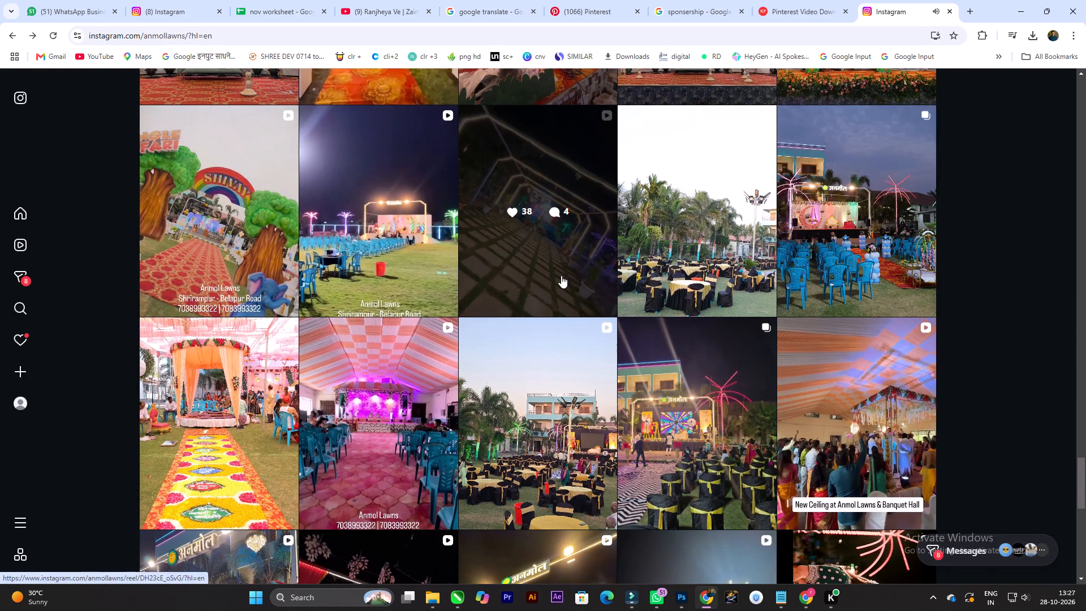
{"action": "left_click", "coordinate": [561, 276]}
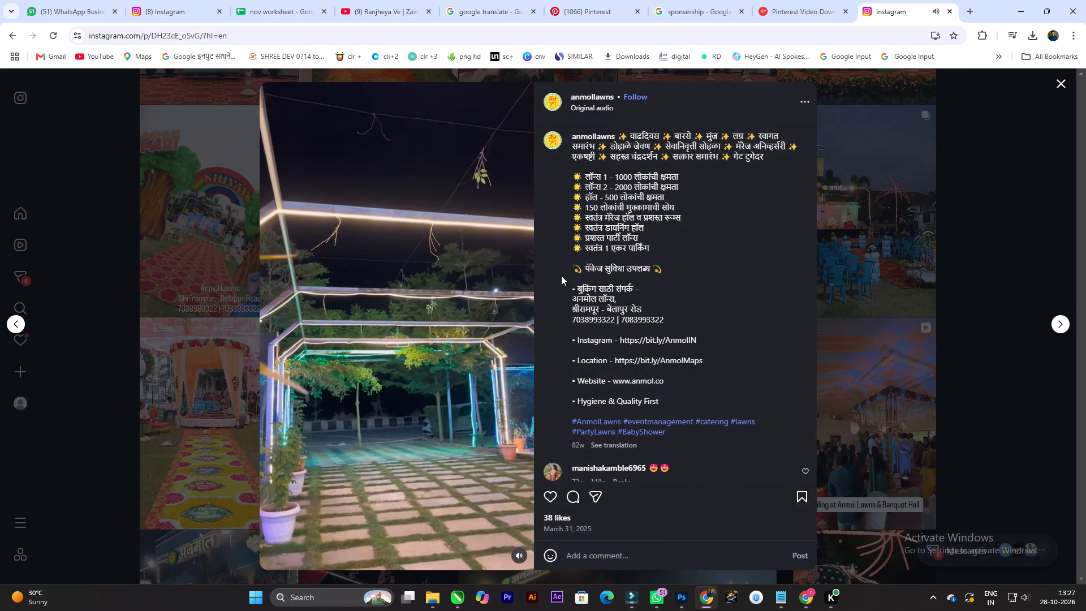
{"action": "key", "text": "Escape"}
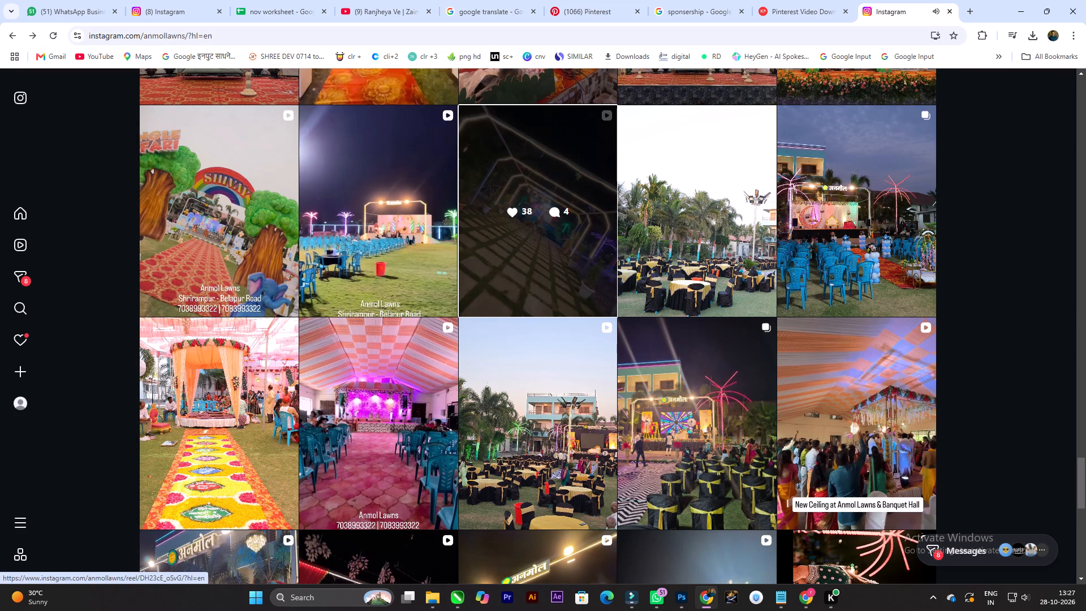
Switch to the Pinterest tab and search it for INDIAN EVENT.
{"action": "left_click", "coordinate": [577, 0]}
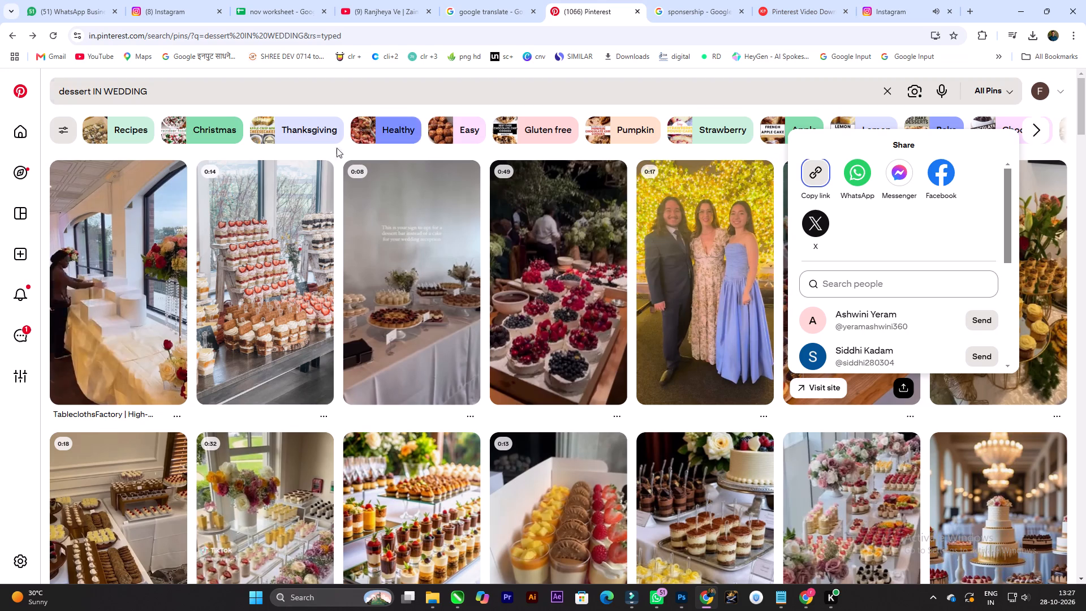
{"action": "left_click", "coordinate": [326, 83]}
{"action": "key", "text": "ctrl+a"}
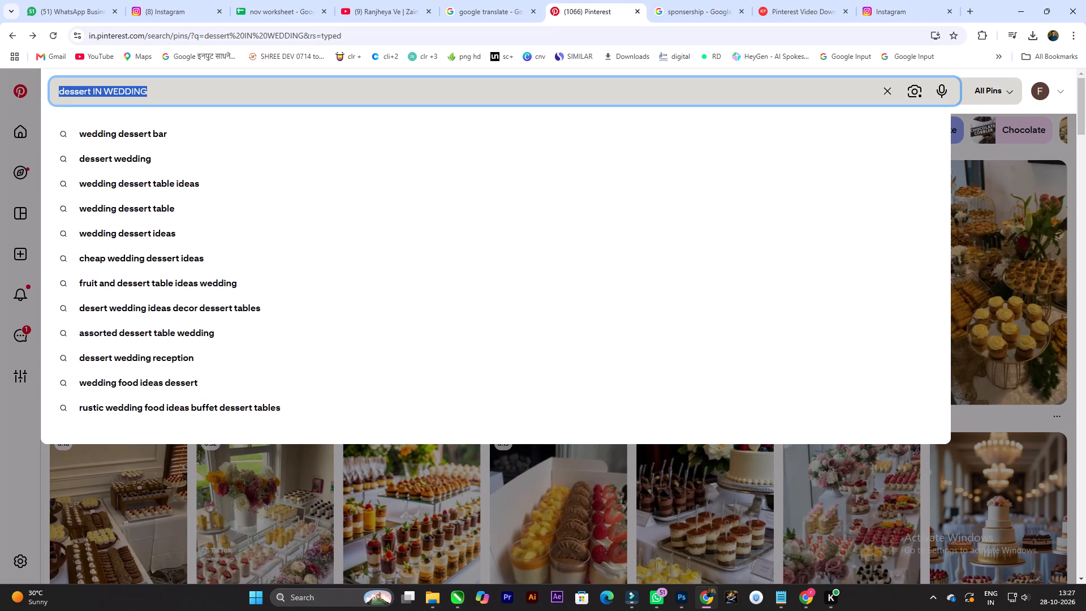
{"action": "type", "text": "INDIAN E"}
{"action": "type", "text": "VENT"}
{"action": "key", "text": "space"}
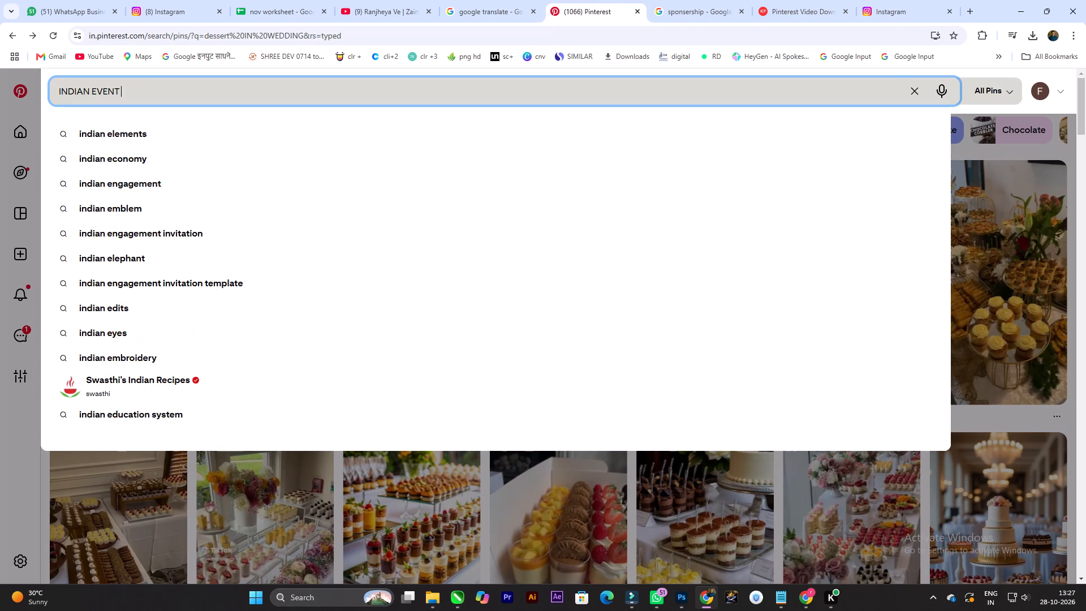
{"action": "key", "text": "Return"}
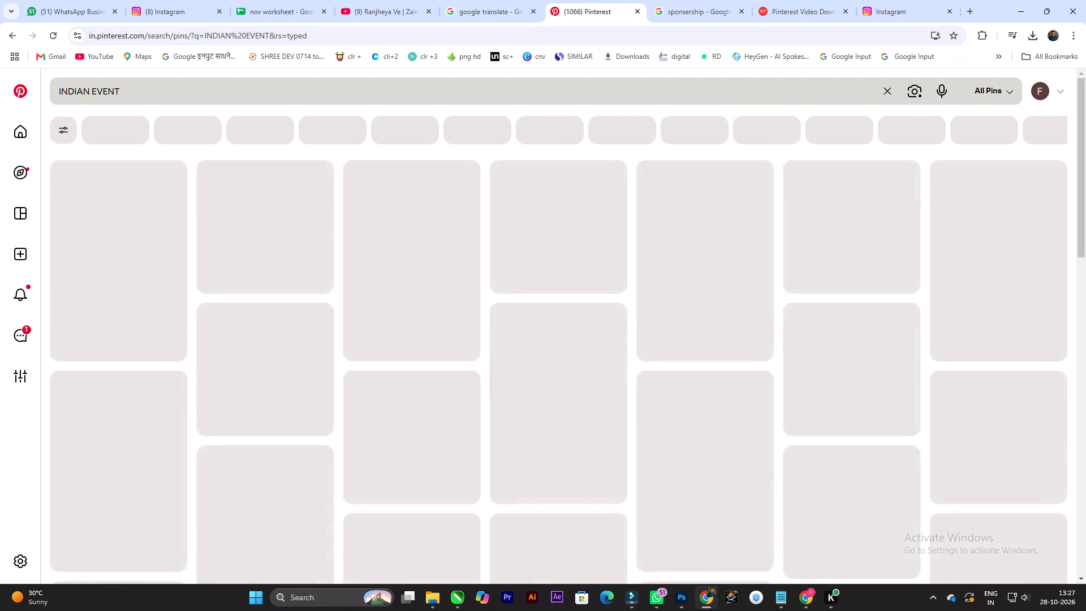
Open the 14-second video pin of the pink canopy under string lights and turn on its sound.
{"action": "left_click", "coordinate": [256, 279]}
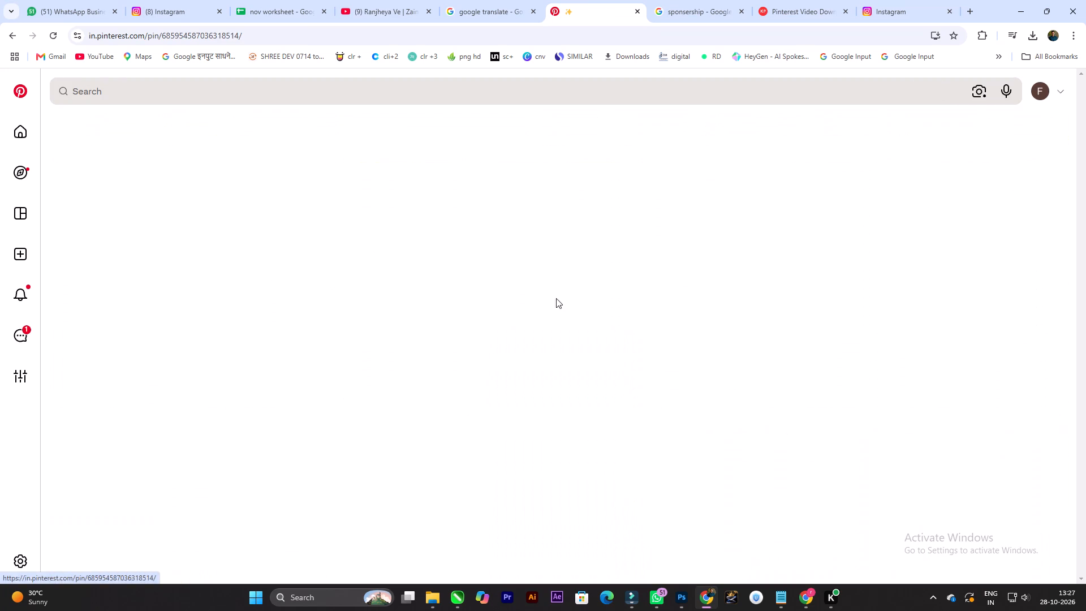
{"action": "left_click", "coordinate": [313, 493]}
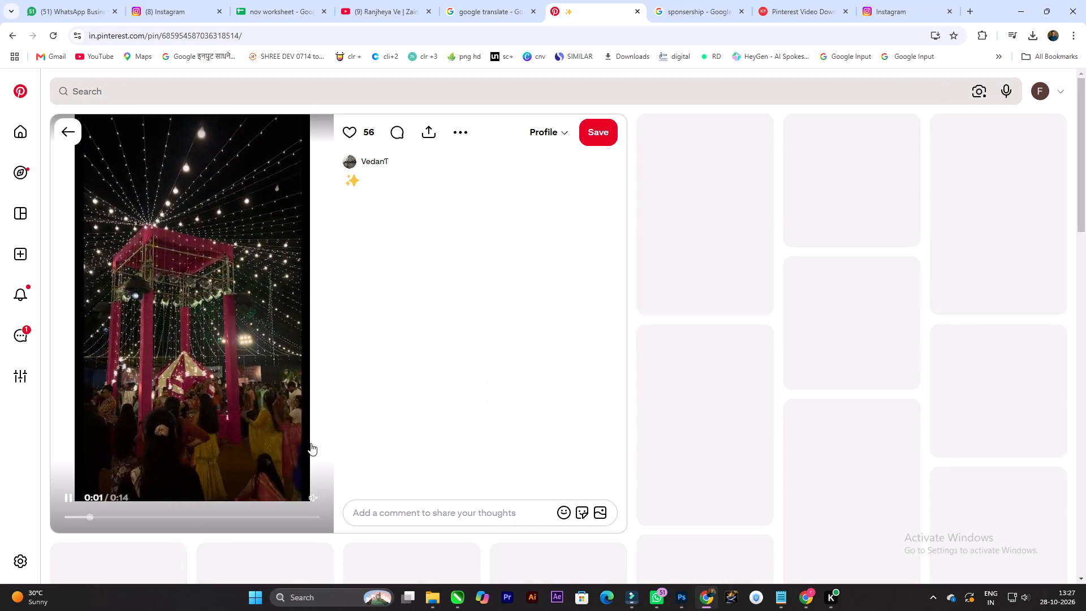
Watch the string-light night event pin and the "wedding planner" pin with sound on Pinterest in Chrome.
{"action": "left_click", "coordinate": [313, 500]}
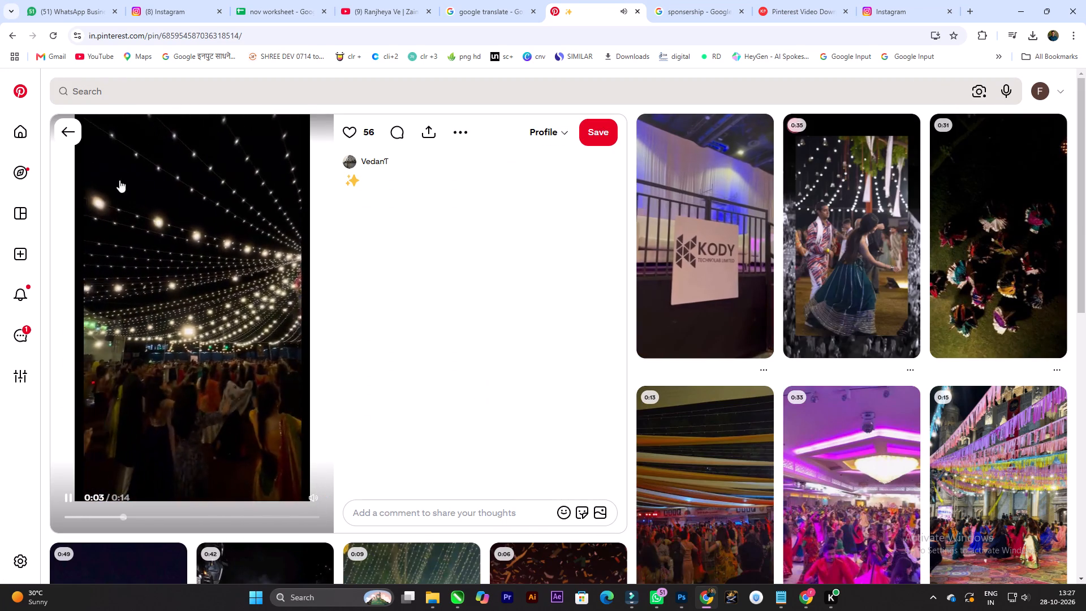
{"action": "left_click", "coordinate": [71, 129]}
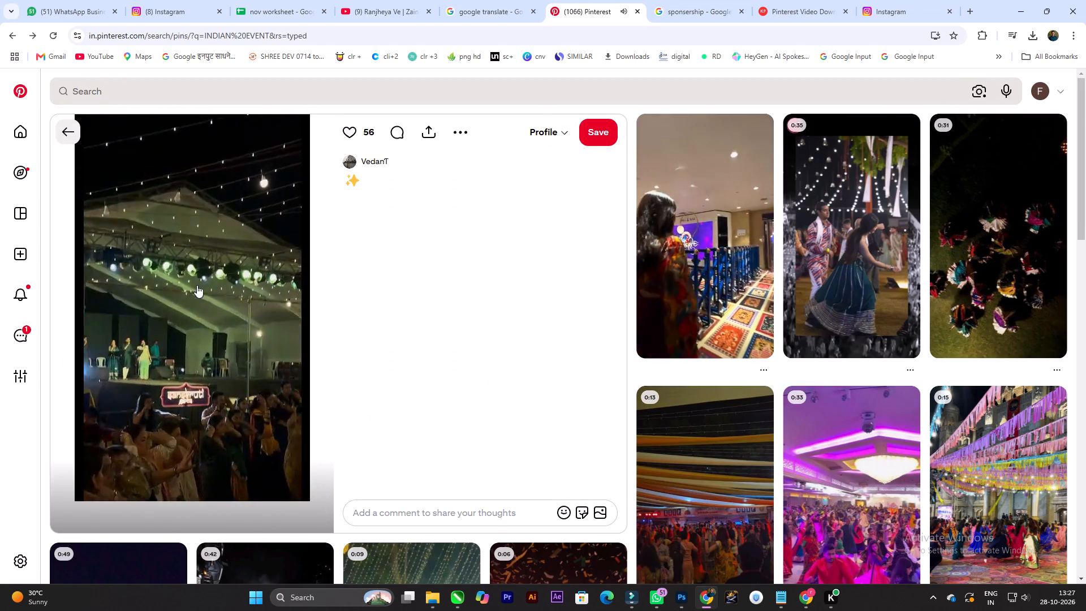
{"action": "left_click", "coordinate": [146, 283]}
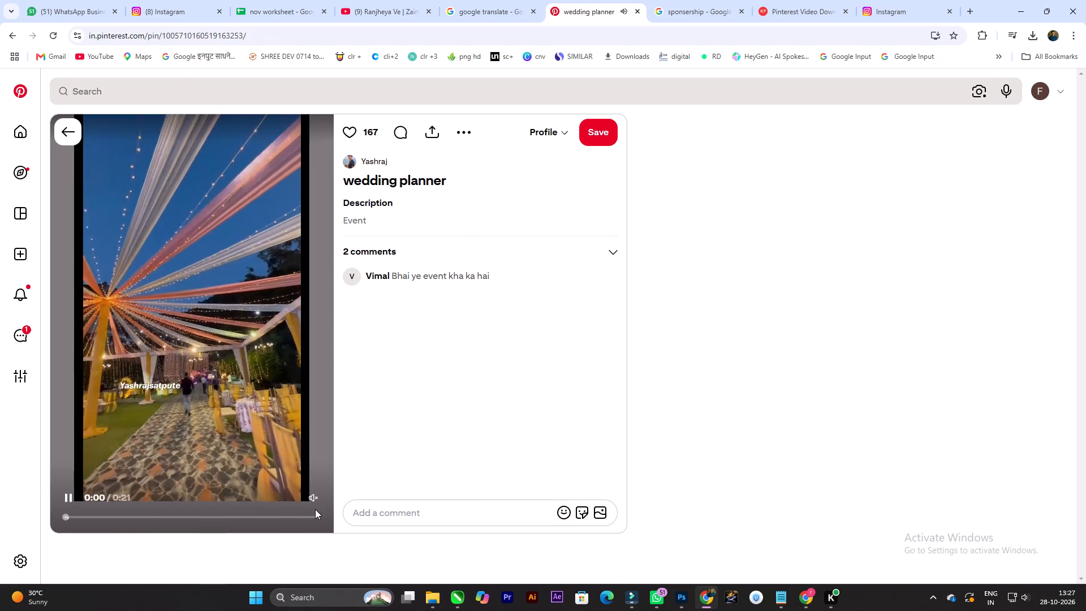
{"action": "left_click", "coordinate": [316, 498]}
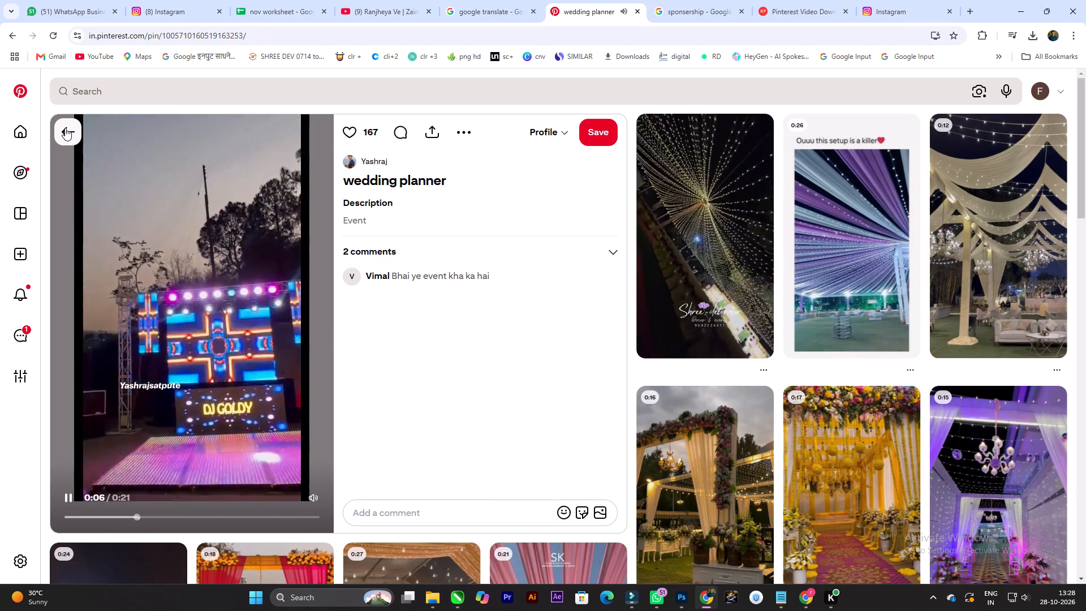
Watch the shree__decorator reception decor video, browse its related pins and preview the pink confetti wedding video with sound.
{"action": "left_click", "coordinate": [732, 307]}
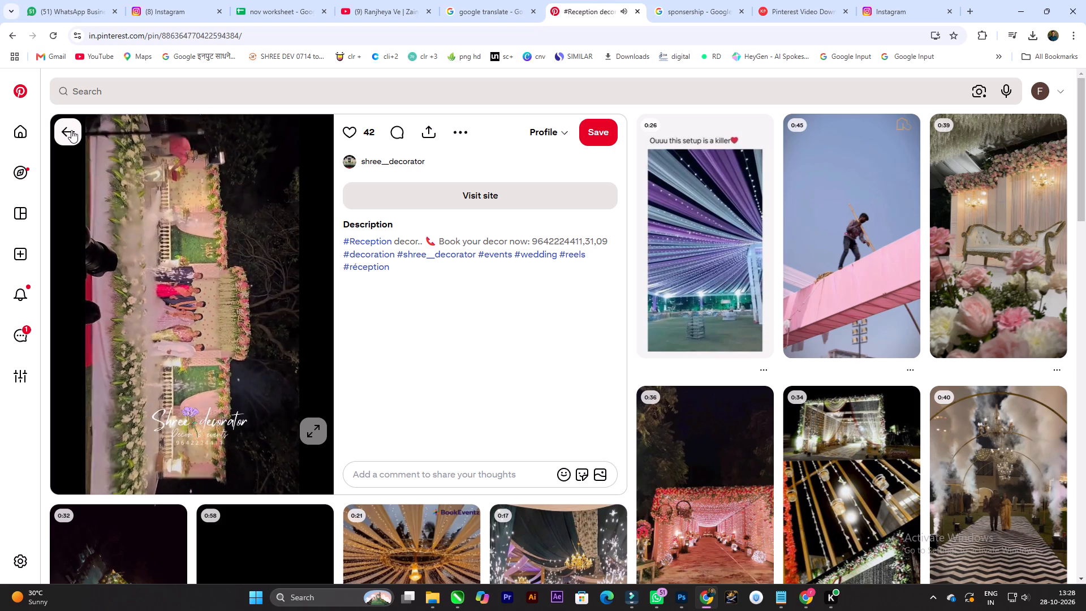
{"action": "scroll", "coordinate": [672, 240], "scroll_direction": "down", "scroll_amount": 1}
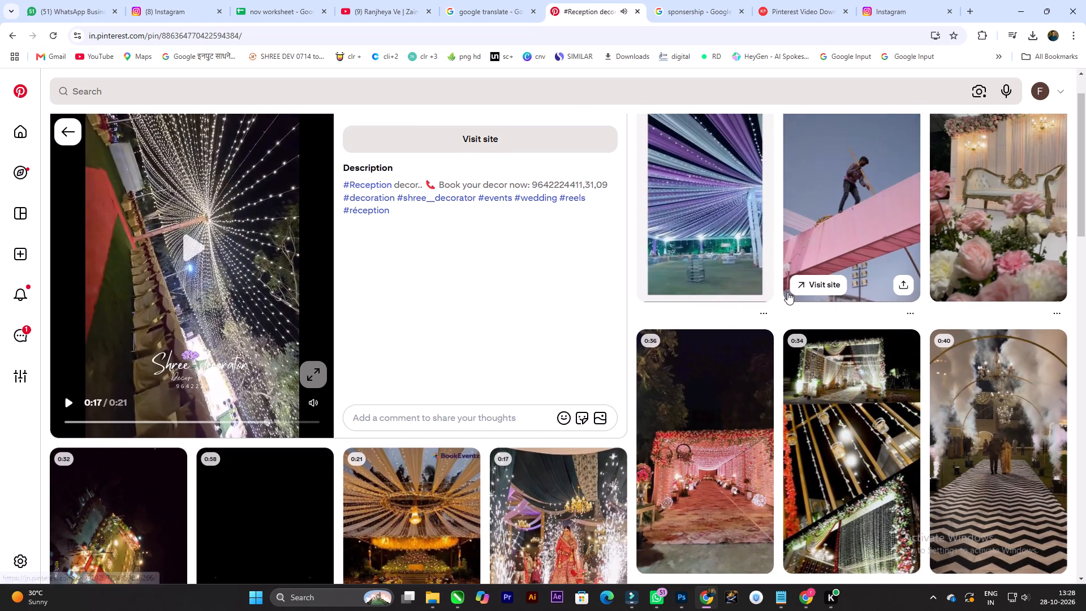
{"action": "scroll", "coordinate": [895, 289], "scroll_direction": "down", "scroll_amount": 2}
{"action": "scroll", "coordinate": [618, 325], "scroll_direction": "down", "scroll_amount": 2}
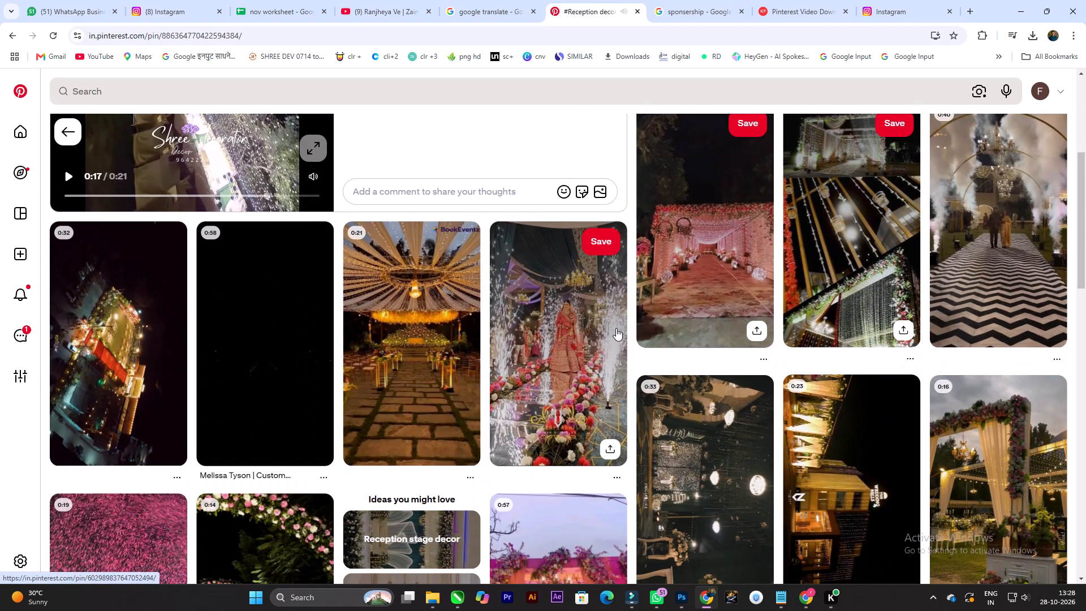
{"action": "scroll", "coordinate": [617, 327], "scroll_direction": "down", "scroll_amount": 6}
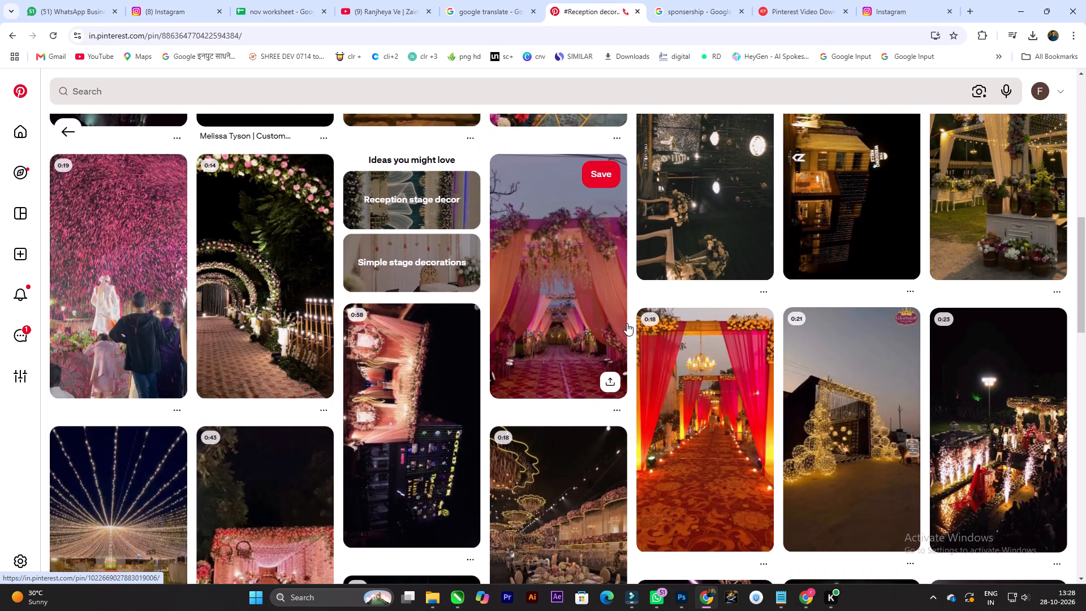
{"action": "left_click", "coordinate": [113, 298]}
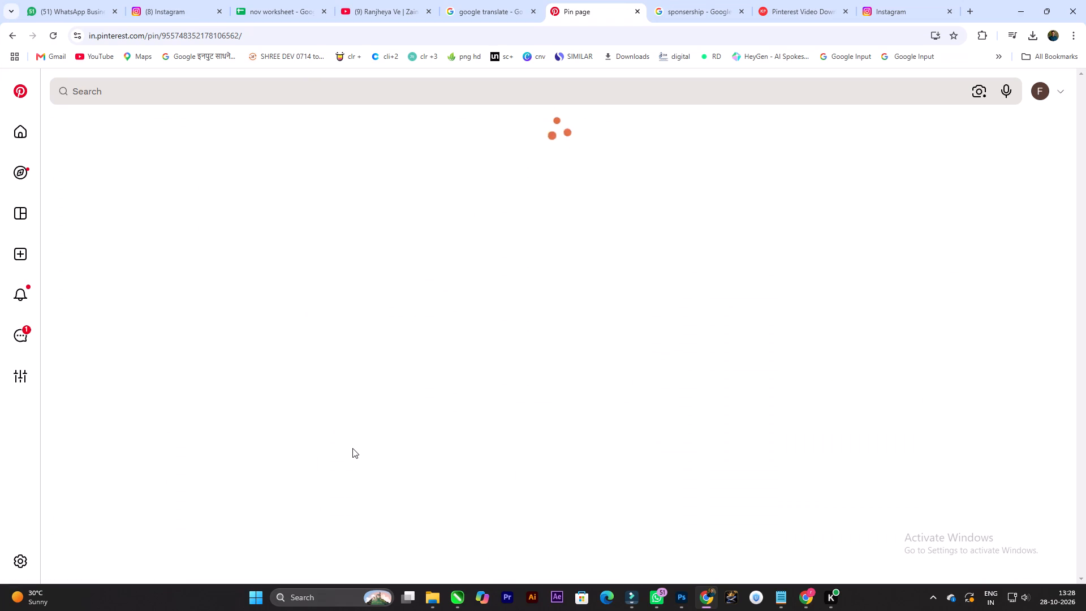
{"action": "left_click", "coordinate": [315, 496]}
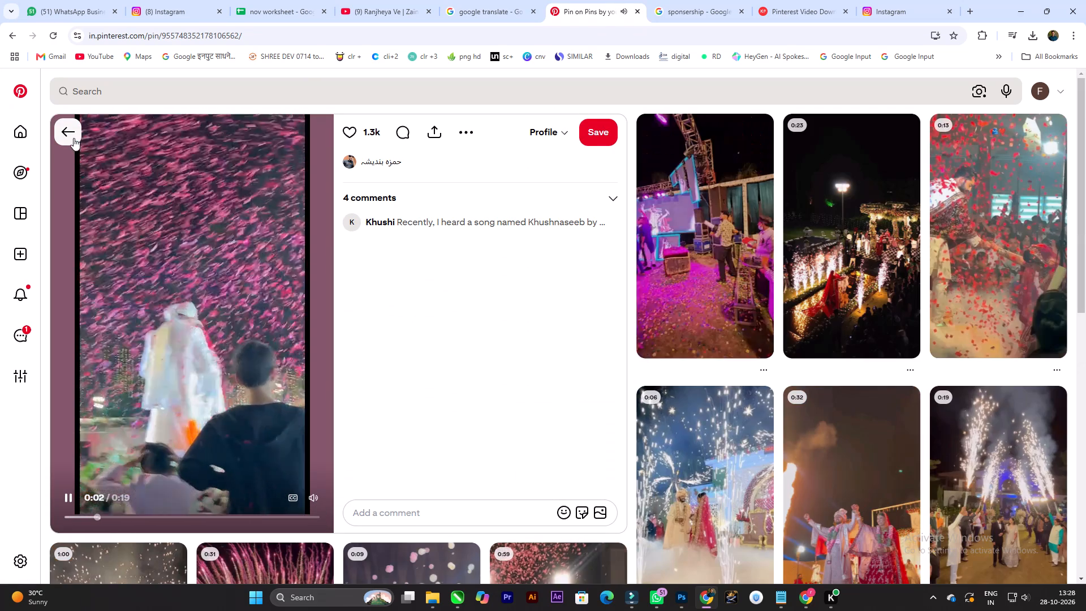
{"action": "left_click", "coordinate": [74, 138]}
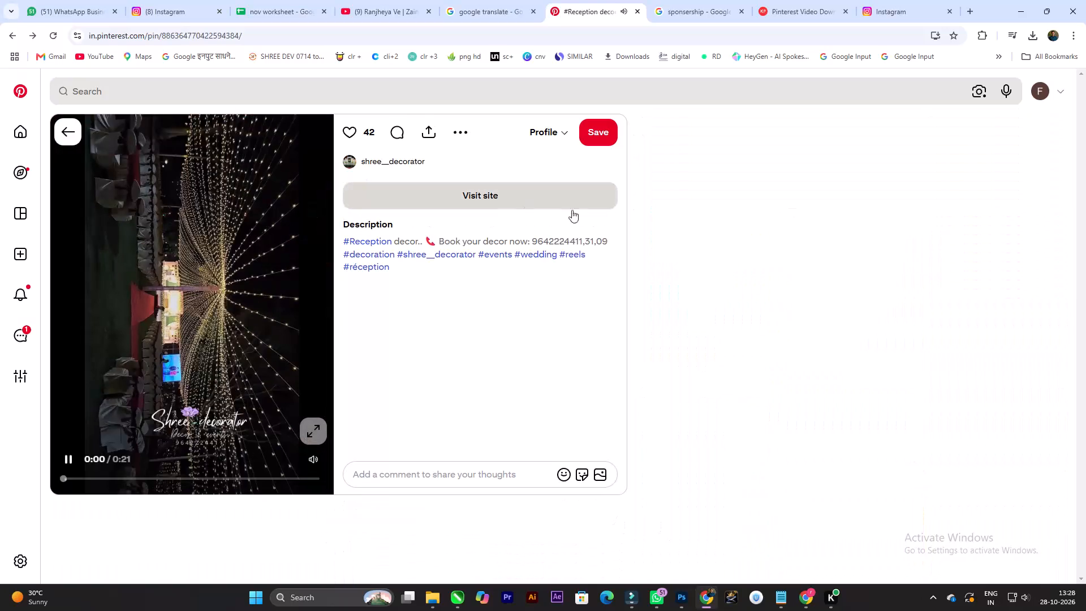
Replay the shree__decorator reception decor video to examine its footage and music, and pause it partway.
{"action": "scroll", "coordinate": [563, 303], "scroll_direction": "down", "scroll_amount": 3}
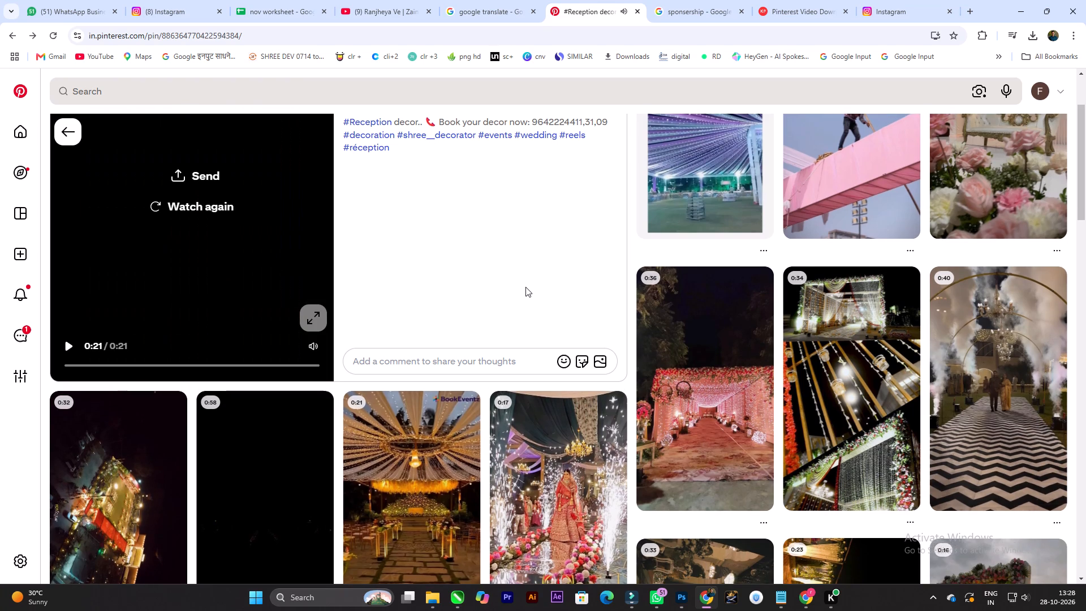
{"action": "scroll", "coordinate": [296, 220], "scroll_direction": "up", "scroll_amount": 3}
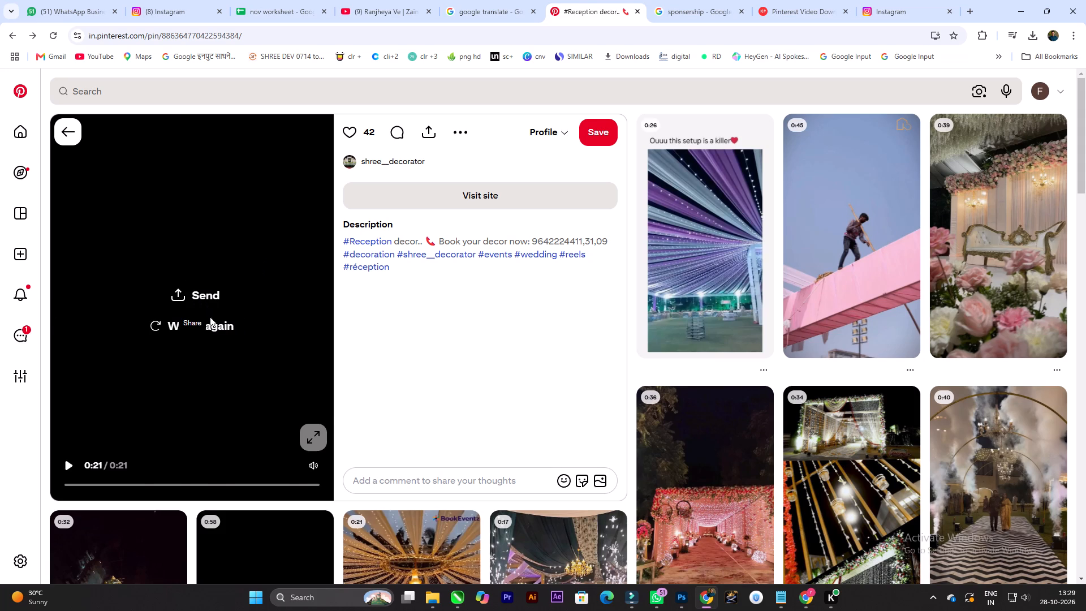
{"action": "left_click", "coordinate": [213, 322]}
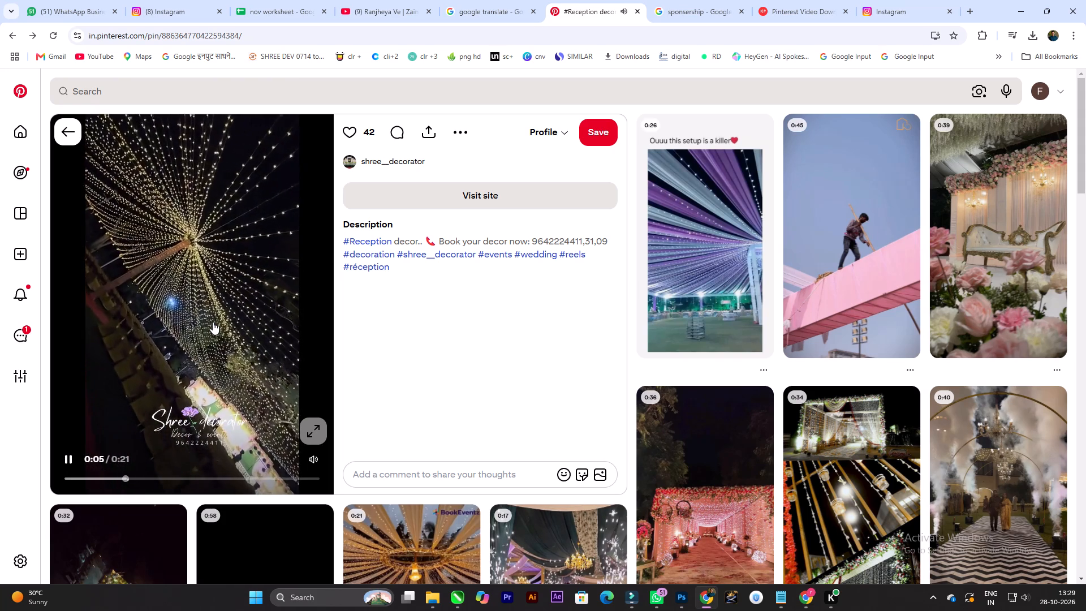
{"action": "key", "text": "space"}
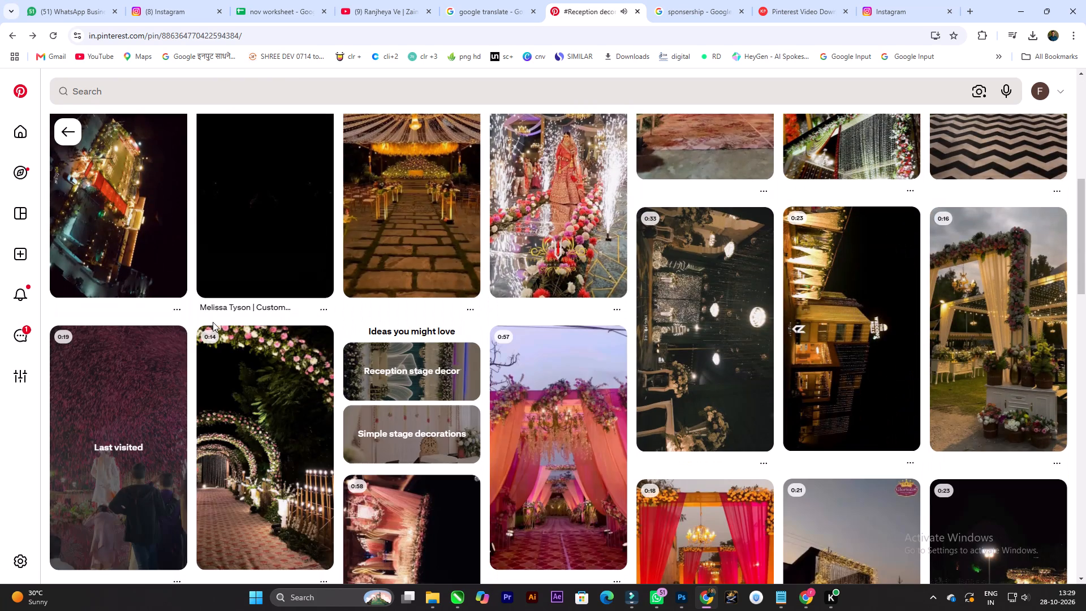
{"action": "scroll", "coordinate": [214, 320], "scroll_direction": "up", "scroll_amount": 8}
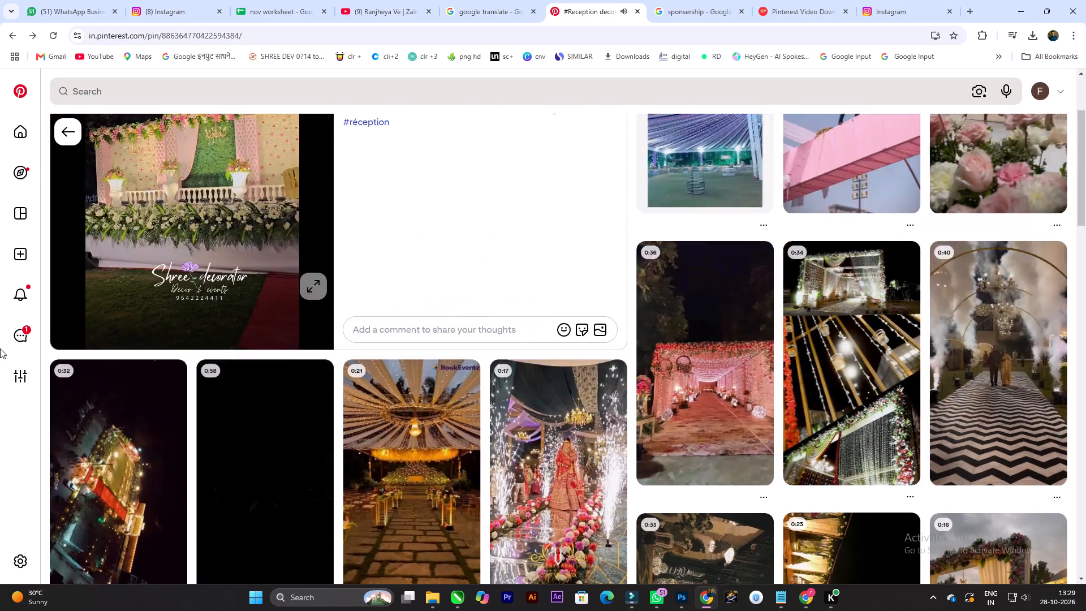
{"action": "scroll", "coordinate": [0, 348], "scroll_direction": "up", "scroll_amount": 4}
{"action": "left_click", "coordinate": [154, 309]}
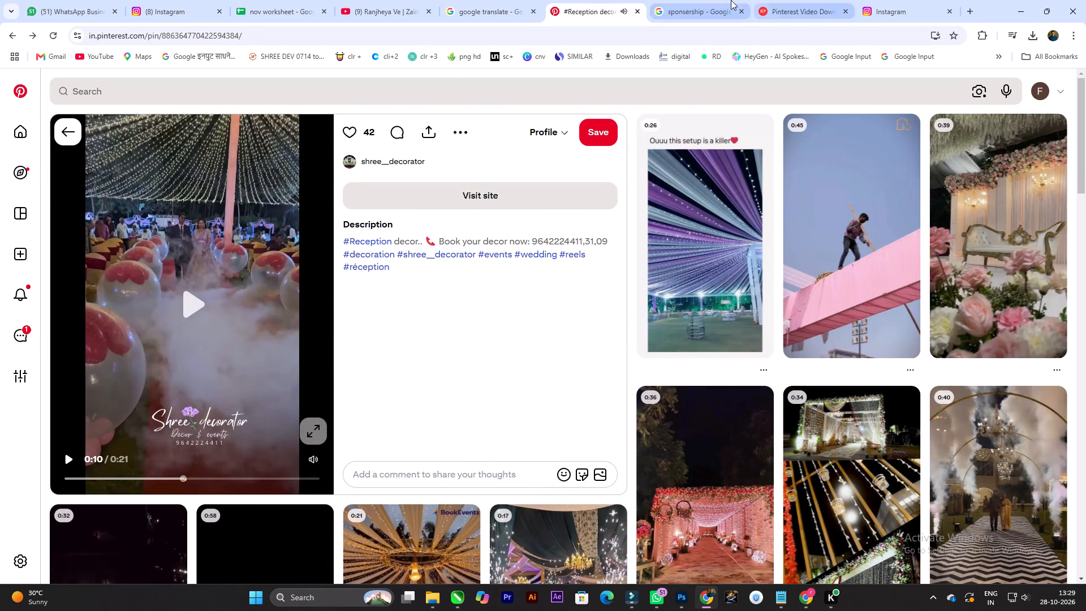
Search YouTube for "mega funk sc".
{"action": "left_click", "coordinate": [399, 0]}
{"action": "left_click_drag", "start_coordinate": [443, 81], "coordinate": [365, 79]}
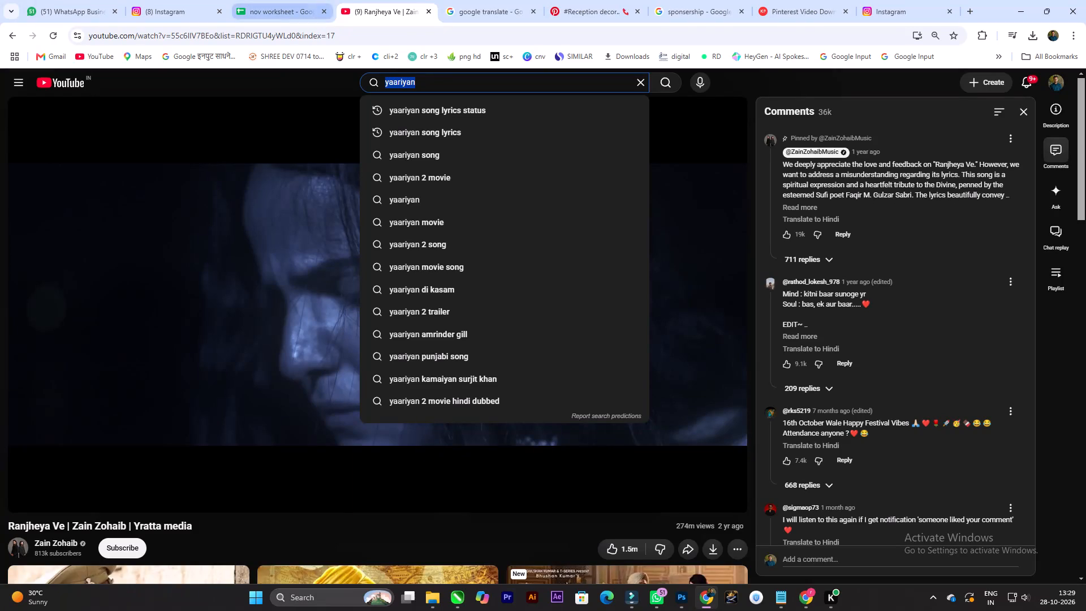
{"action": "type", "text": "MEGA"}
{"action": "key", "text": "space"}
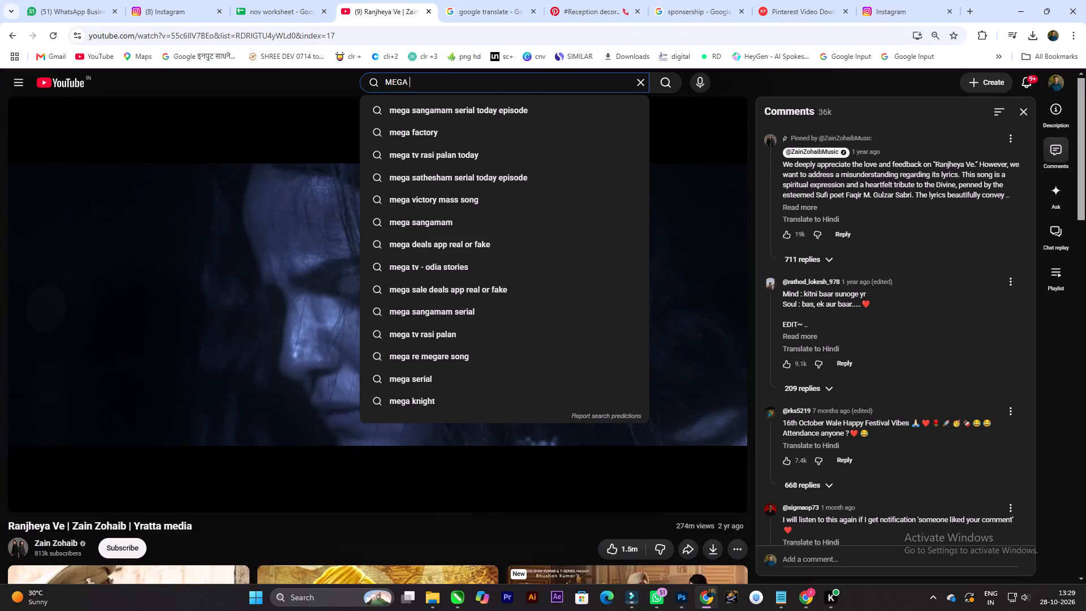
{"action": "type", "text": "FUNK"}
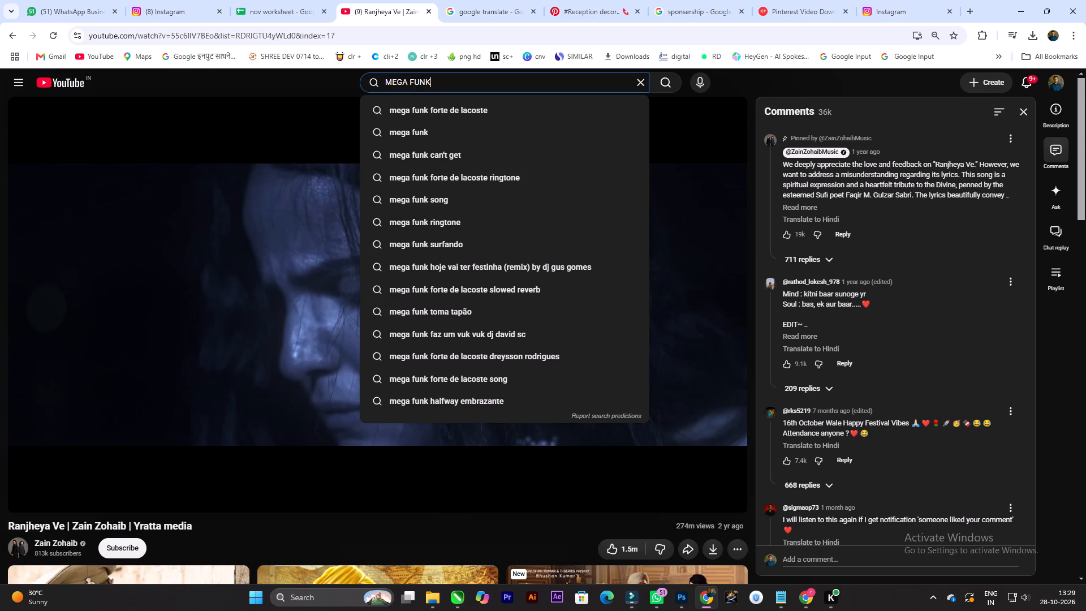
{"action": "key", "text": "space"}
{"action": "type", "text": "SC"}
{"action": "left_click", "coordinate": [442, 105]}
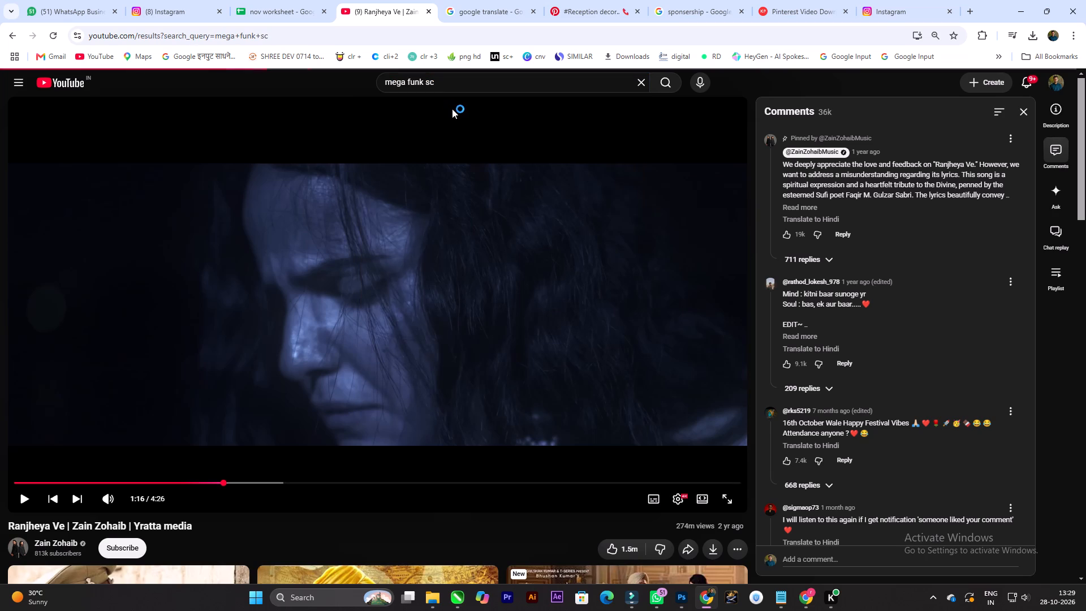
Look through the "mega funk sc" results for a suitable background track.
{"action": "scroll", "coordinate": [457, 135], "scroll_direction": "down", "scroll_amount": 3}
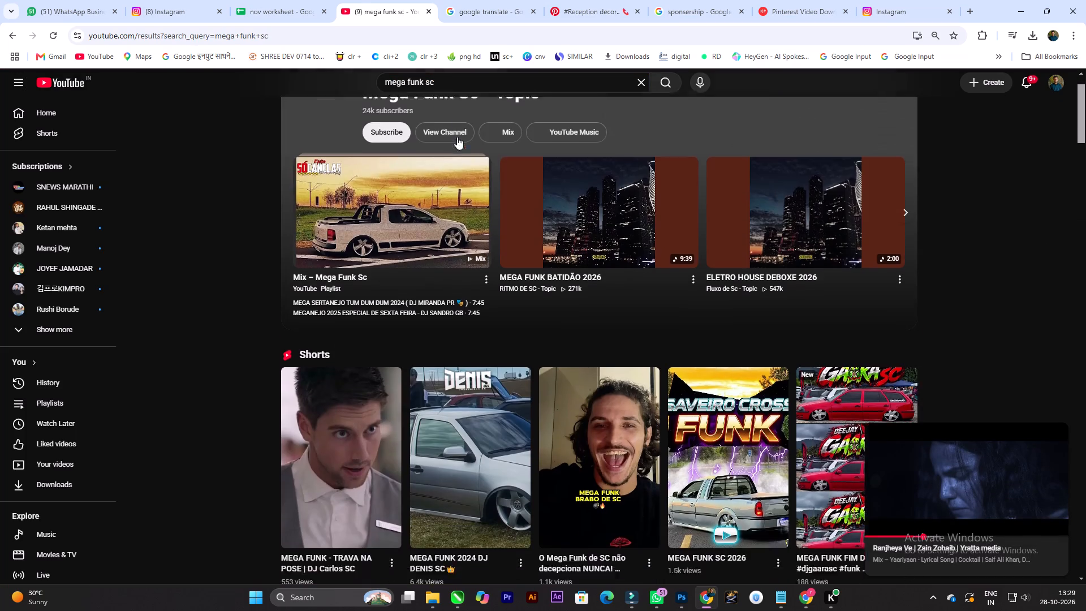
{"action": "scroll", "coordinate": [457, 137], "scroll_direction": "down", "scroll_amount": 12}
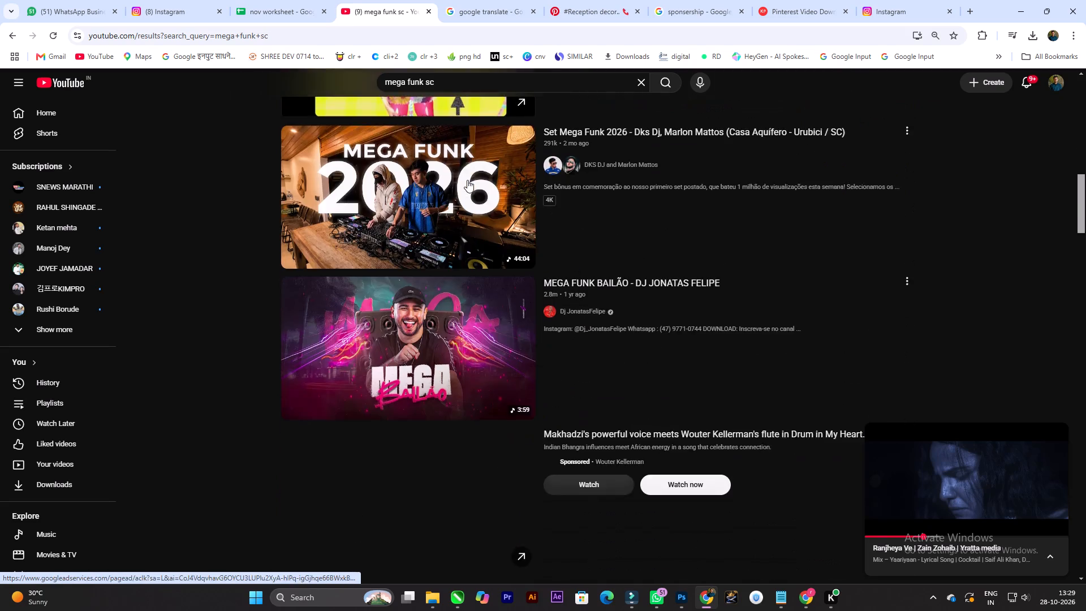
{"action": "scroll", "coordinate": [467, 180], "scroll_direction": "down", "scroll_amount": 3}
{"action": "scroll", "coordinate": [468, 179], "scroll_direction": "up", "scroll_amount": 1}
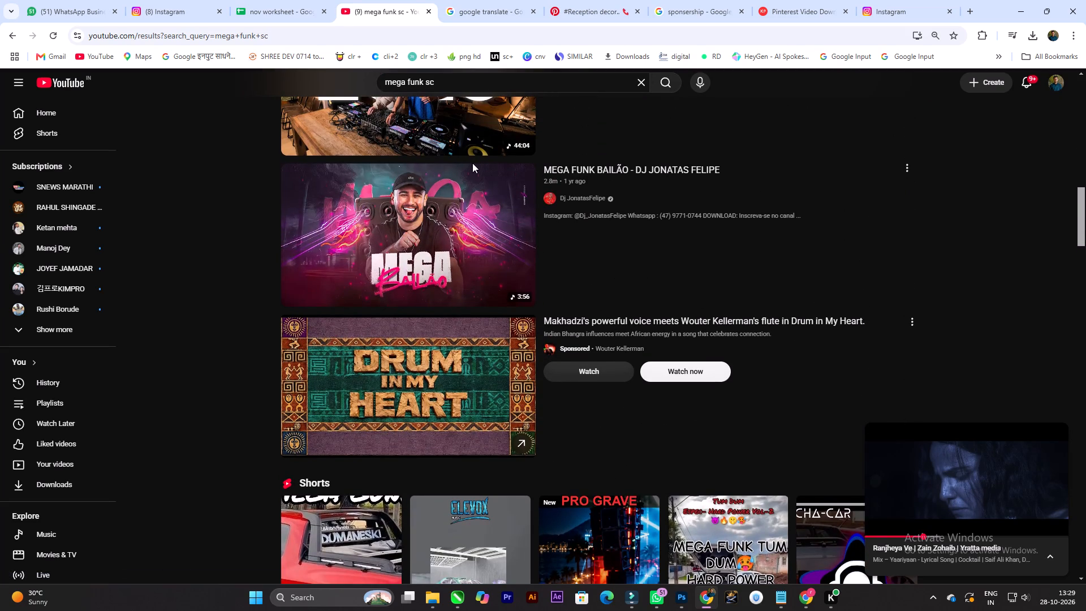
{"action": "scroll", "coordinate": [472, 163], "scroll_direction": "up", "scroll_amount": 16}
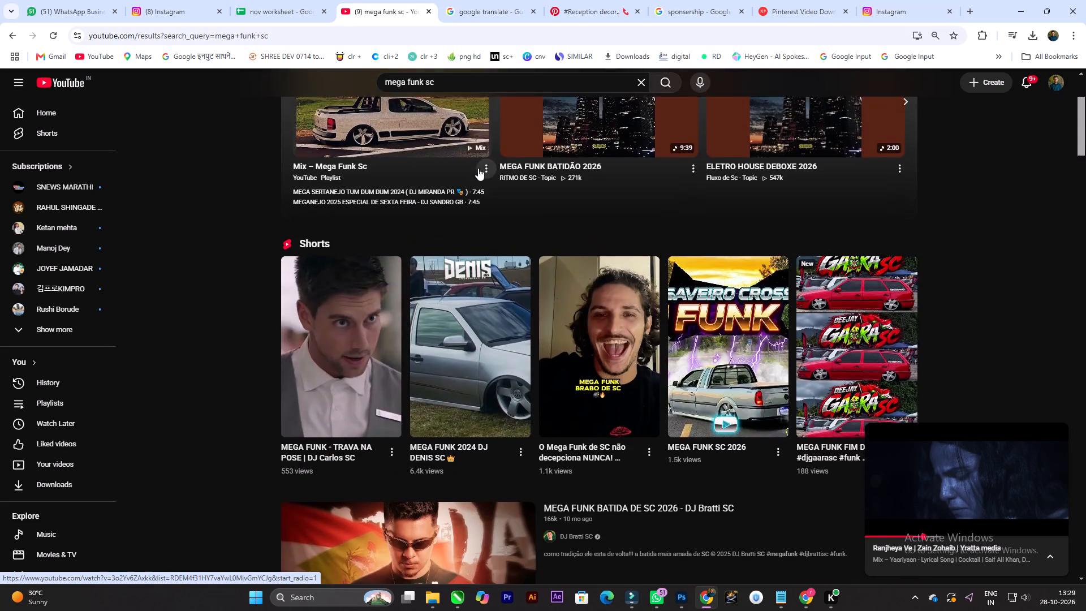
{"action": "scroll", "coordinate": [478, 168], "scroll_direction": "up", "scroll_amount": 1}
Change the YouTube search to "mega funk ELA ME MAMOU" and run it.
{"action": "left_click_drag", "start_coordinate": [455, 72], "coordinate": [428, 79]}
{"action": "left_click", "coordinate": [436, 82]}
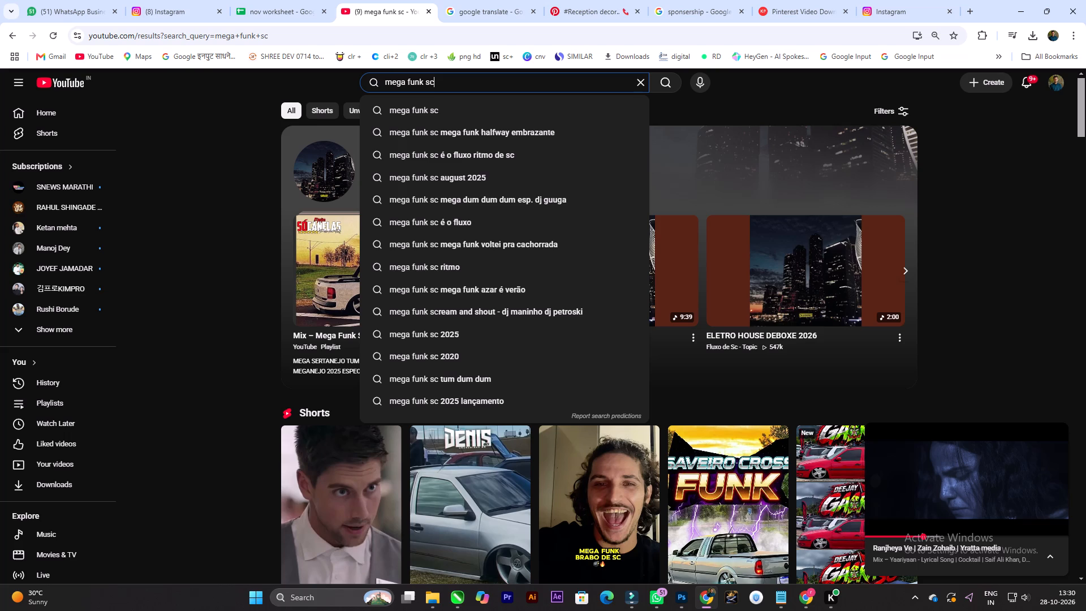
{"action": "key", "text": "BackSpace"}
{"action": "key", "text": "BackSpace"}
{"action": "type", "text": "ELA"}
{"action": "key", "text": "space"}
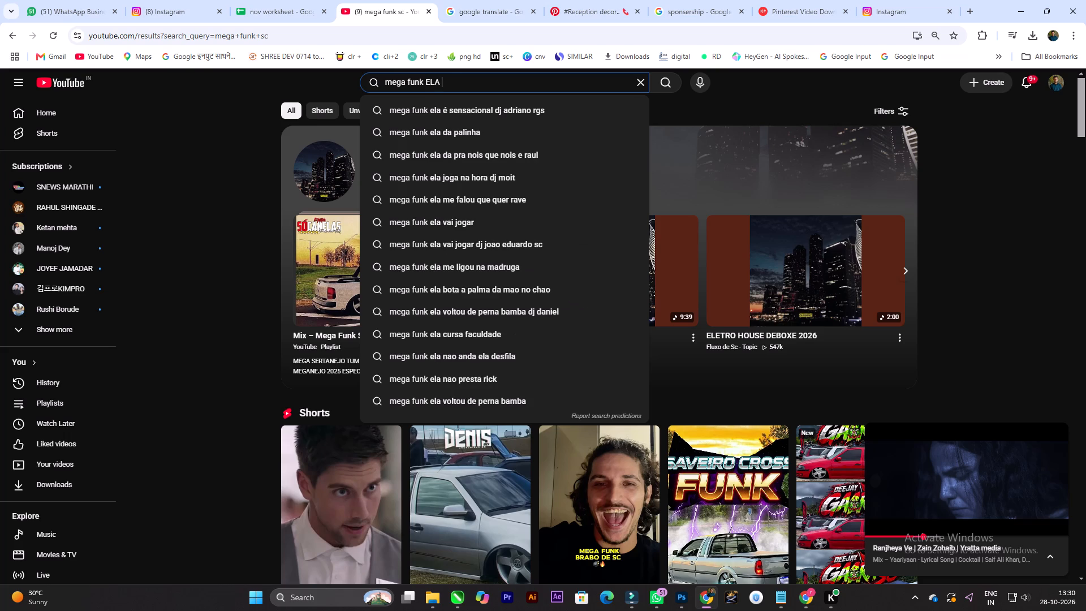
{"action": "type", "text": "ME"}
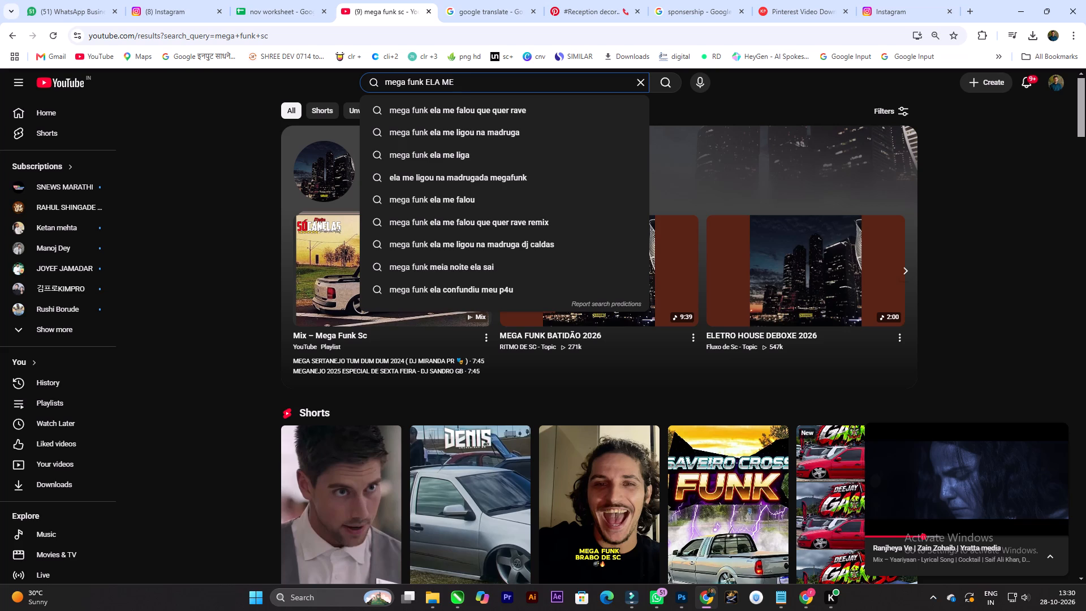
{"action": "key", "text": "space"}
{"action": "type", "text": "MA"}
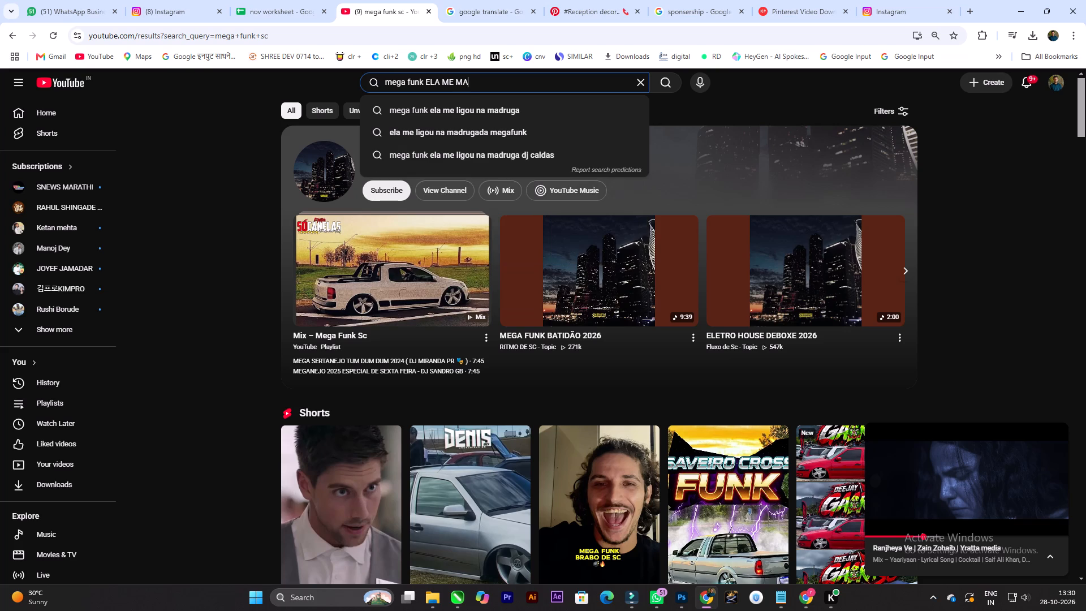
{"action": "type", "text": "MOU"}
{"action": "key", "text": "Return"}
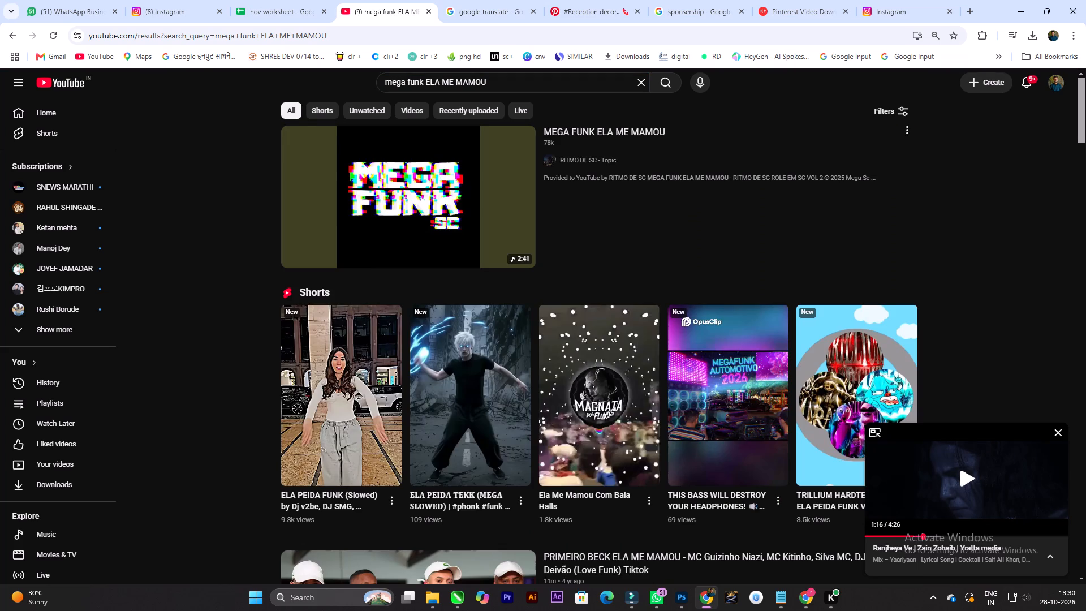
Play "MEGA FUNK ELA ME MAMOU" by RITMO DE SC and skip through it to about 1:03 to audition the music.
{"action": "left_click", "coordinate": [449, 153]}
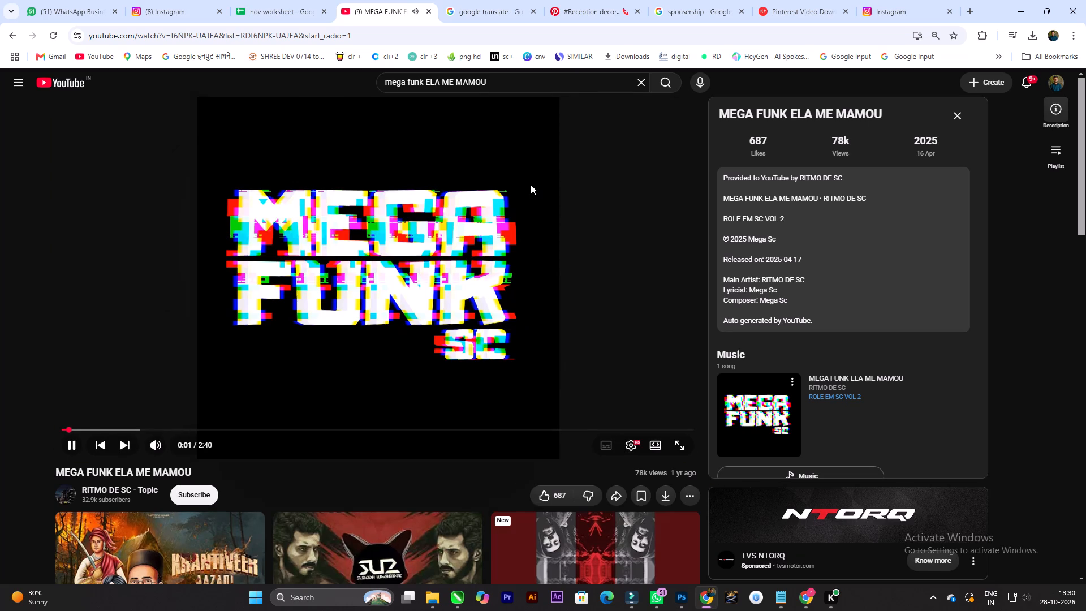
{"action": "key", "text": "Right"}
{"action": "key", "text": "Right"}
{"action": "key", "text": "Right"}
{"action": "key", "text": "Right"}
{"action": "key", "text": "Right"}
{"action": "key", "text": "Right"}
{"action": "key", "text": "Right"}
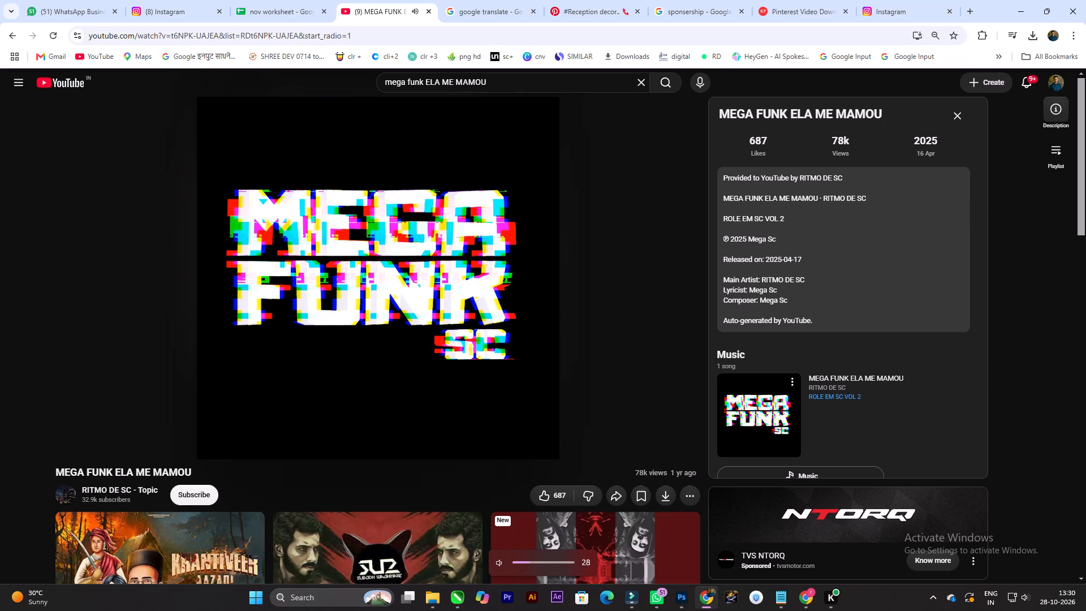
{"action": "left_click", "coordinate": [984, 0]}
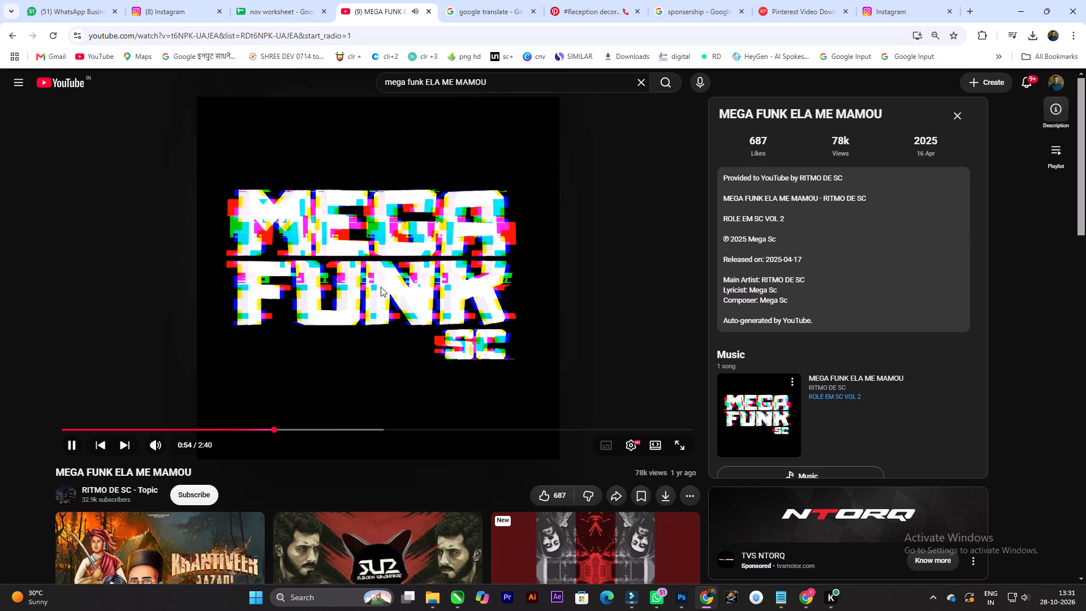
{"action": "left_click", "coordinate": [310, 429]}
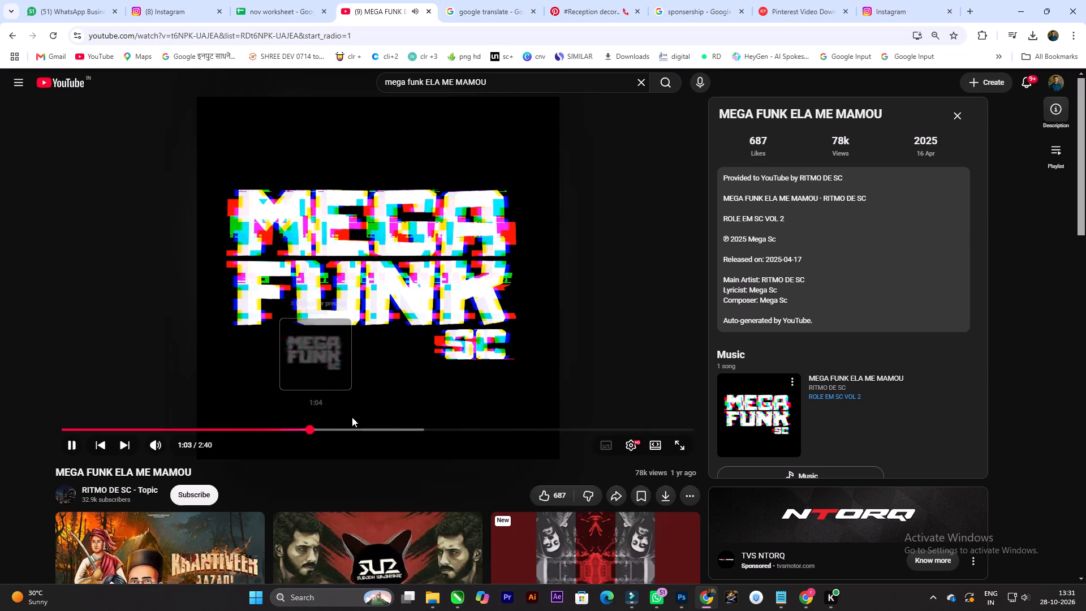
Skip further through "MEGA FUNK ELA ME MAMOU" to about 2:01 to audition the rest of the track.
{"action": "left_click", "coordinate": [361, 424]}
{"action": "left_click", "coordinate": [402, 425]}
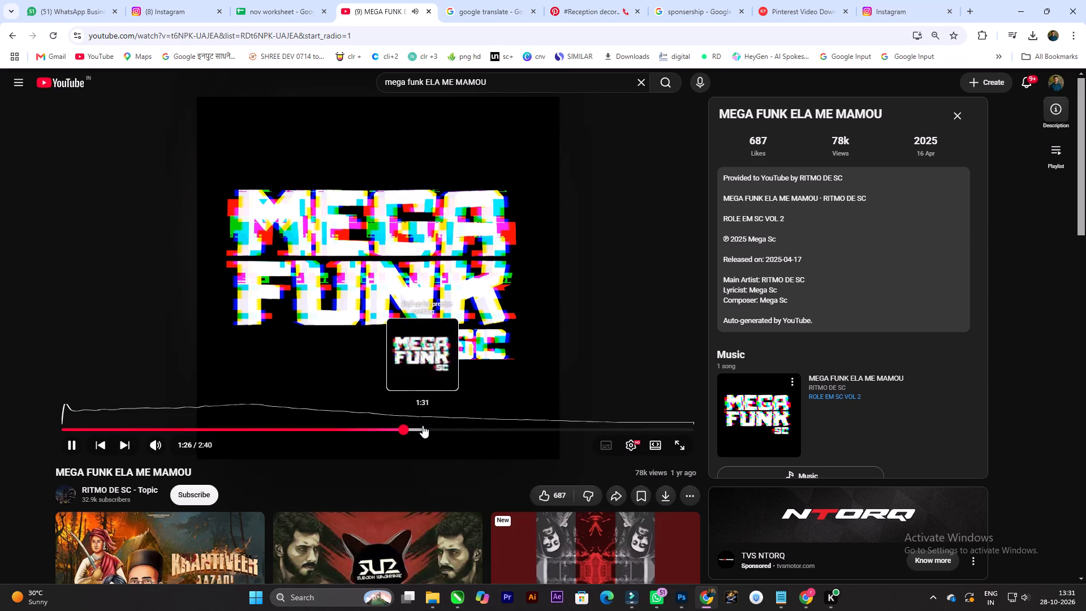
{"action": "left_click", "coordinate": [424, 426]}
{"action": "left_click", "coordinate": [480, 432]}
{"action": "left_click", "coordinate": [532, 428]}
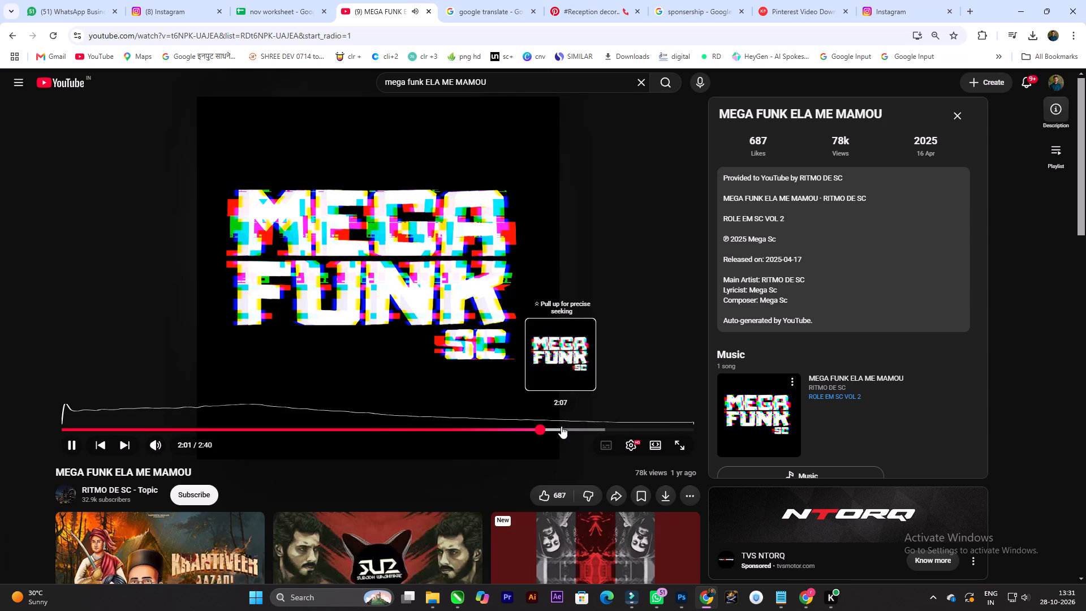
Copy the share link of the "MEGA FUNK ELA ME MAMOU" video.
{"action": "scroll", "coordinate": [170, 445], "scroll_direction": "down", "scroll_amount": 3}
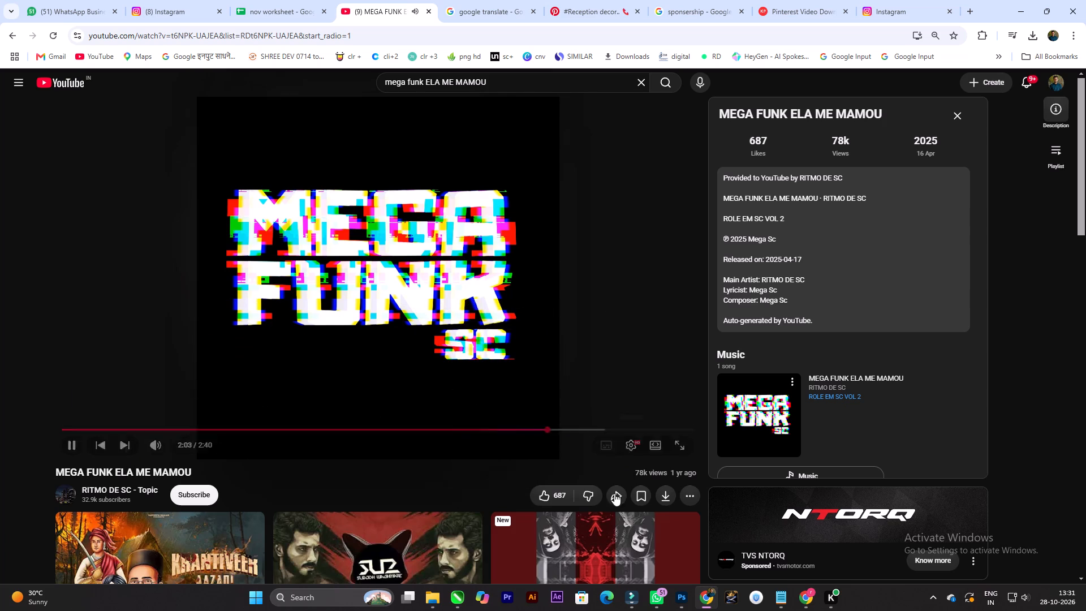
{"action": "left_click", "coordinate": [598, 500]}
{"action": "left_click", "coordinate": [583, 496]}
{"action": "left_click", "coordinate": [609, 493]}
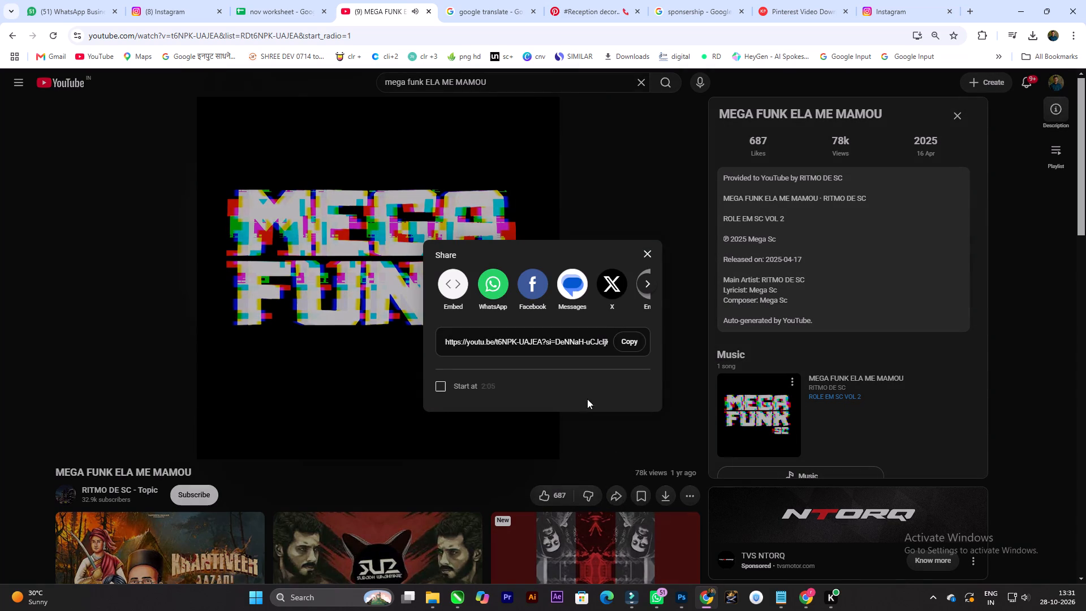
{"action": "left_click", "coordinate": [620, 341]}
Search Google for "ytmp3" in a new browser tab and open the ytmp3.gl converter site.
{"action": "left_click", "coordinate": [842, 0]}
{"action": "left_click", "coordinate": [892, 0]}
{"action": "left_click", "coordinate": [778, 0]}
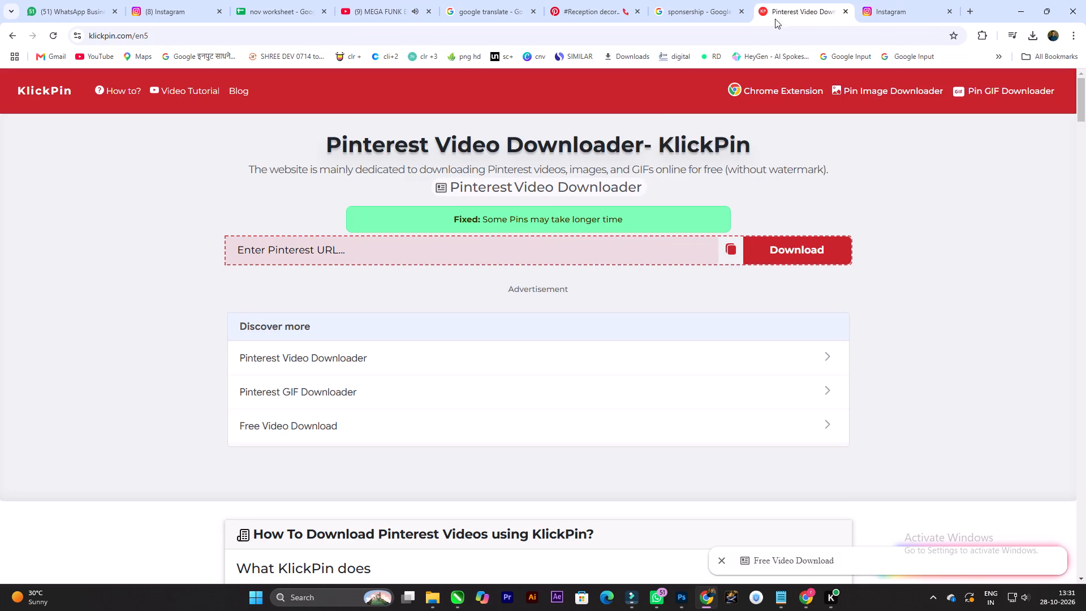
{"action": "left_click", "coordinate": [970, 6]}
{"action": "left_click", "coordinate": [476, 213]}
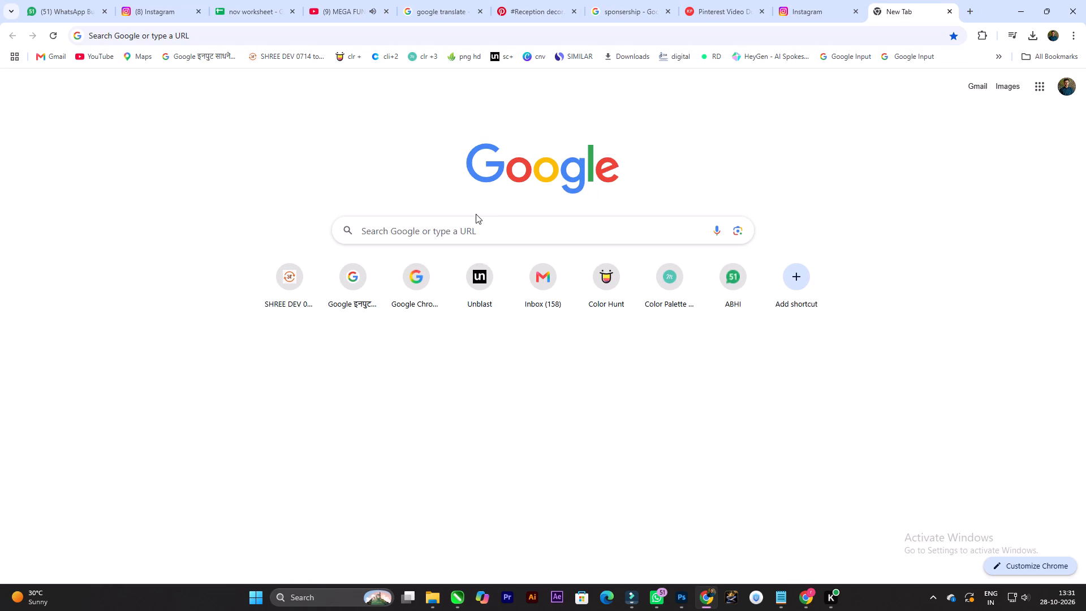
{"action": "left_click", "coordinate": [492, 234]}
{"action": "type", "text": "YTM"}
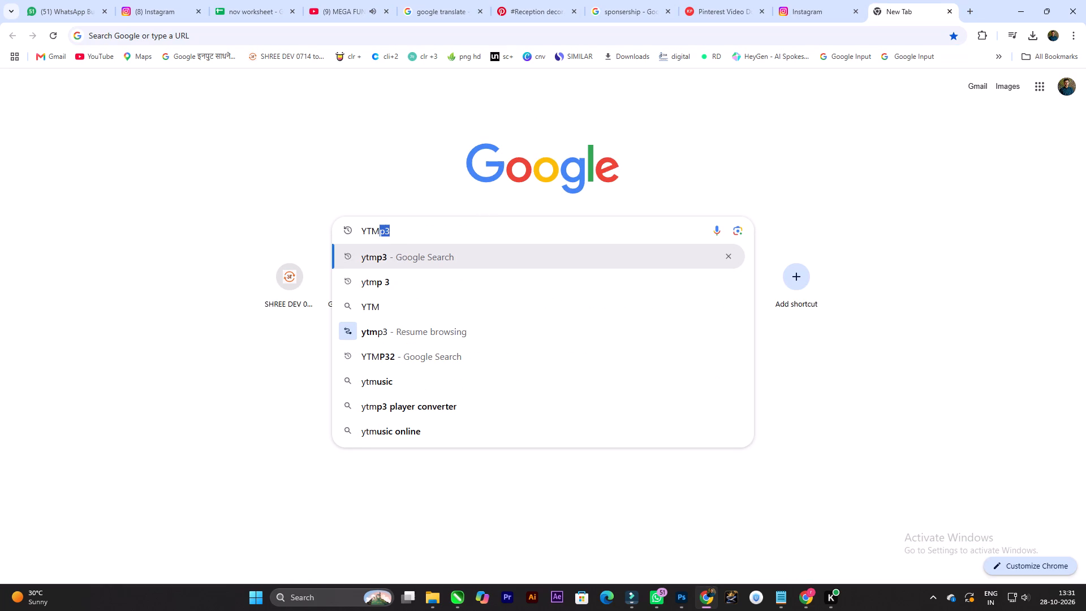
{"action": "type", "text": "P3"}
{"action": "key", "text": "space"}
{"action": "key", "text": "Return"}
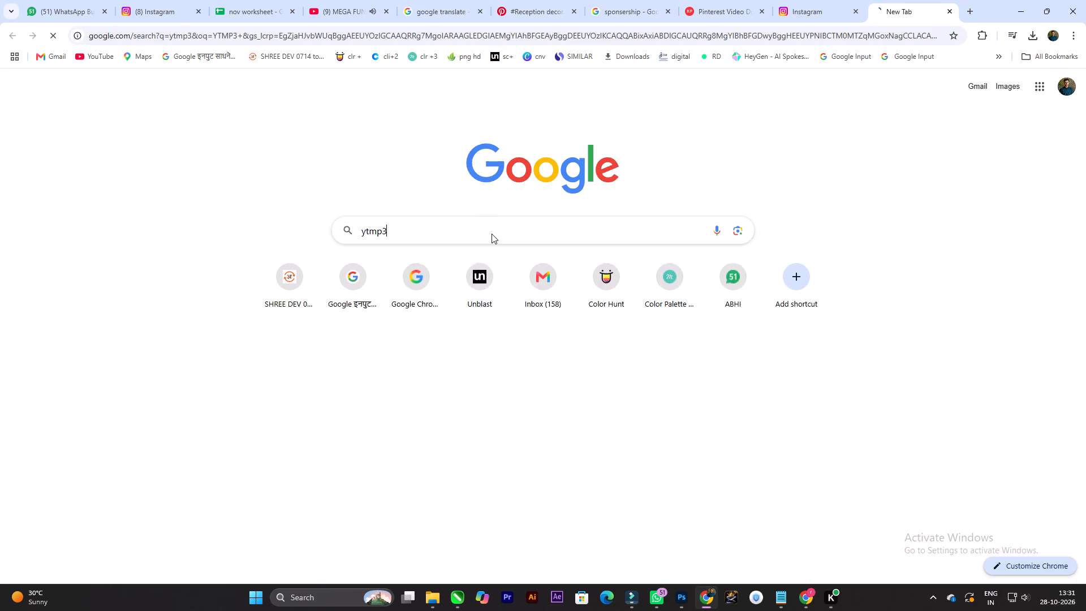
{"action": "left_click", "coordinate": [338, 200]}
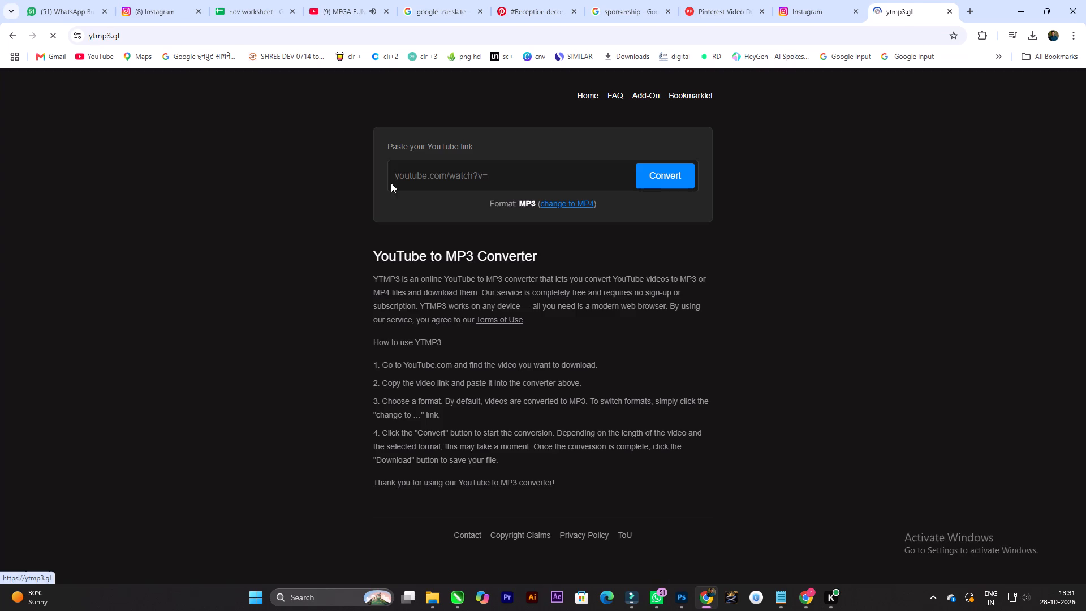
Paste the copied YouTube link into the converter and start the MP3 conversion.
{"action": "left_click", "coordinate": [558, 180]}
{"action": "key", "text": "ctrl+v"}
{"action": "left_click", "coordinate": [666, 169]}
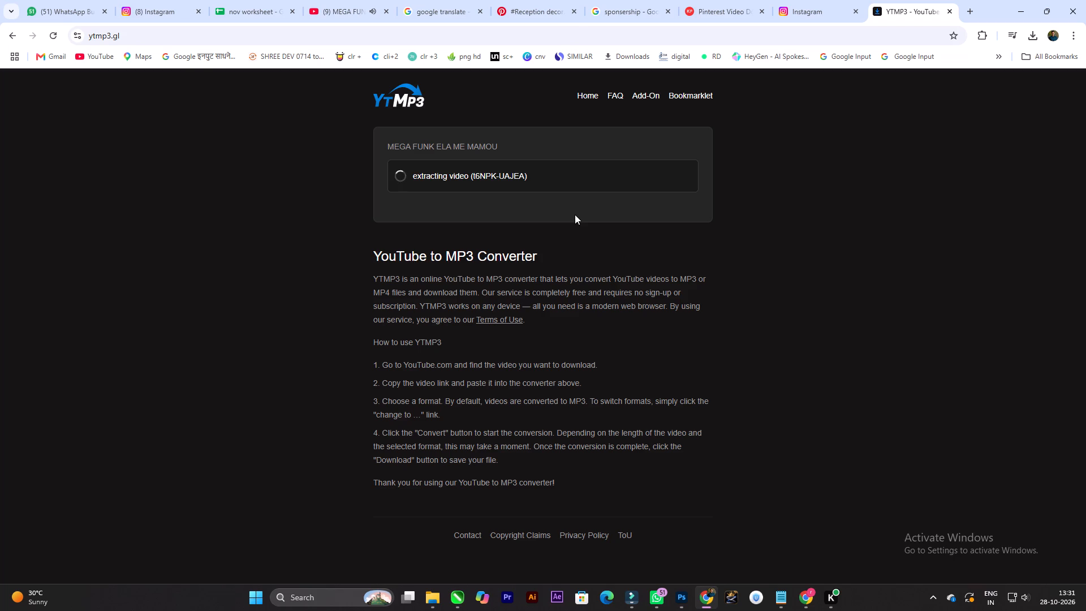
Return to the YouTube video, dismiss its share window, restart the song and skip ahead to audition it again.
{"action": "left_click", "coordinate": [357, 0]}
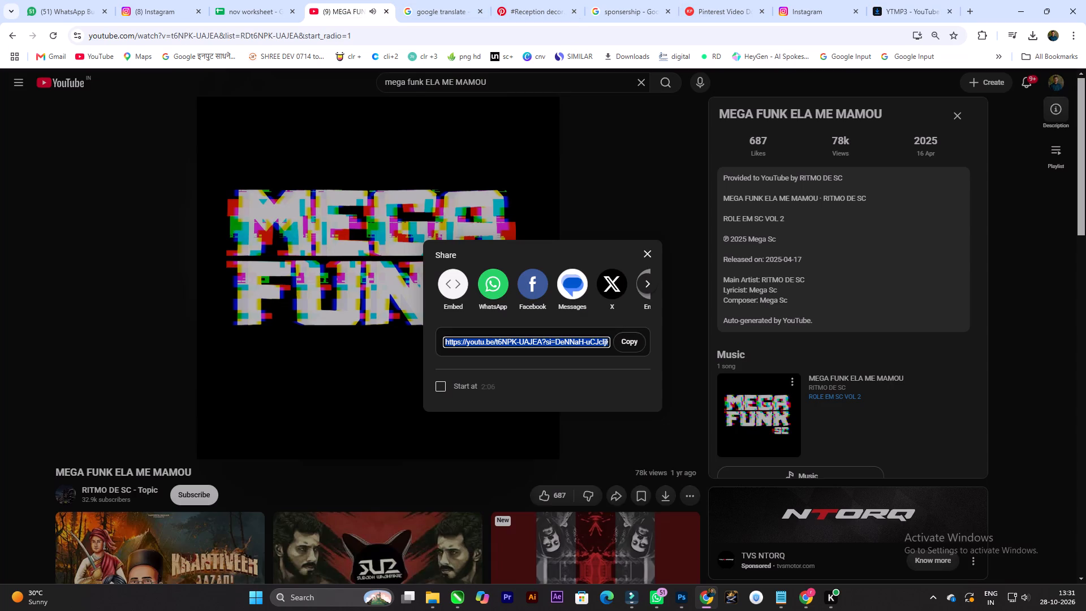
{"action": "left_click", "coordinate": [647, 257]}
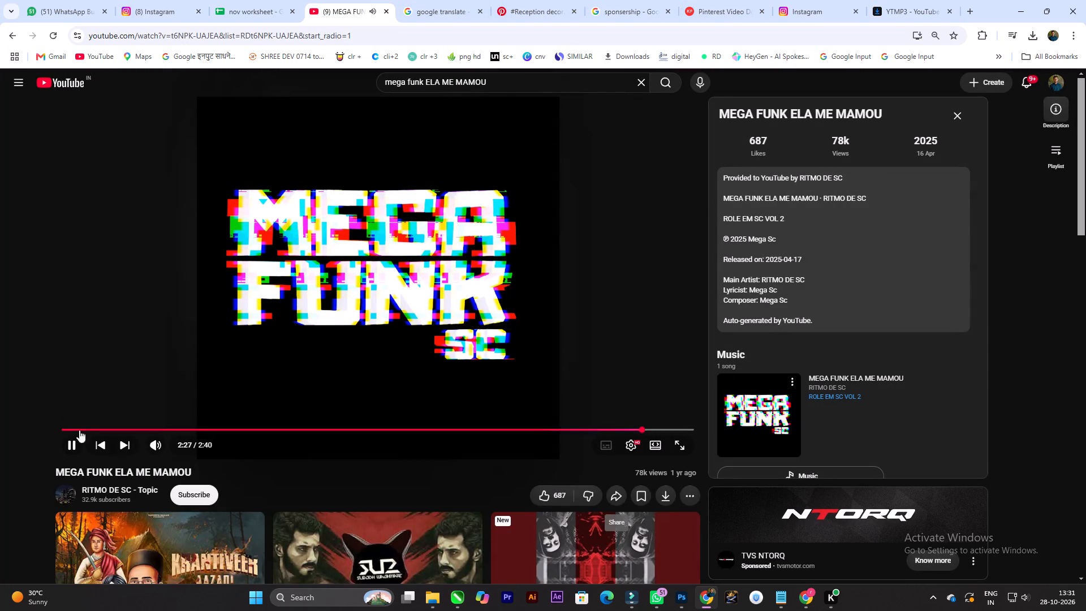
{"action": "left_click_drag", "start_coordinate": [66, 429], "coordinate": [8, 427]}
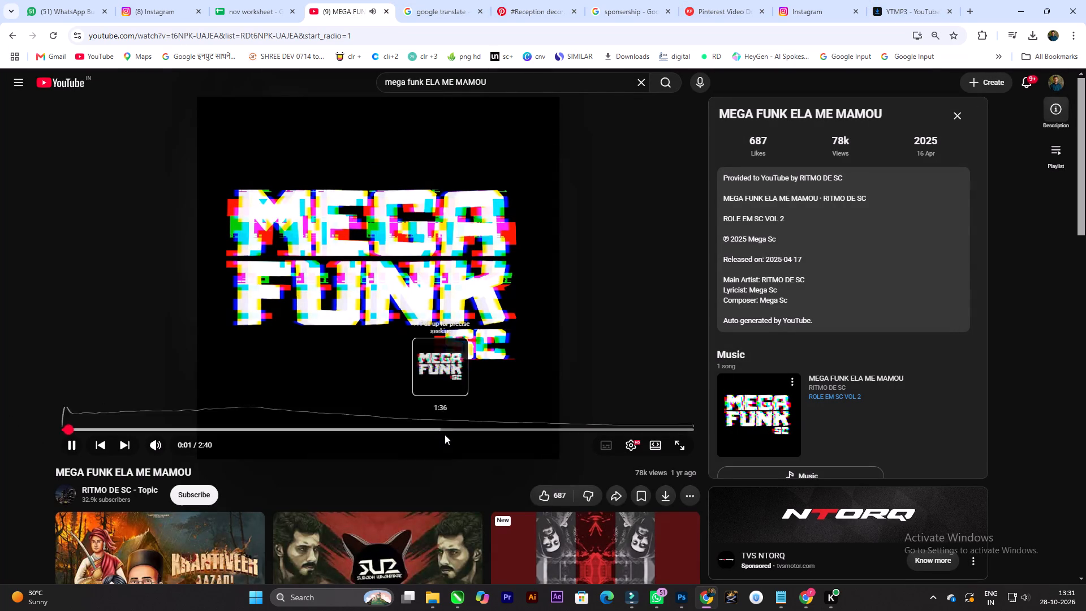
{"action": "left_click", "coordinate": [445, 434]}
{"action": "left_click", "coordinate": [452, 429]}
Download the converted "MEGA FUNK ELA ME MAMOU" MP3 from YTMP3, close the ad tab and reset the converter.
{"action": "left_click", "coordinate": [904, 0]}
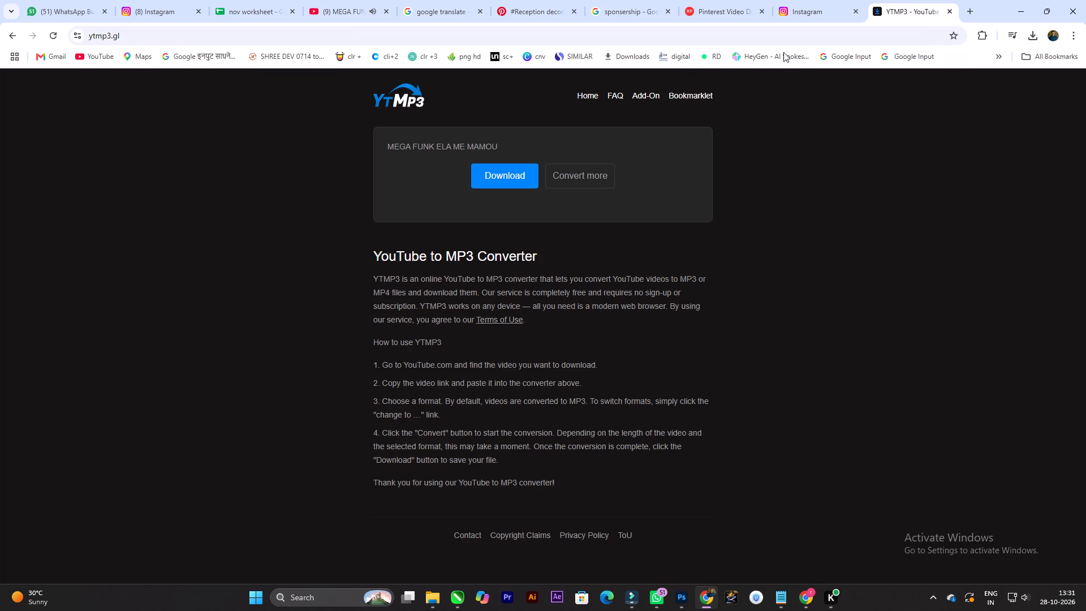
{"action": "left_click", "coordinate": [494, 178]}
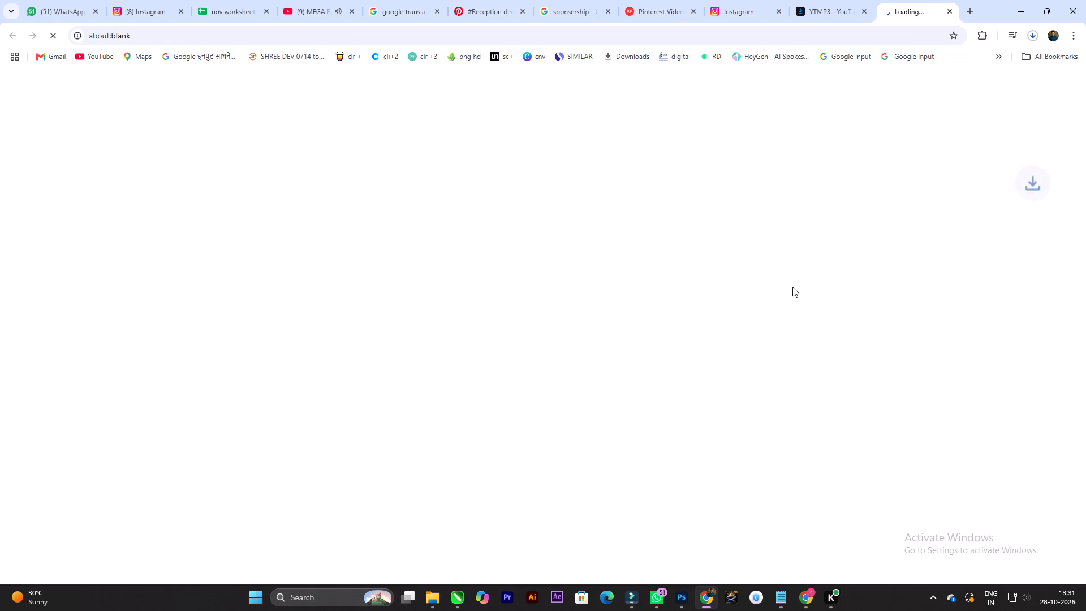
{"action": "key", "text": "ctrl+w"}
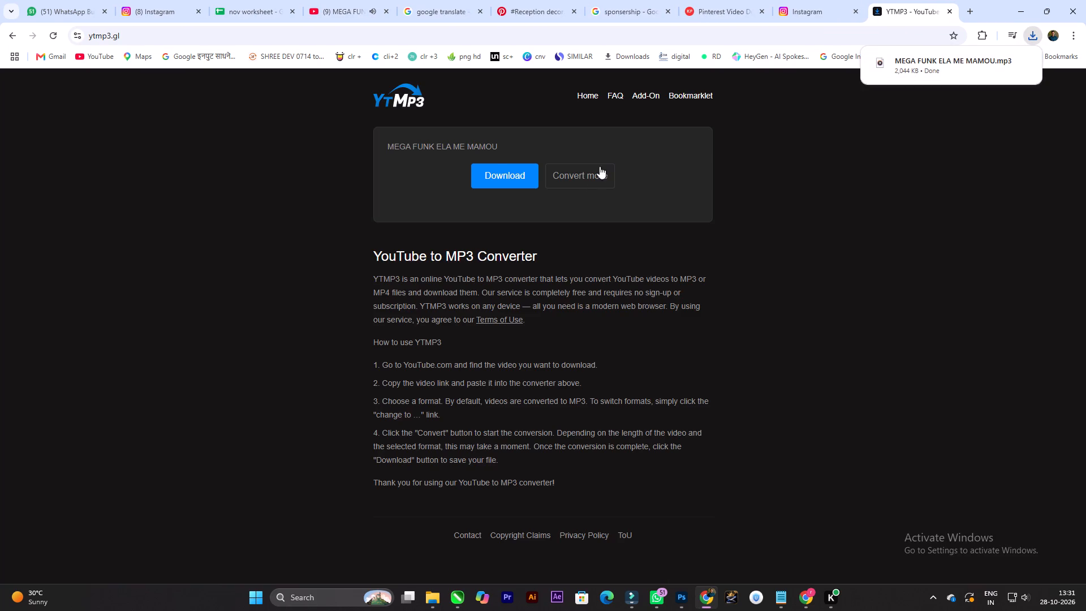
{"action": "left_click", "coordinate": [586, 179]}
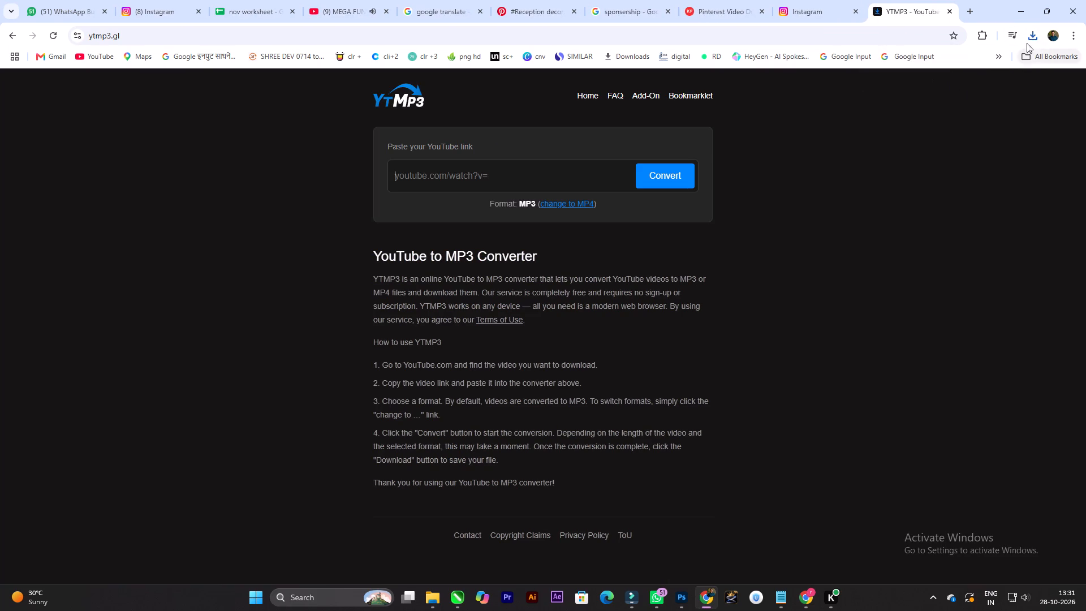
Import the downloaded "MEGA FUNK ELA ME MAMOU.mp3" from the browser's recent downloads into the Filmora project media.
{"action": "left_click", "coordinate": [1034, 32]}
{"action": "left_click_drag", "start_coordinate": [944, 91], "coordinate": [792, 528]}
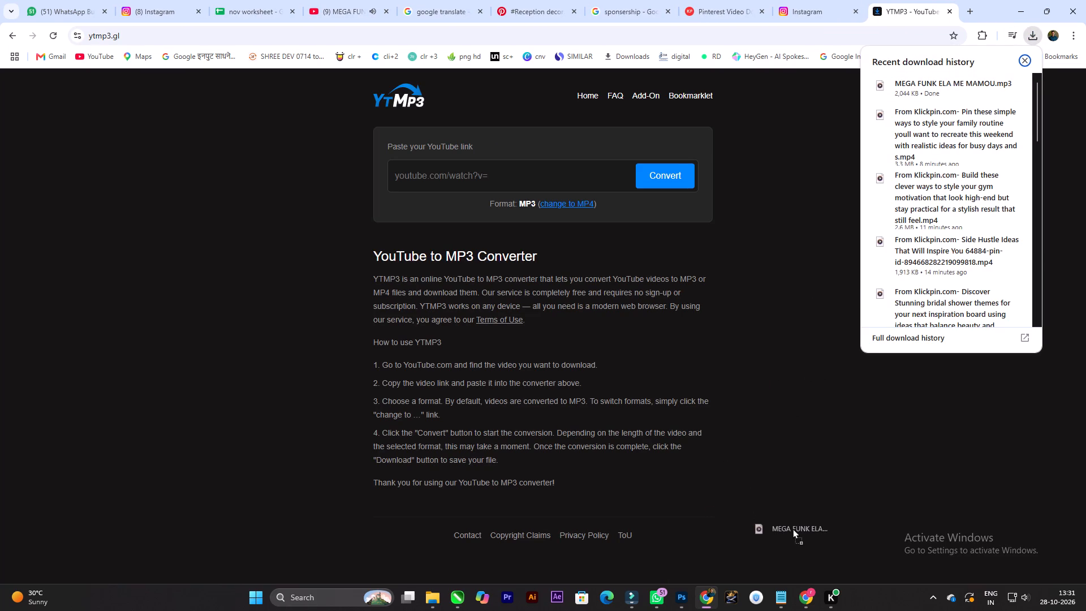
{"action": "left_click_drag", "start_coordinate": [792, 528], "coordinate": [630, 595]}
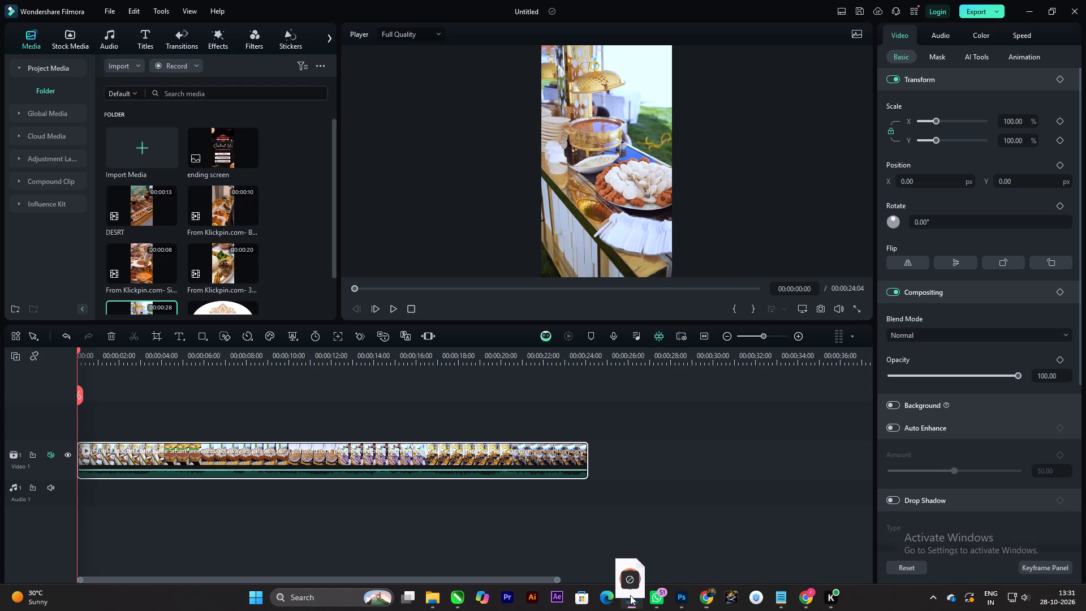
{"action": "left_click_drag", "start_coordinate": [630, 595], "coordinate": [294, 259]}
Place the "MEGA FUNK ELA ME MAMOU" music on the Audio 1 track at the start of the timeline.
{"action": "left_click_drag", "start_coordinate": [222, 148], "coordinate": [222, 311]}
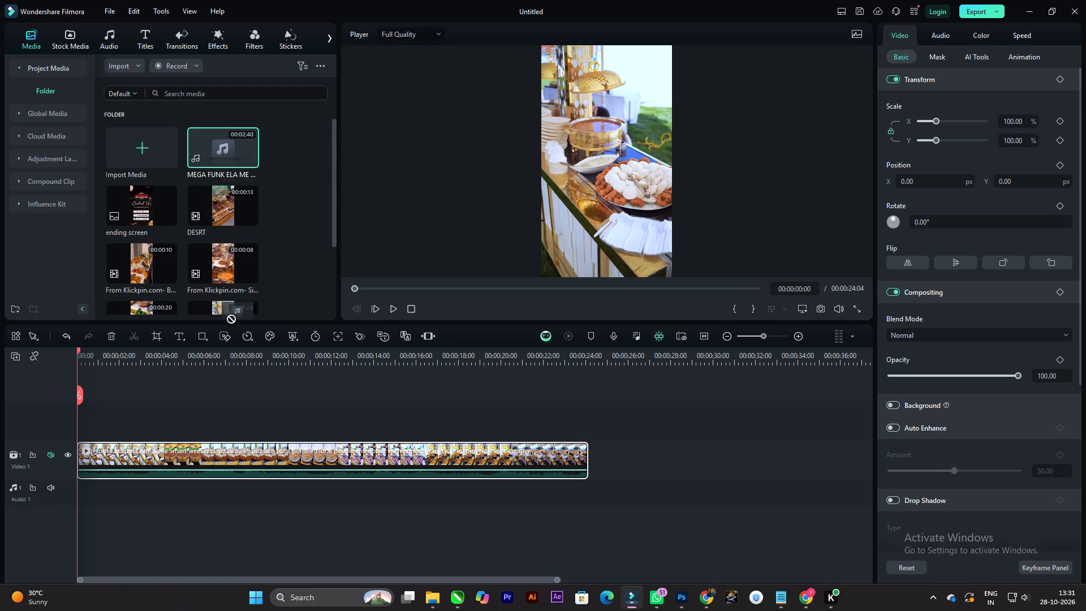
{"action": "left_click_drag", "start_coordinate": [222, 311], "coordinate": [52, 477]}
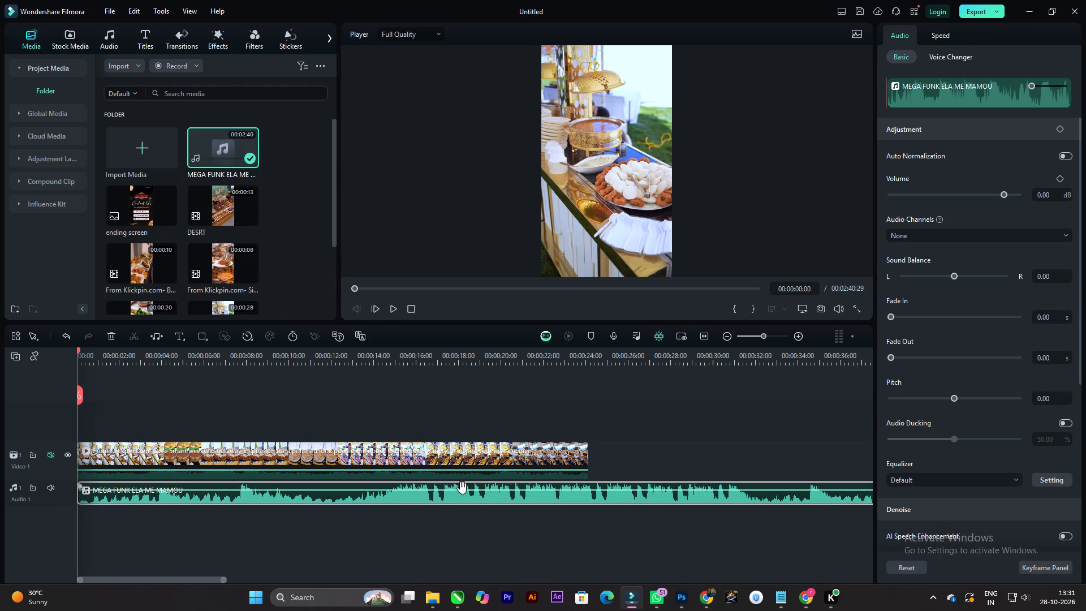
Briefly play the opening of the timeline to hear the music with the video.
{"action": "scroll", "coordinate": [403, 458], "scroll_direction": "down", "scroll_amount": 1, "text": "ctrl"}
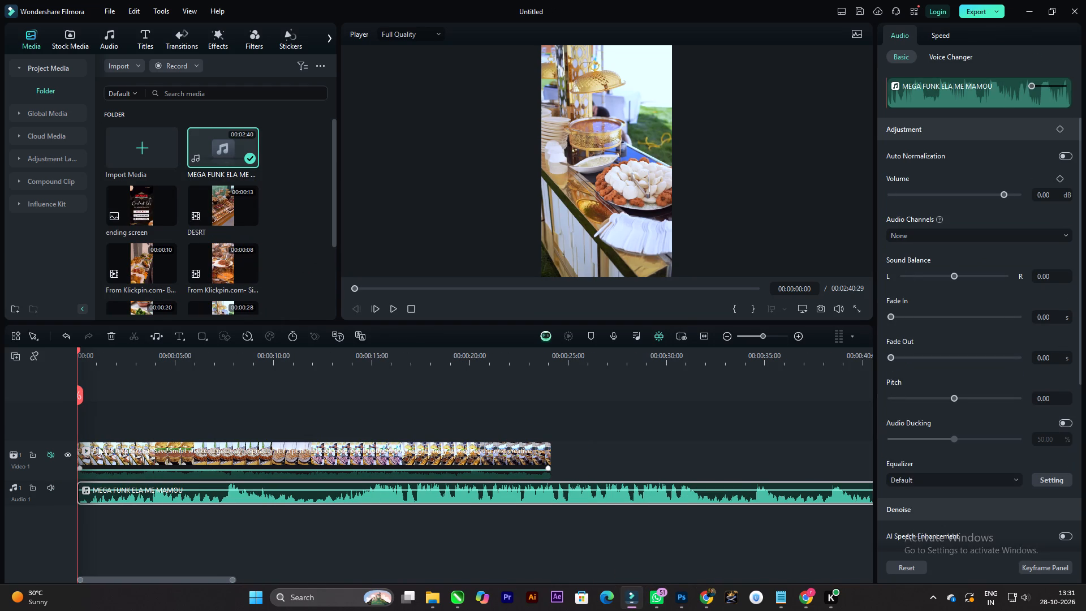
{"action": "key", "text": "space"}
{"action": "key", "text": "space"}
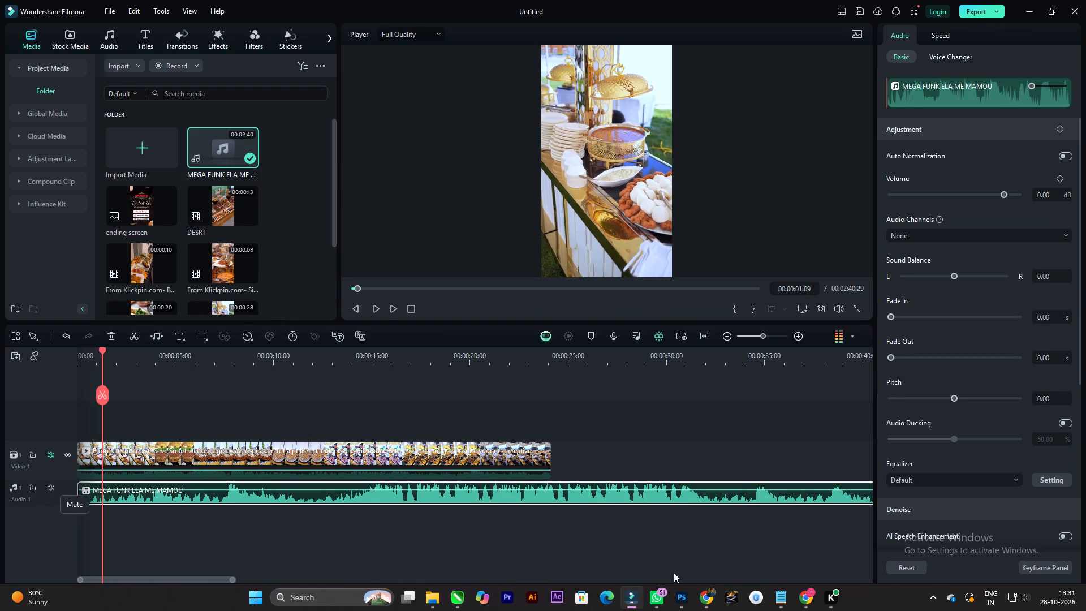
Switch to Chrome and pause the "MEGA FUNK ELA ME MAMOU" video playing on YouTube.
{"action": "left_click", "coordinate": [701, 597]}
{"action": "left_click", "coordinate": [393, 31]}
{"action": "left_click", "coordinate": [335, 9]}
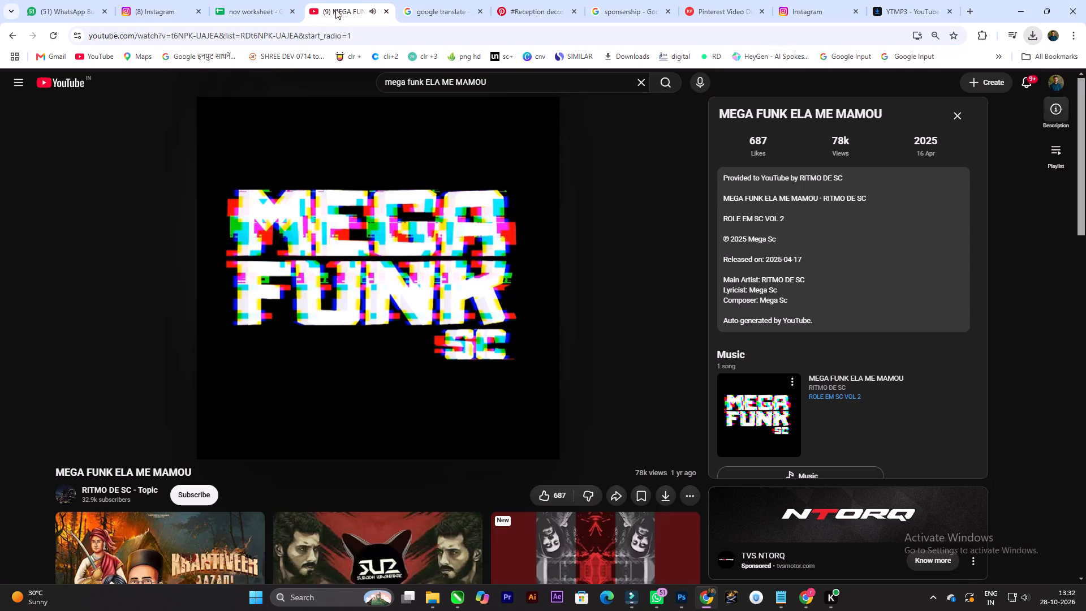
{"action": "key", "text": "space"}
Return to Filmora and play the timeline to about 17 seconds to find where the music should start.
{"action": "left_click", "coordinate": [626, 597]}
{"action": "key", "text": "space"}
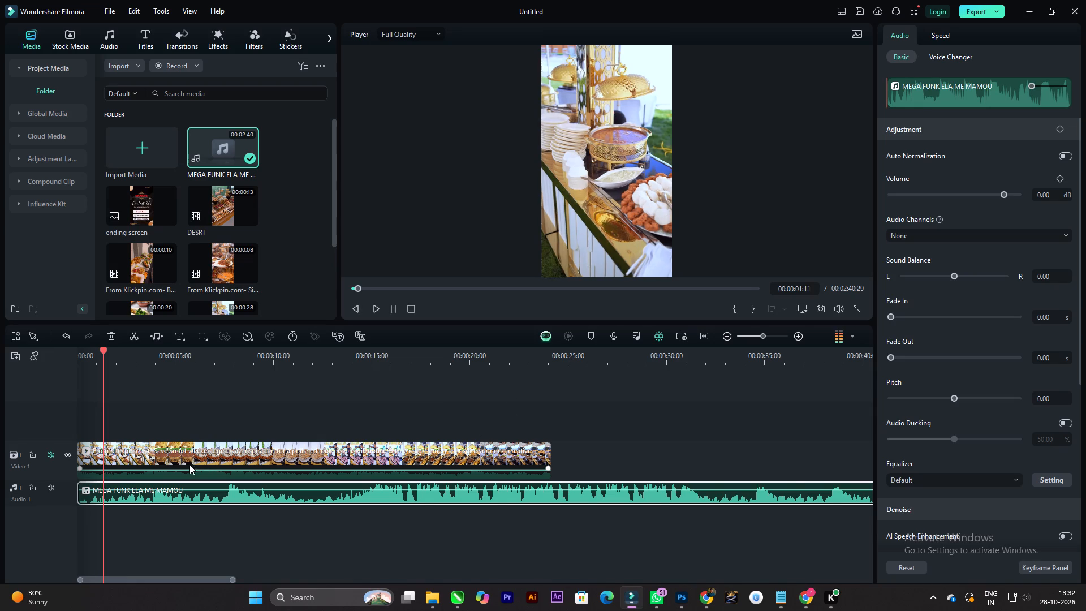
{"action": "scroll", "coordinate": [121, 455], "scroll_direction": "down", "scroll_amount": 3, "text": "ctrl"}
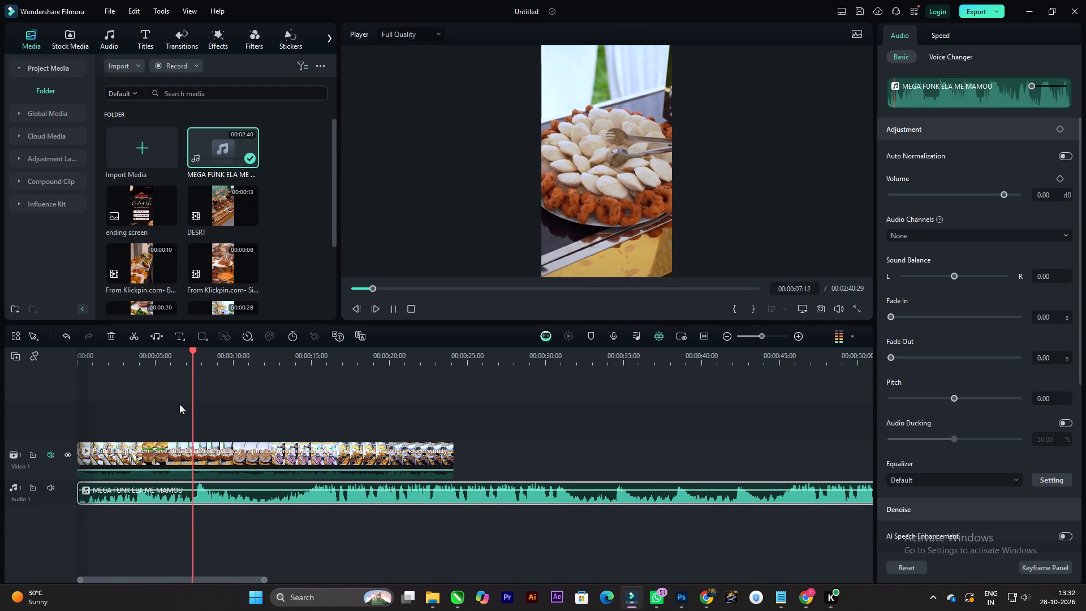
{"action": "scroll", "coordinate": [249, 434], "scroll_direction": "down", "scroll_amount": 7, "text": "ctrl"}
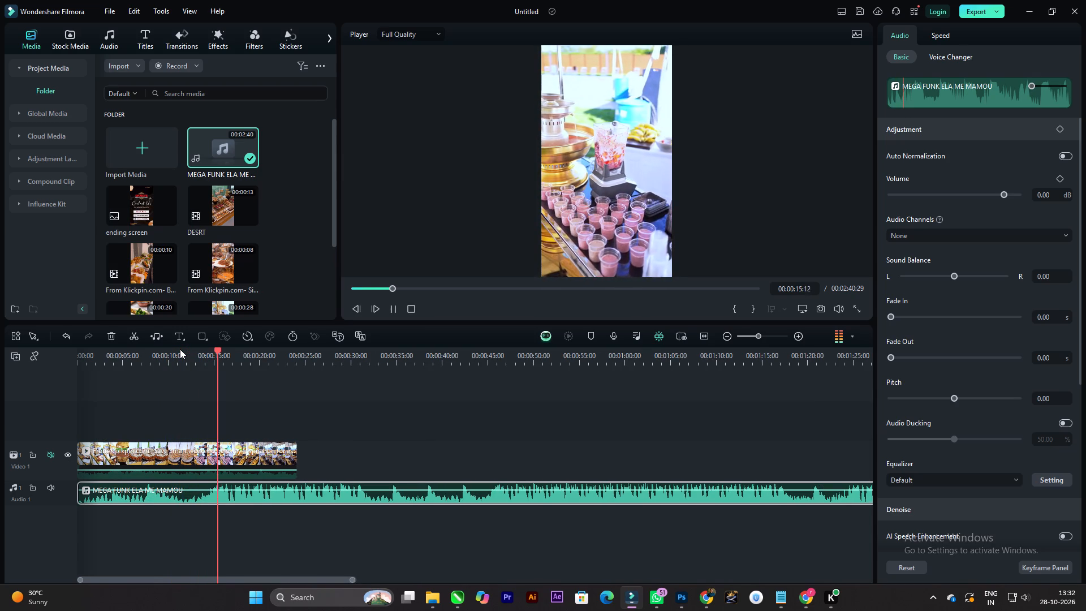
{"action": "key", "text": "space"}
Find the music's start point before the beat section and split the audio clip at 00:00:12:17.
{"action": "scroll", "coordinate": [130, 400], "scroll_direction": "up", "scroll_amount": 2, "text": "ctrl"}
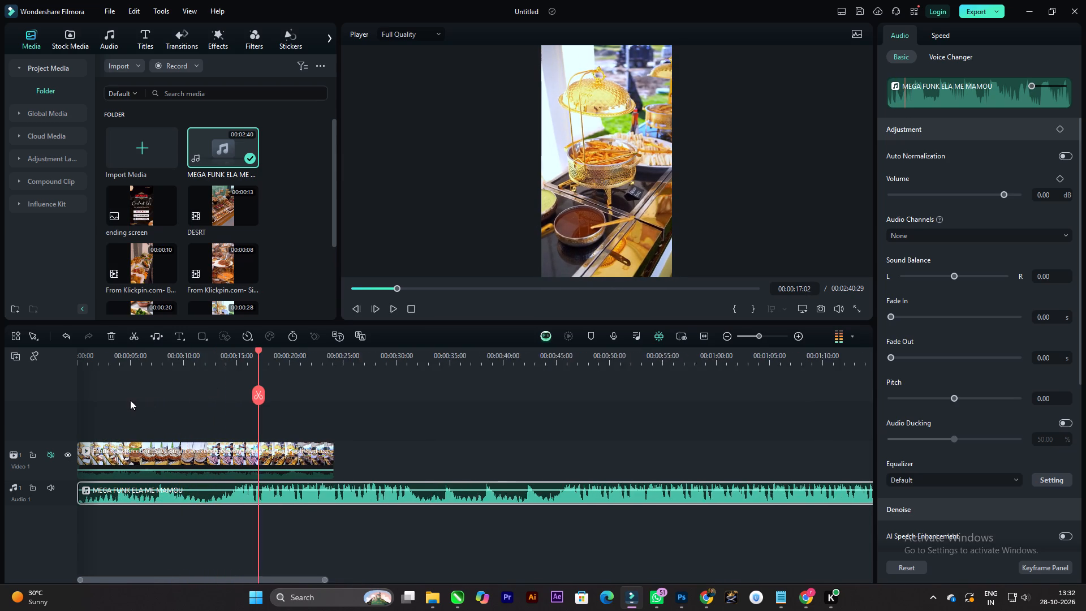
{"action": "scroll", "coordinate": [130, 400], "scroll_direction": "up", "scroll_amount": 6, "text": "ctrl"}
{"action": "scroll", "coordinate": [269, 395], "scroll_direction": "up", "scroll_amount": 2, "text": "ctrl"}
{"action": "left_click_drag", "start_coordinate": [364, 351], "coordinate": [309, 351]}
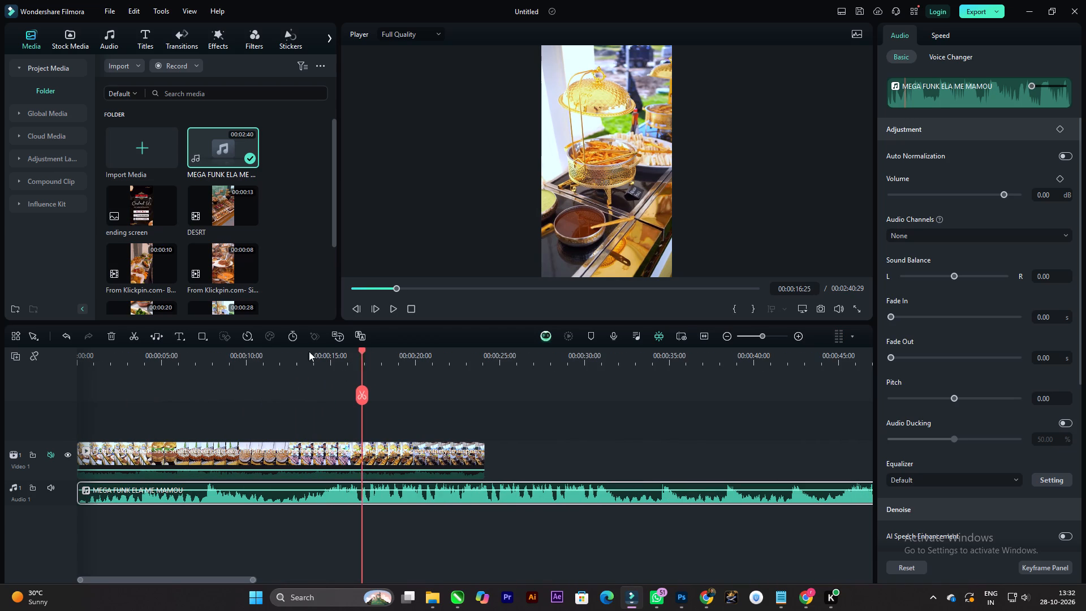
{"action": "left_click_drag", "start_coordinate": [309, 351], "coordinate": [278, 350]}
{"action": "key", "text": "space"}
{"action": "key", "text": "space"}
{"action": "left_click_drag", "start_coordinate": [283, 354], "coordinate": [269, 352]}
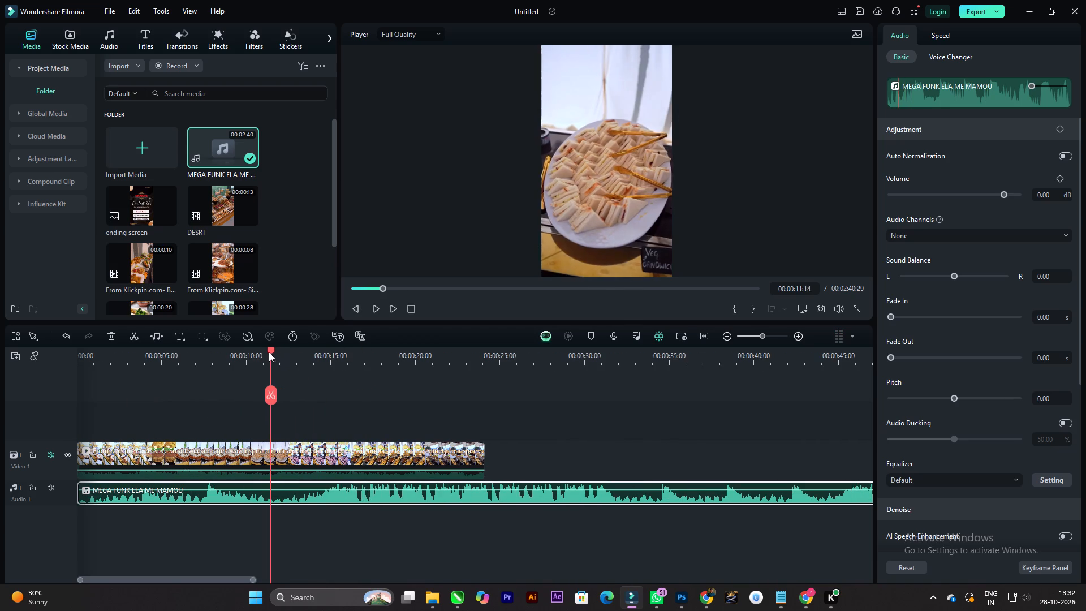
{"action": "left_click_drag", "start_coordinate": [269, 352], "coordinate": [249, 347]}
{"action": "key", "text": "space"}
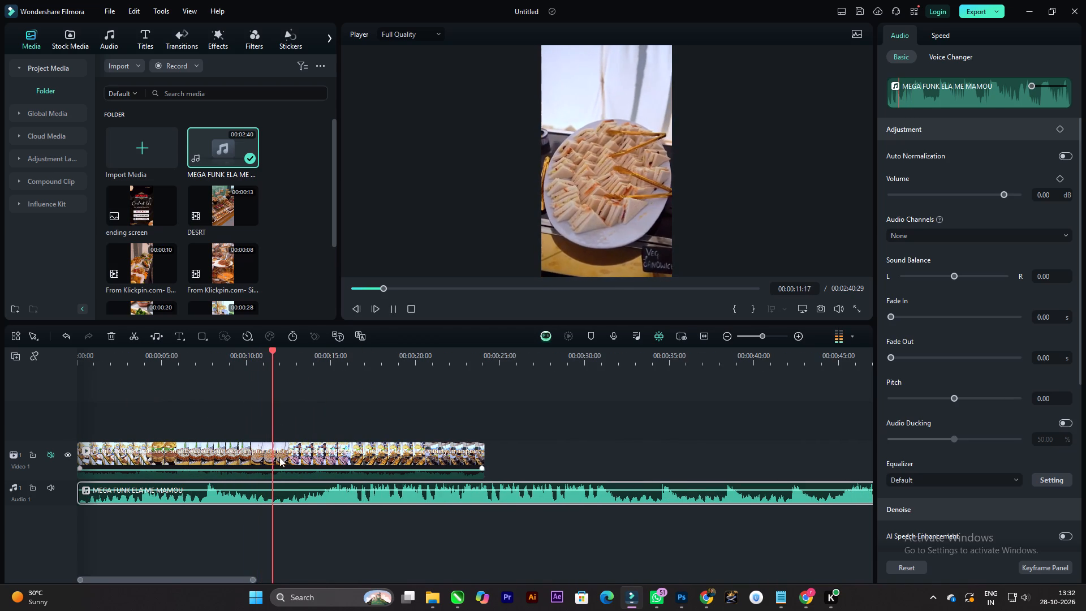
{"action": "key", "text": "space"}
{"action": "left_click", "coordinate": [307, 490]}
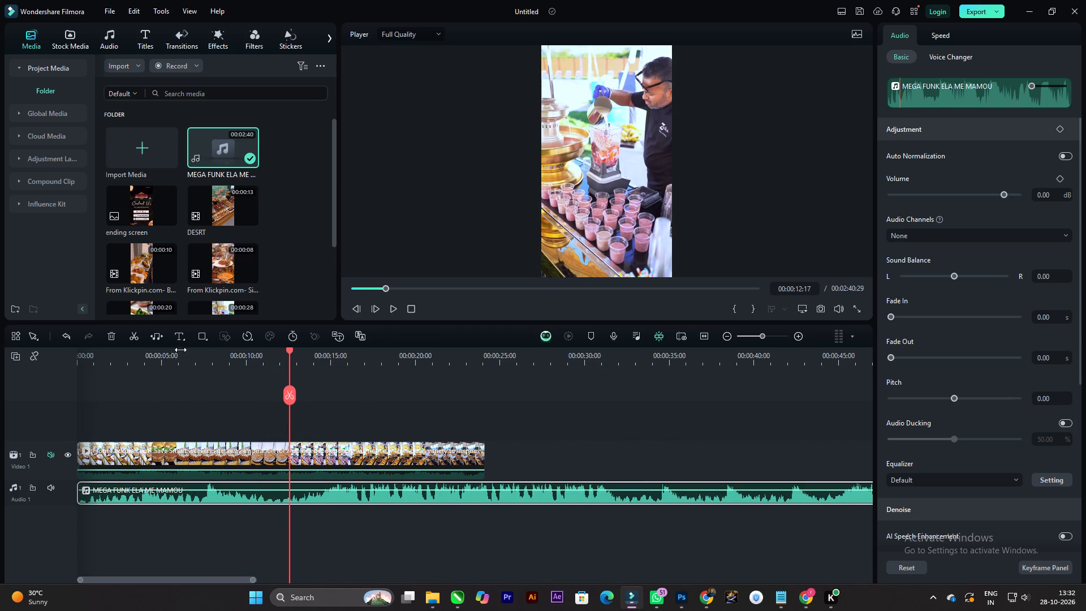
{"action": "left_click", "coordinate": [290, 398]}
Delete the section of the music clip before the split.
{"action": "left_click", "coordinate": [258, 468]}
{"action": "left_click", "coordinate": [262, 488]}
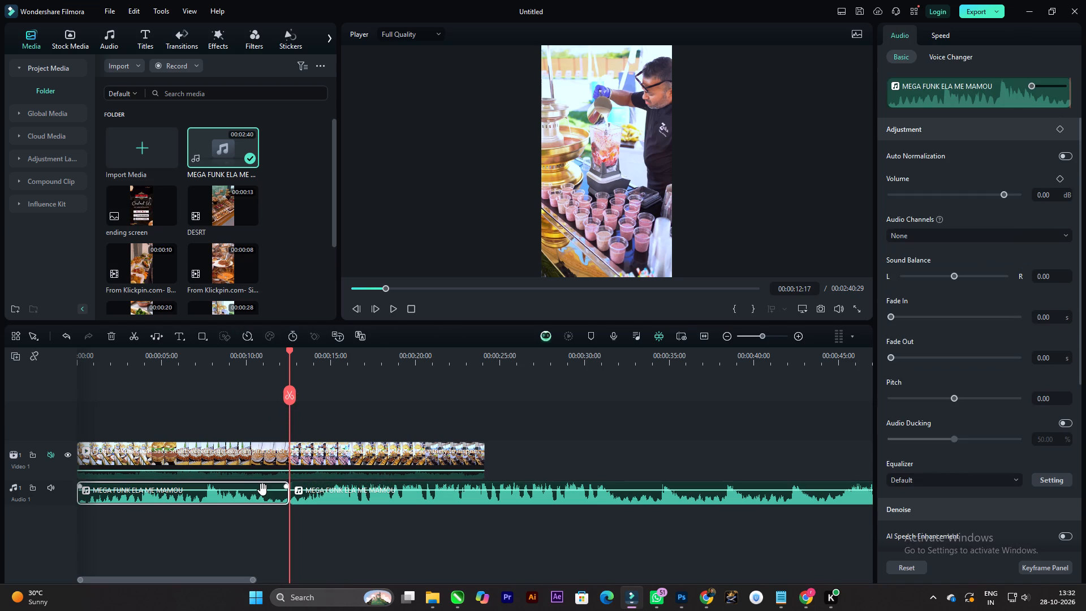
{"action": "key", "text": "Delete"}
{"action": "scroll", "coordinate": [291, 483], "scroll_direction": "down", "scroll_amount": 4, "text": "ctrl"}
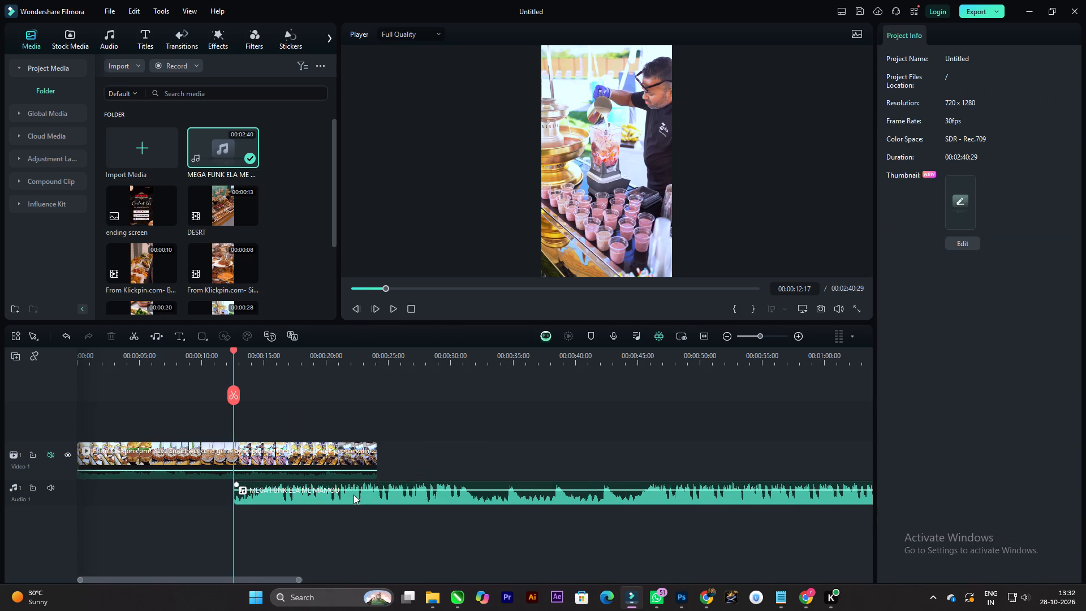
Move the trimmed music clip on the audio track to the start of the timeline.
{"action": "left_click_drag", "start_coordinate": [363, 497], "coordinate": [185, 484]}
{"action": "left_click_drag", "start_coordinate": [270, 501], "coordinate": [219, 500]}
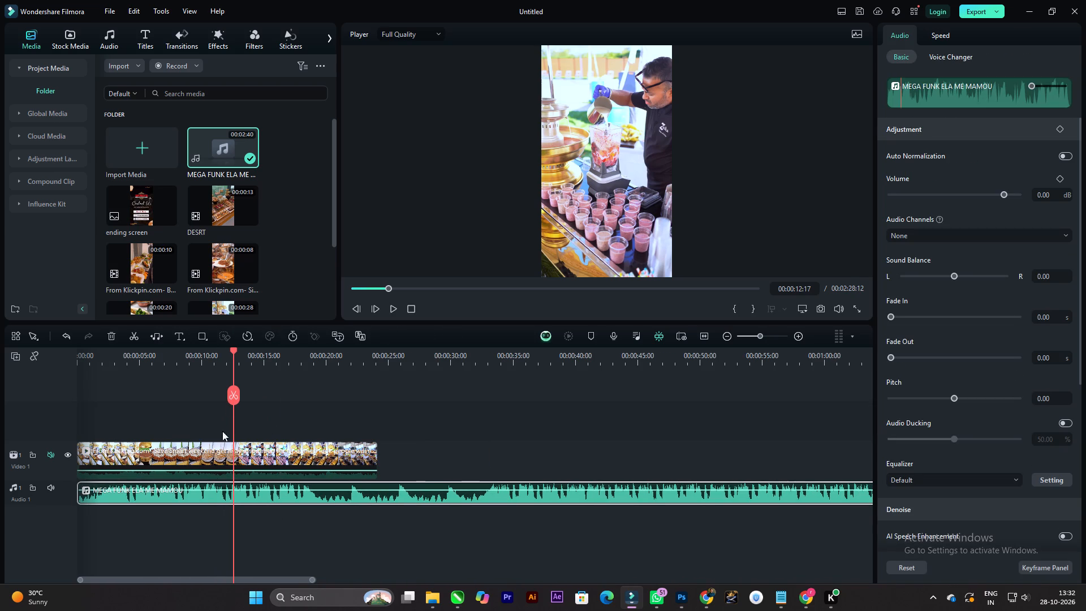
Play the timeline from the beginning to about 3 seconds to check the music against the video.
{"action": "left_click_drag", "start_coordinate": [234, 350], "coordinate": [0, 343]}
{"action": "scroll", "coordinate": [95, 412], "scroll_direction": "up", "scroll_amount": 5, "text": "ctrl"}
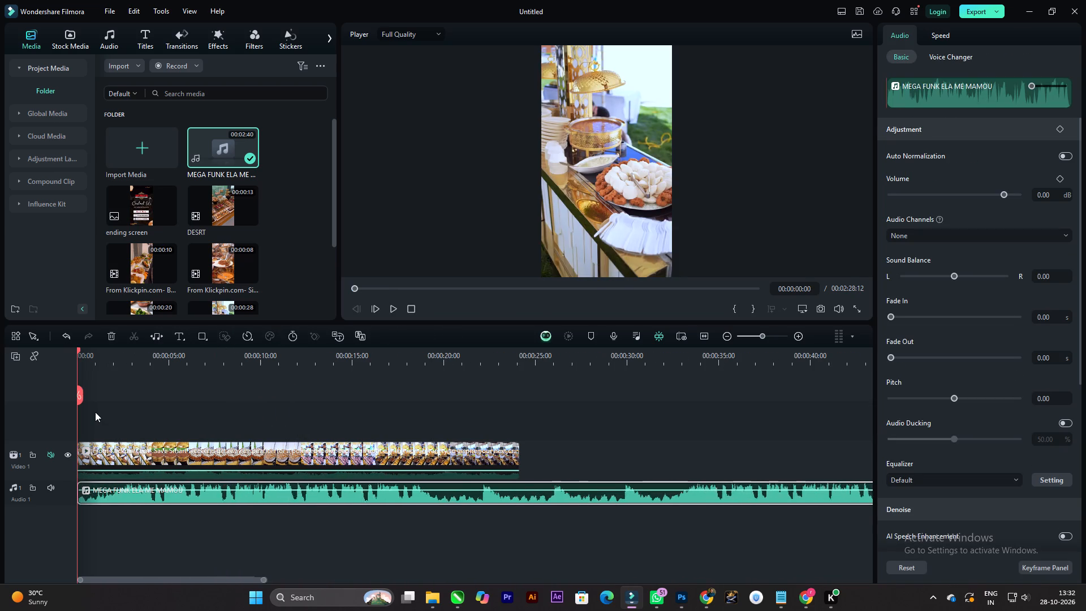
{"action": "key", "text": "space"}
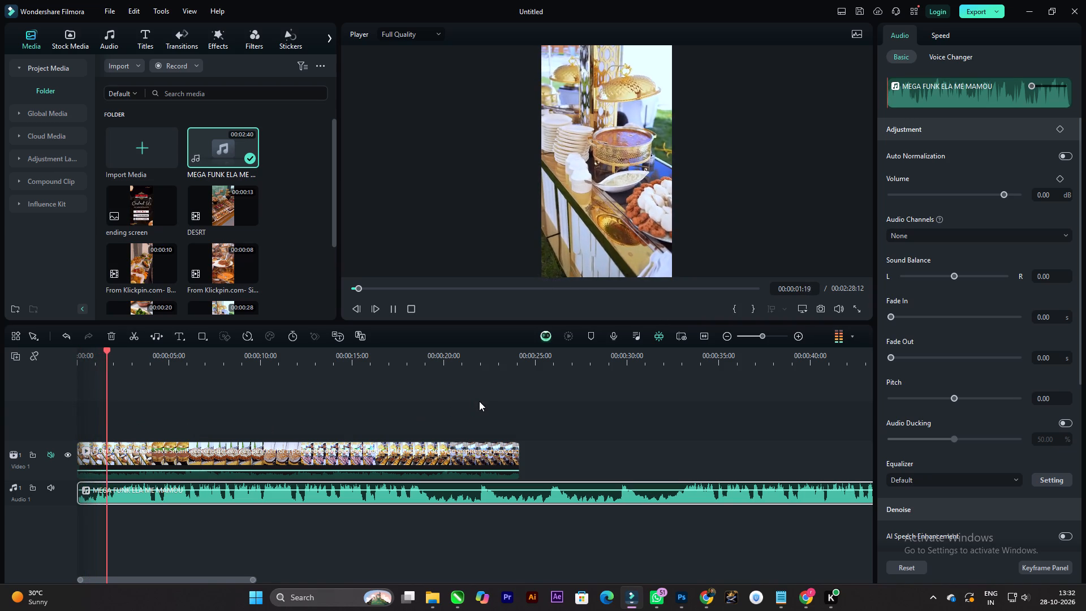
{"action": "scroll", "coordinate": [368, 458], "scroll_direction": "down", "scroll_amount": 1, "text": "ctrl"}
{"action": "key", "text": "space"}
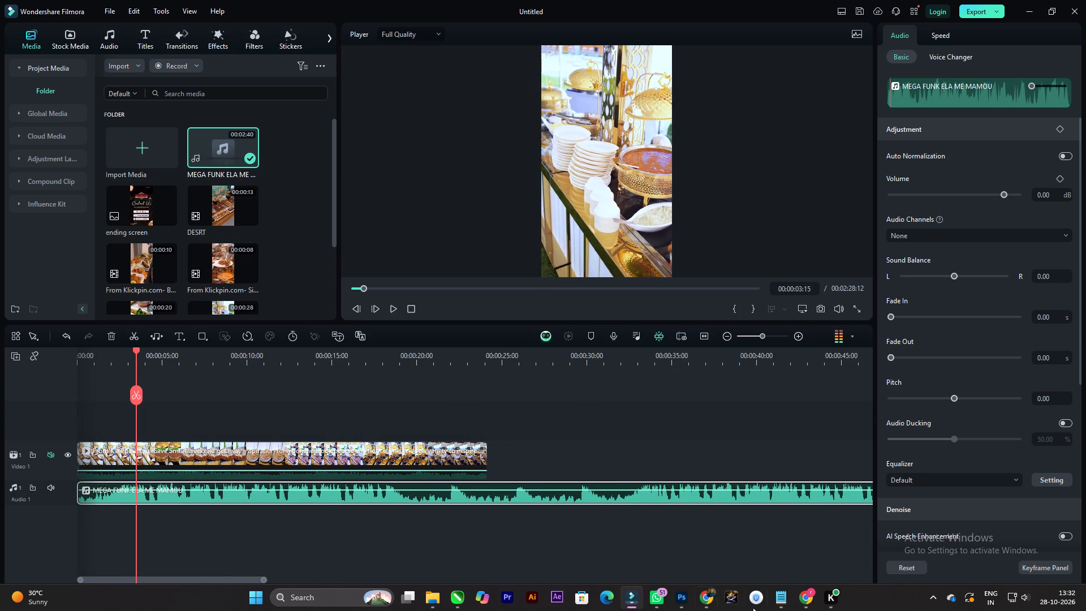
Switch to the reel concept note in Notepad and insert two line breaks before “THE 5-SECOND MENU TOUR”.
{"action": "left_click", "coordinate": [780, 596]}
{"action": "left_click", "coordinate": [156, 104]}
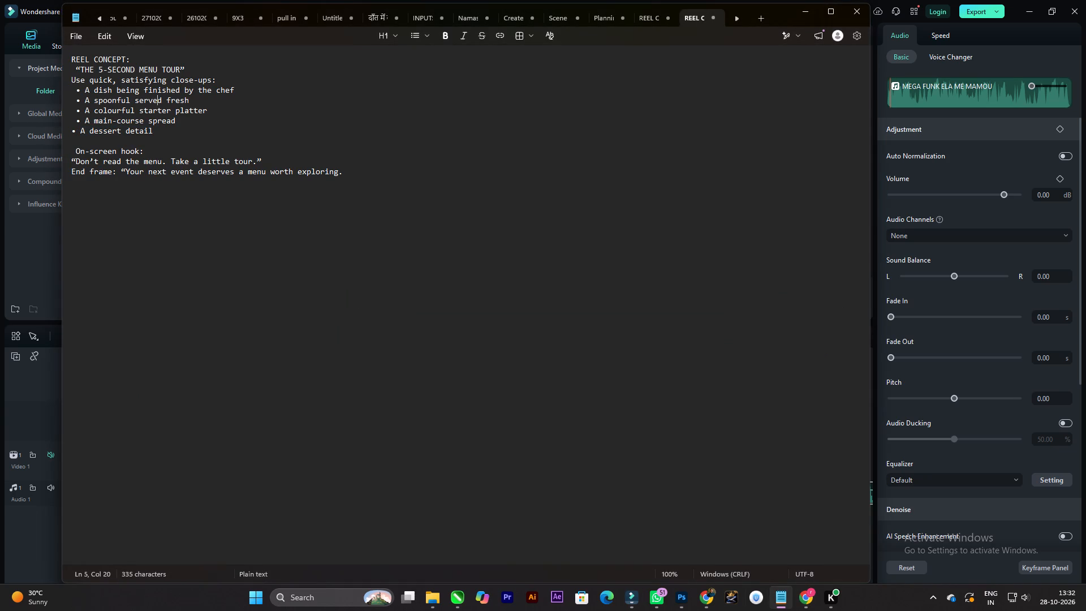
{"action": "left_click", "coordinate": [75, 68]}
{"action": "key", "text": "Return"}
{"action": "key", "text": "Return"}
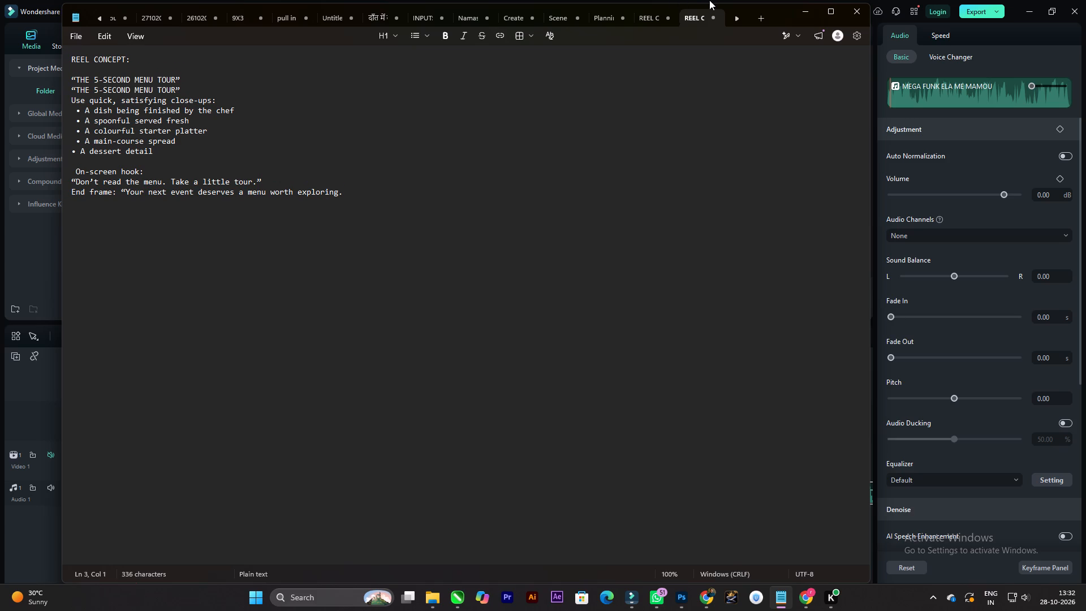
{"action": "left_click", "coordinate": [837, 11]}
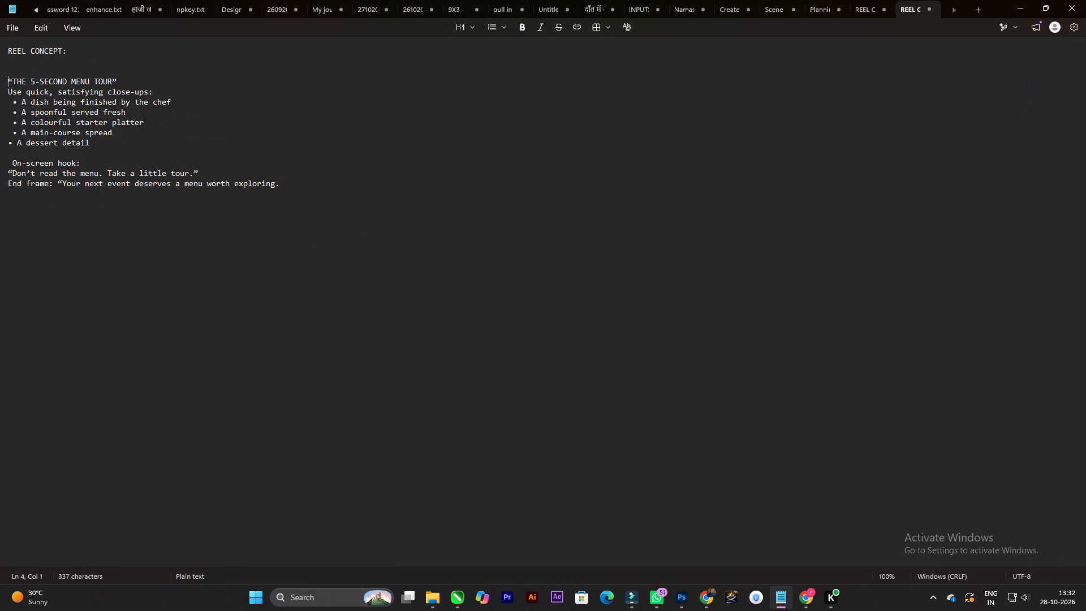
Copy the title line “THE 5-SECOND MENU TOUR” from the reel concept note.
{"action": "left_click_drag", "start_coordinate": [128, 81], "coordinate": [1, 81]}
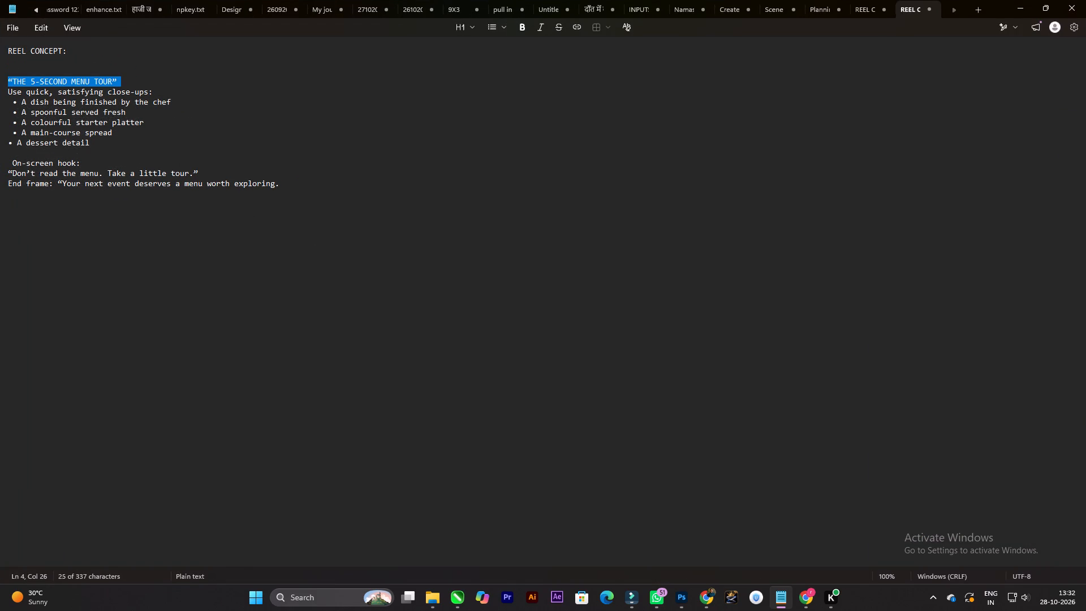
{"action": "left_click_drag", "start_coordinate": [1, 81], "coordinate": [0, 80]}
{"action": "key", "text": "ctrl+c"}
{"action": "key", "text": "ctrl+c"}
{"action": "key", "text": "ctrl+c"}
{"action": "key", "text": "ctrl+c"}
Return to Filmora and play the timeline on to about 12 seconds to review the footage with the music.
{"action": "left_click", "coordinate": [634, 596]}
{"action": "key", "text": "space"}
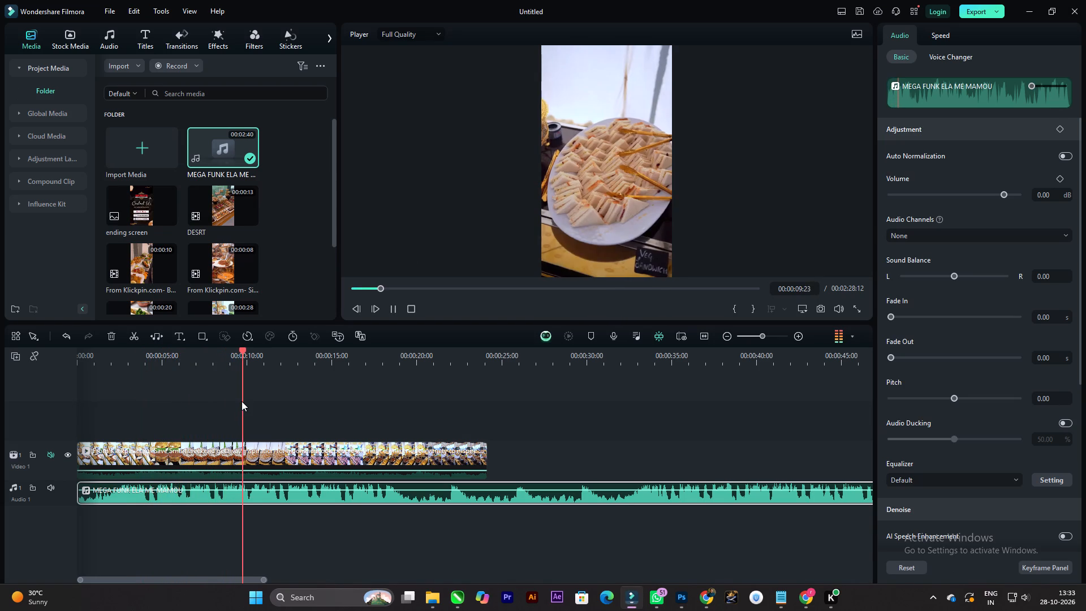
{"action": "key", "text": "space"}
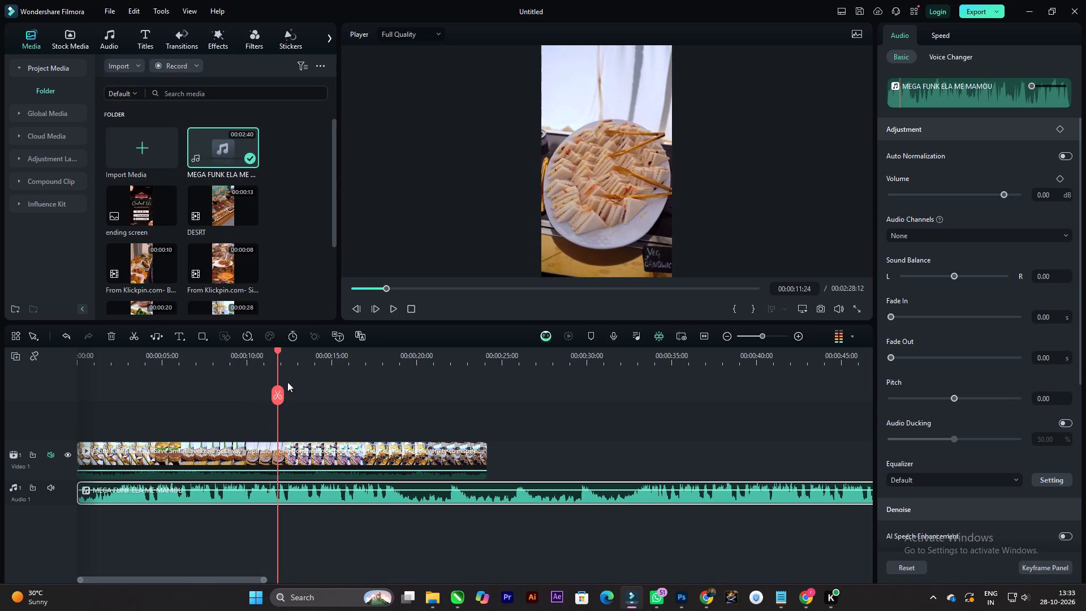
{"action": "scroll", "coordinate": [151, 397], "scroll_direction": "up", "scroll_amount": 2}
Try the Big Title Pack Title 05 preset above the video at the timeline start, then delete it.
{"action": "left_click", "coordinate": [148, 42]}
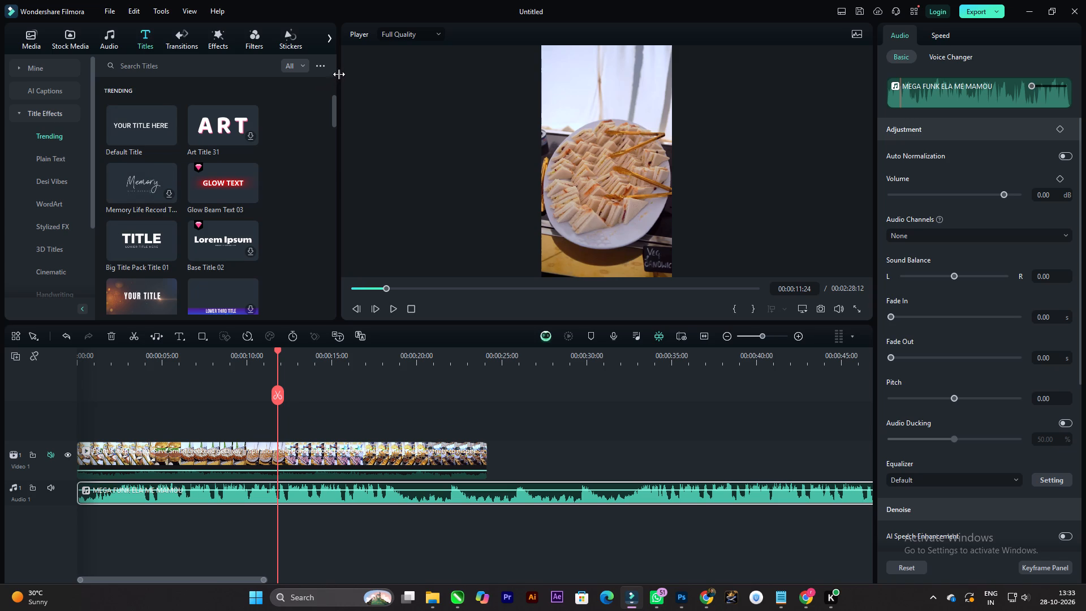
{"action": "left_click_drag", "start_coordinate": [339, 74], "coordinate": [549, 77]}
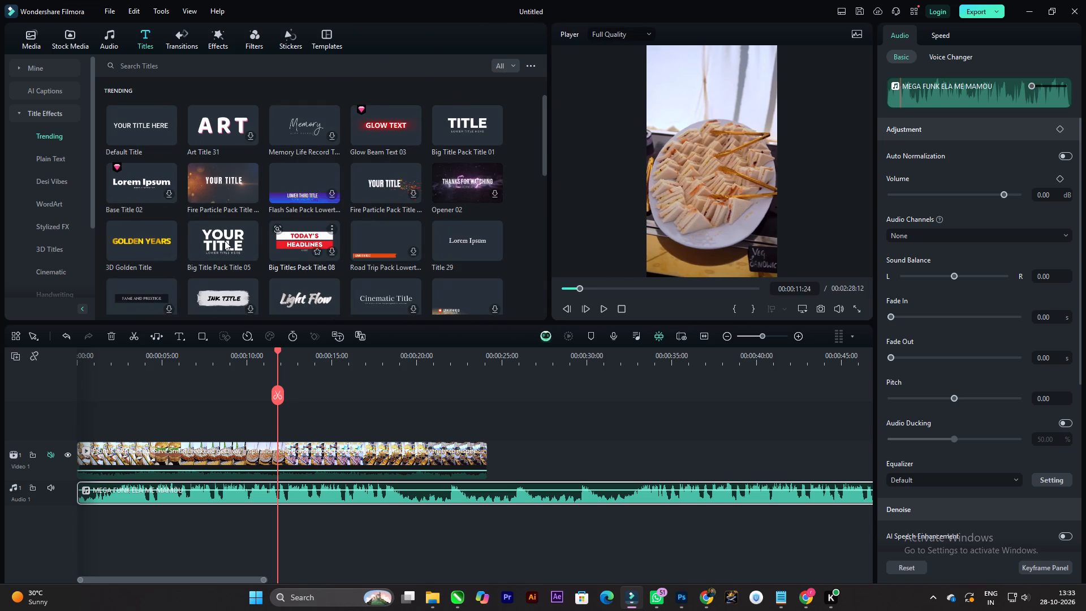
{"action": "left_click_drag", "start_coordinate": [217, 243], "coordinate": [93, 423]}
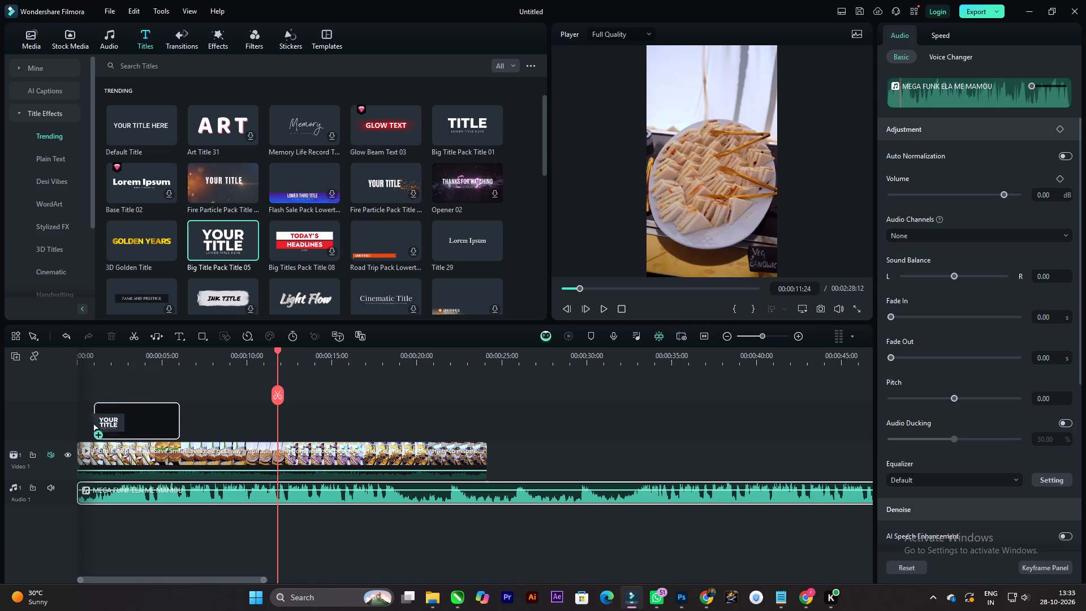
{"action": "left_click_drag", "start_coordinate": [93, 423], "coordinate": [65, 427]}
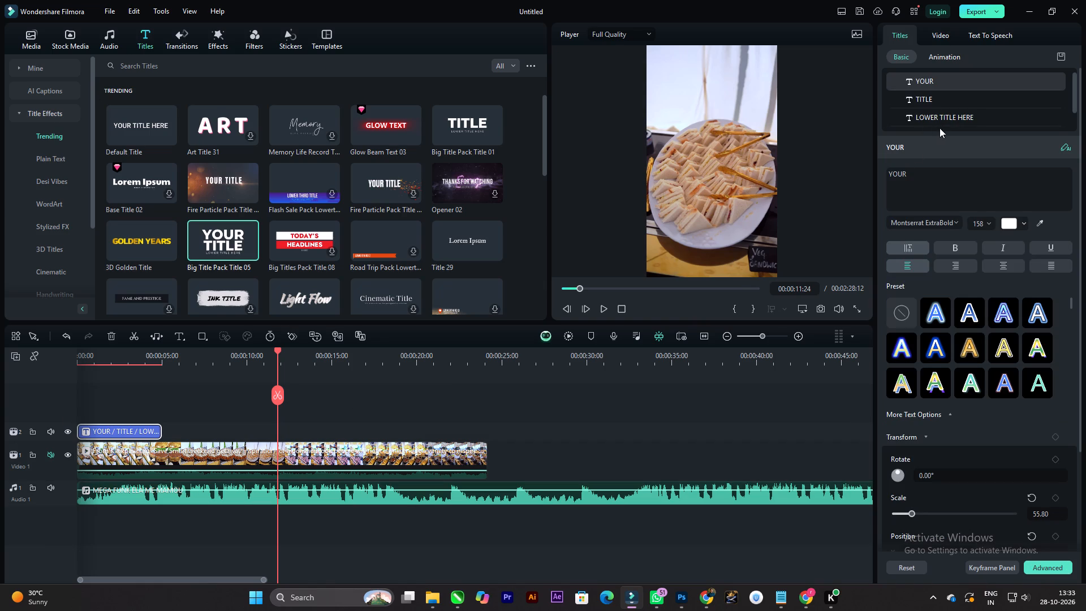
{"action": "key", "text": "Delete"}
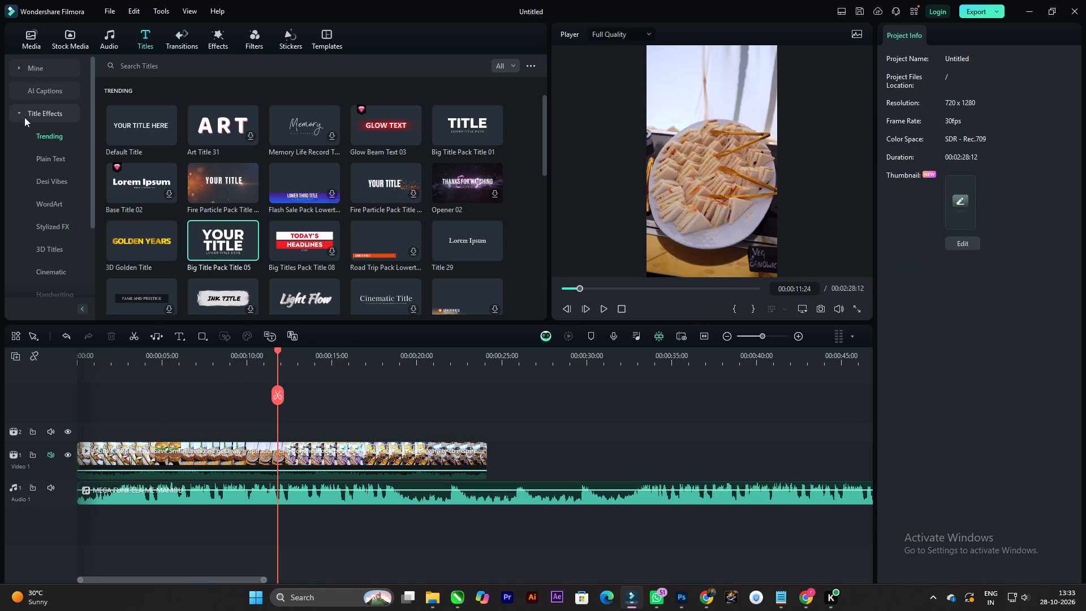
Browse the title and template categories for a title style, ending on the trending title effects.
{"action": "left_click", "coordinate": [20, 111]}
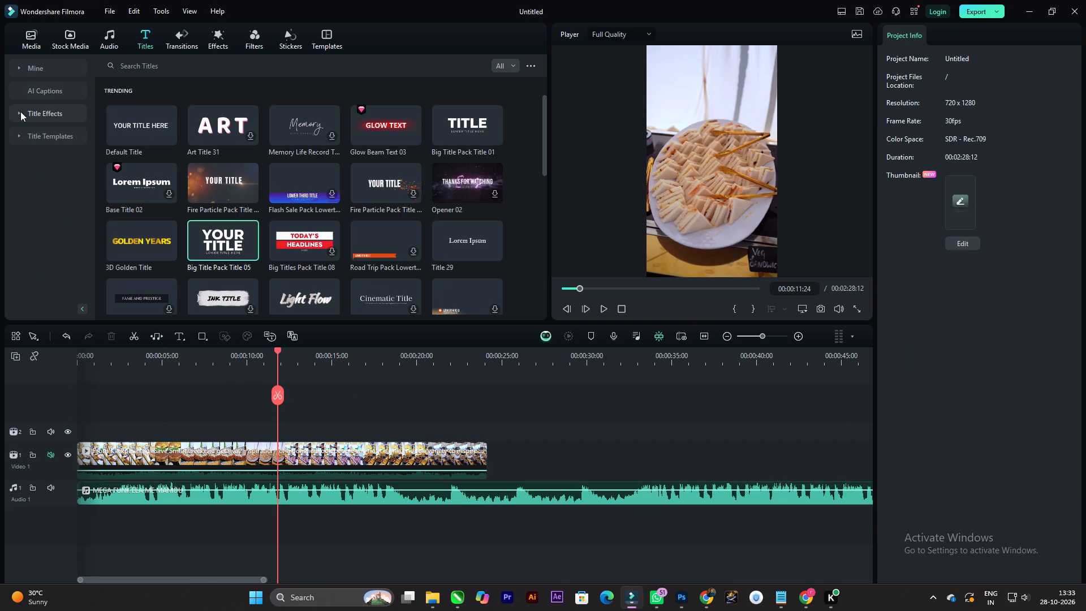
{"action": "left_click", "coordinate": [20, 111]}
{"action": "left_click", "coordinate": [20, 111]}
{"action": "left_click", "coordinate": [22, 67]}
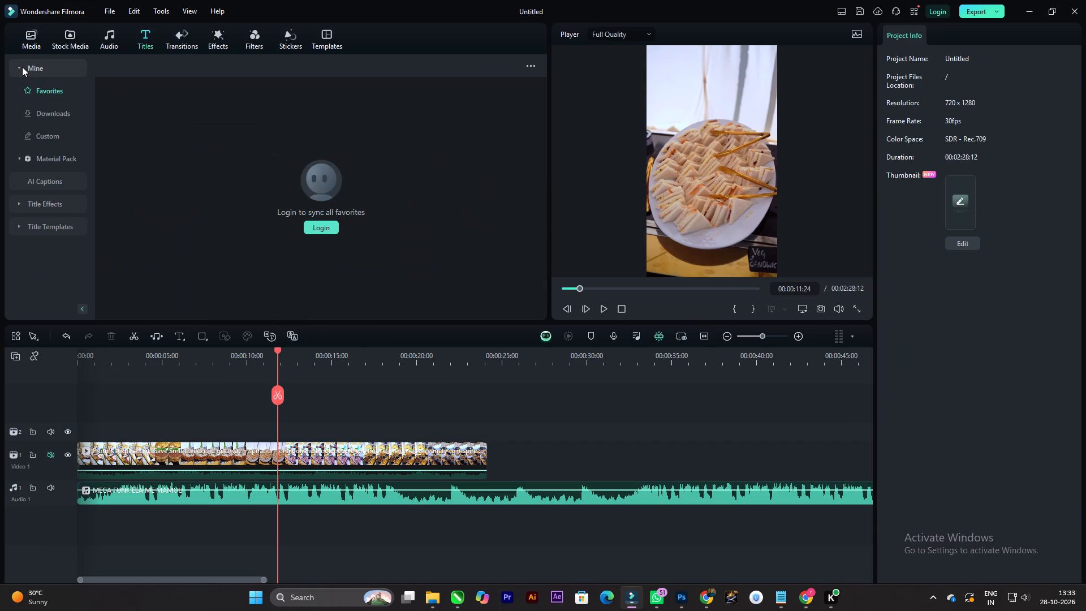
{"action": "left_click", "coordinate": [22, 67]}
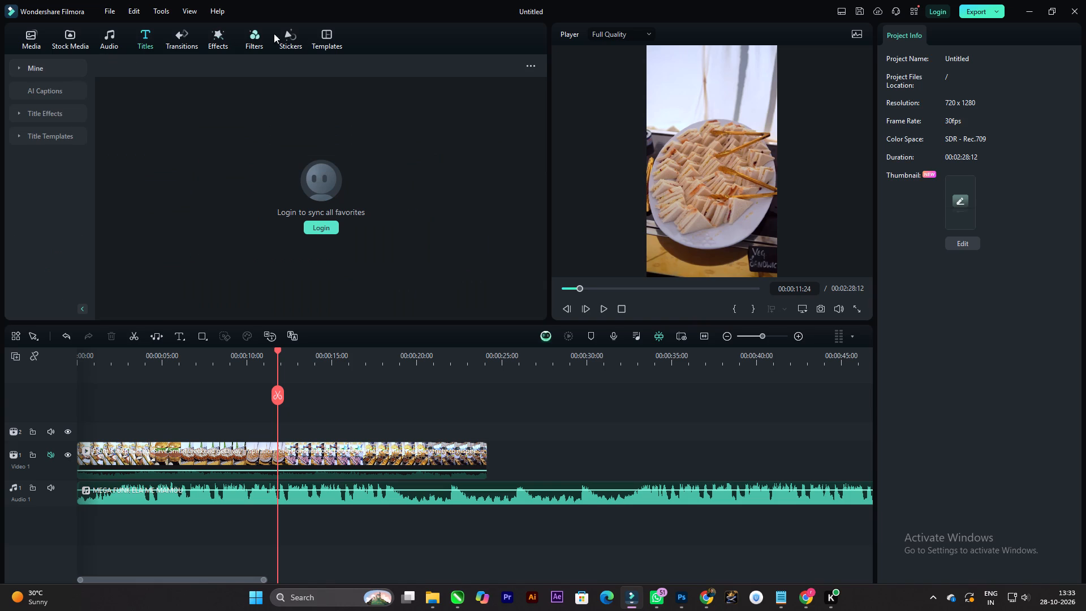
{"action": "left_click", "coordinate": [334, 34]}
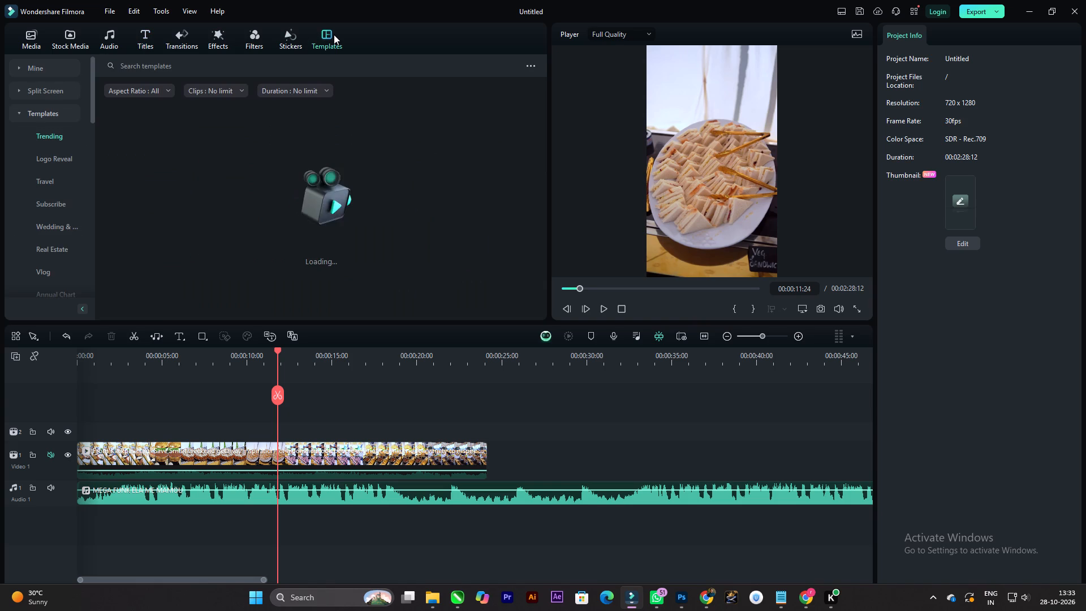
{"action": "left_click", "coordinate": [16, 110]}
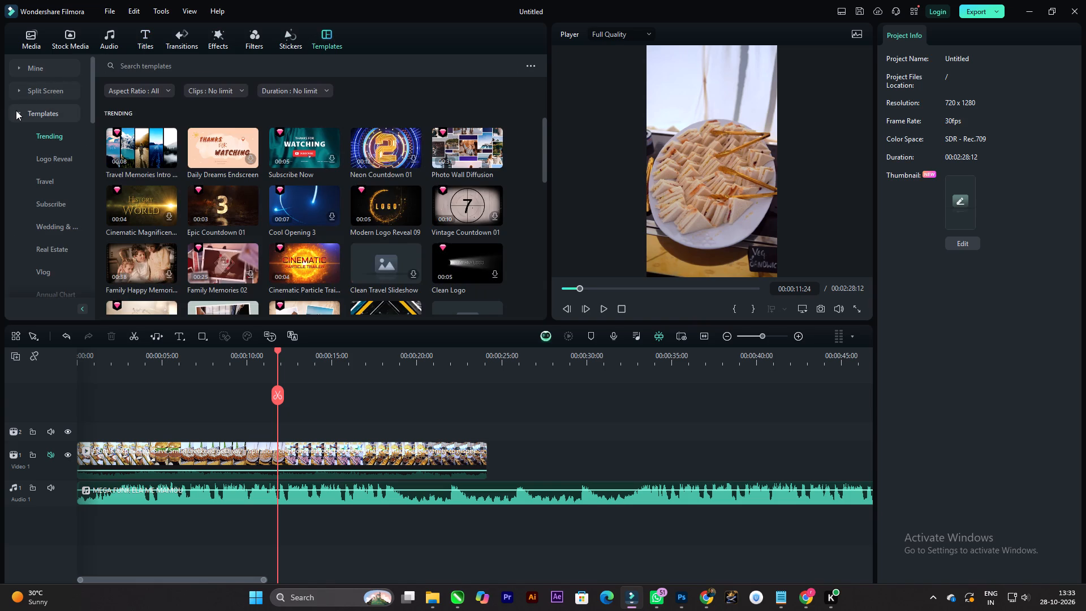
{"action": "left_click", "coordinate": [145, 38]}
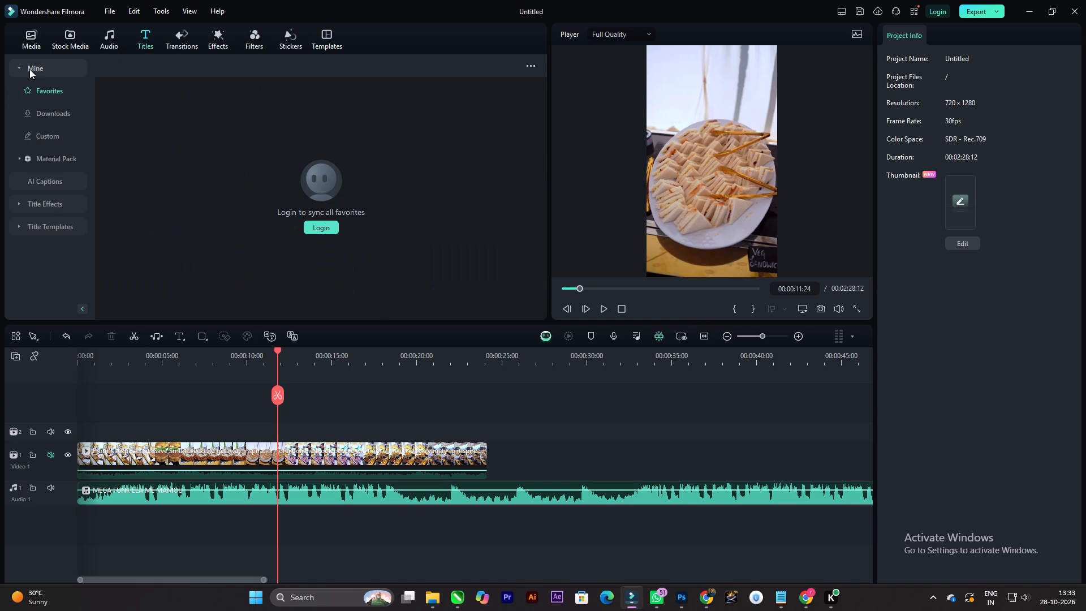
{"action": "left_click", "coordinate": [26, 67]}
{"action": "left_click", "coordinate": [27, 117]}
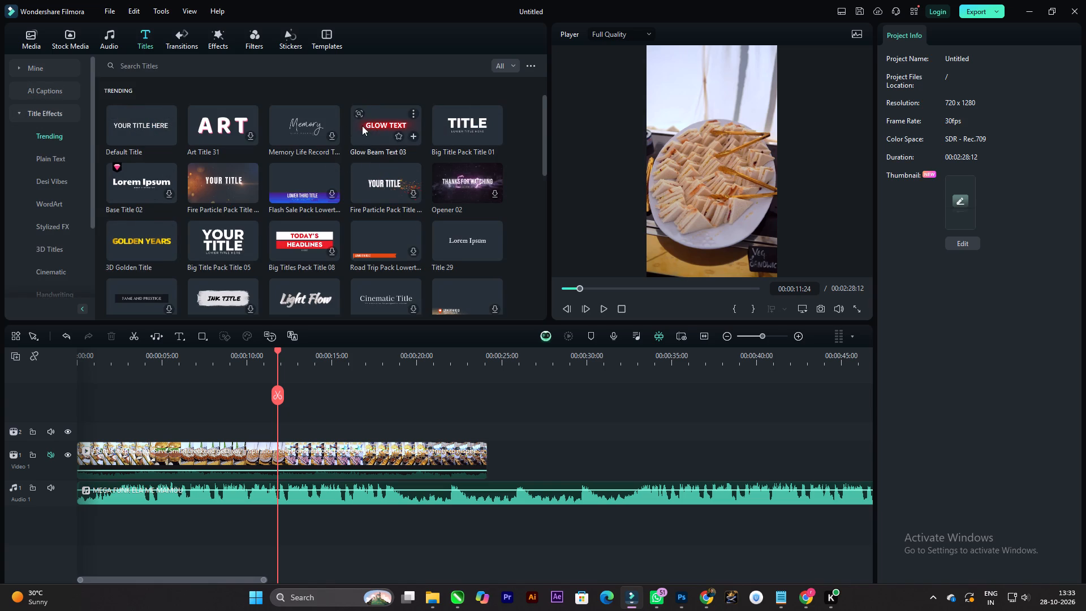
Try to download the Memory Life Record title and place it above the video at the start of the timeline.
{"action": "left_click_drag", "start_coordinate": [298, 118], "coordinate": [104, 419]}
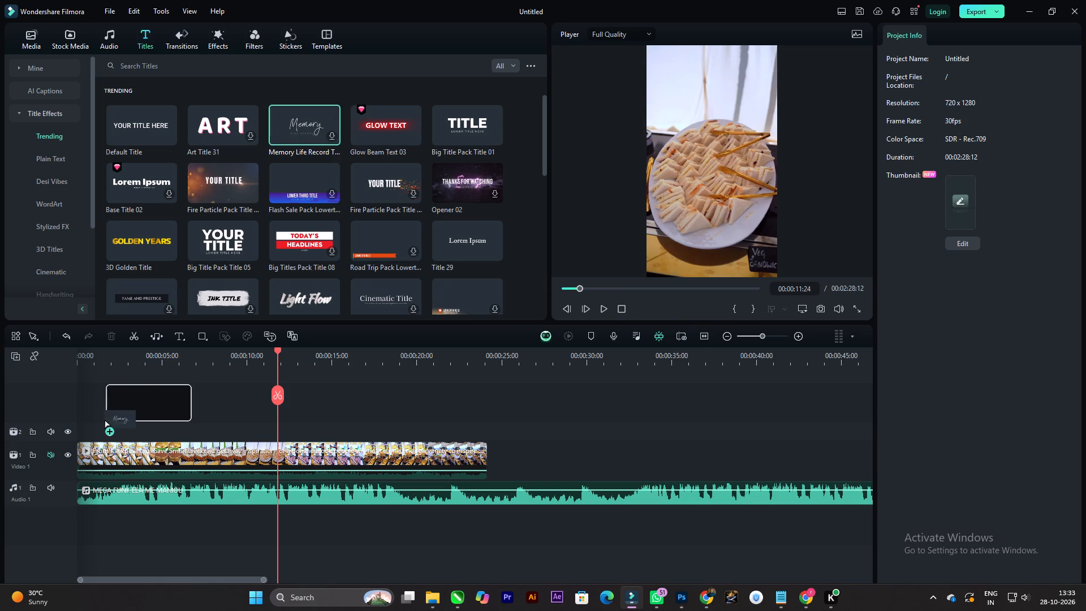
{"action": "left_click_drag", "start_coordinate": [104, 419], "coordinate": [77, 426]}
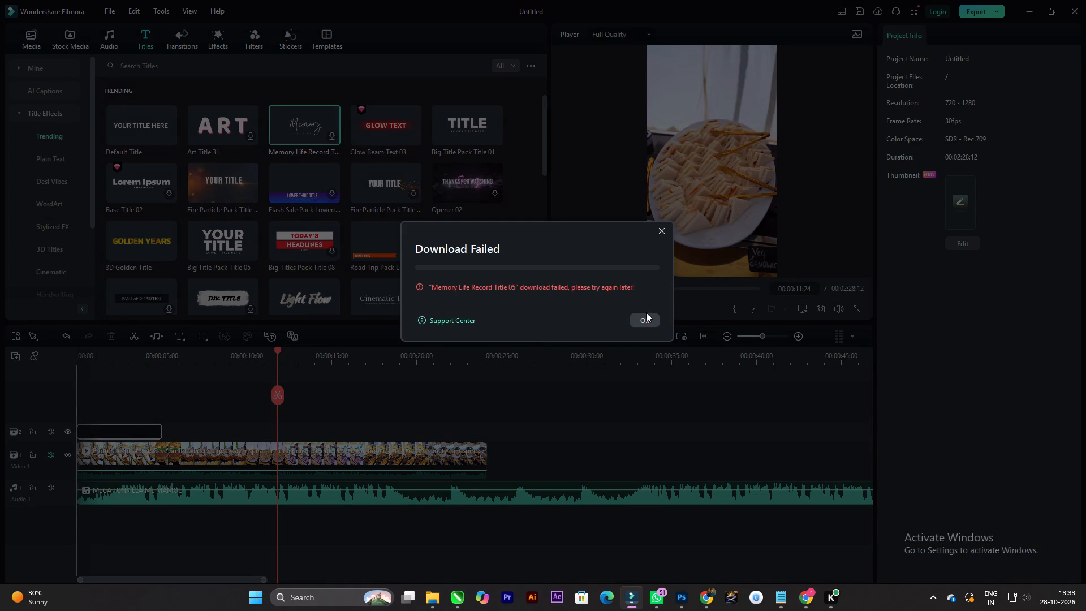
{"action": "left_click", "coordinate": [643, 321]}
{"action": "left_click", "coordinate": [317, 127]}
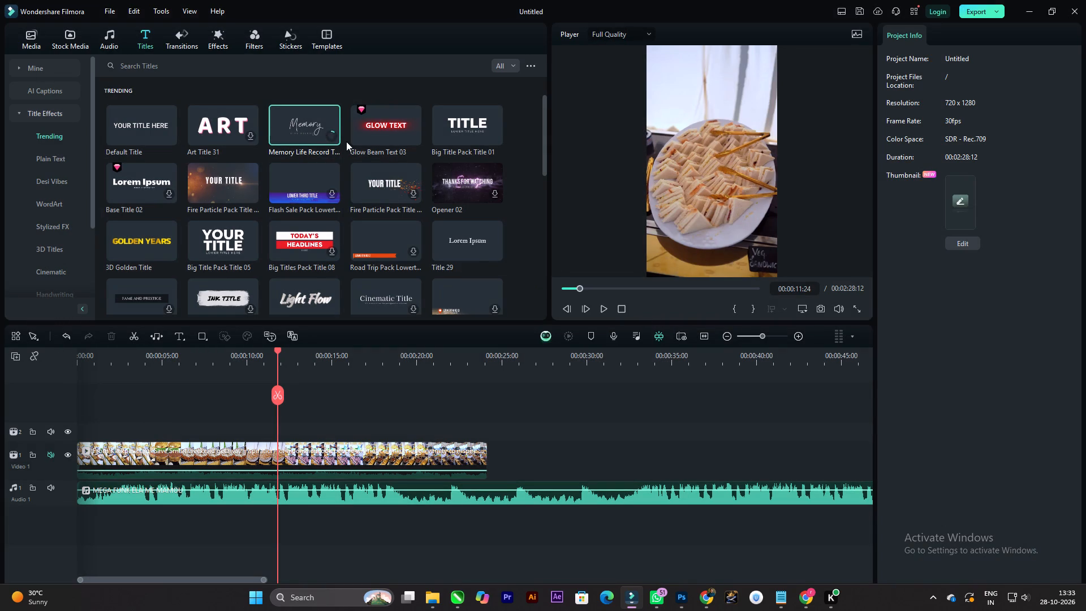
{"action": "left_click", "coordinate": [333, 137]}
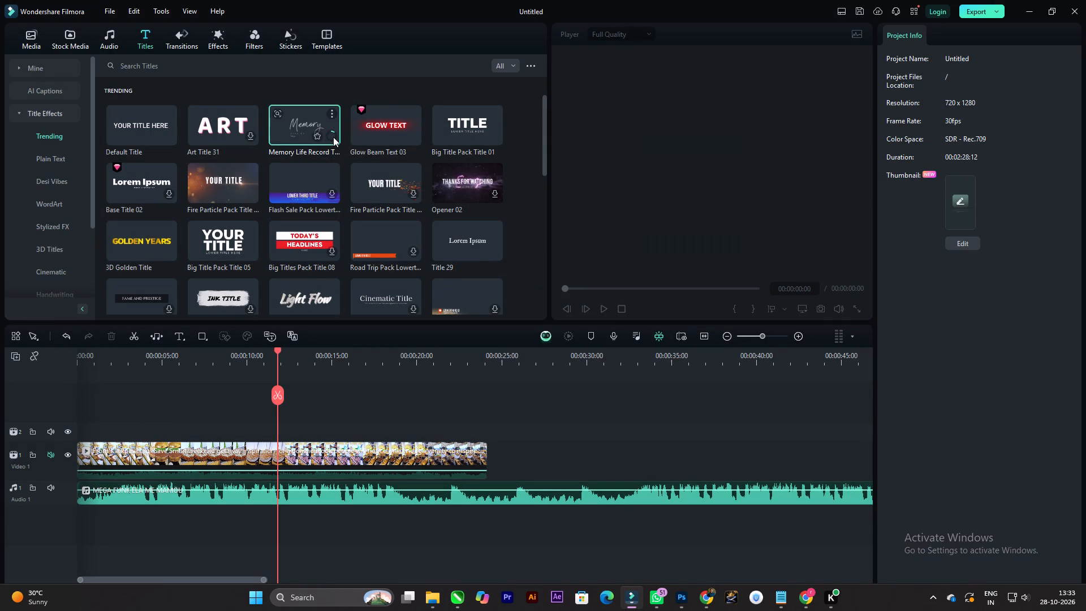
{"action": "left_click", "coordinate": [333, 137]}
Preview trending titles, including the Road Trip Pack lower third, Big Titles Pack Title 08, Big Title Pack Title 05 and Title 29.
{"action": "left_click", "coordinate": [414, 251]}
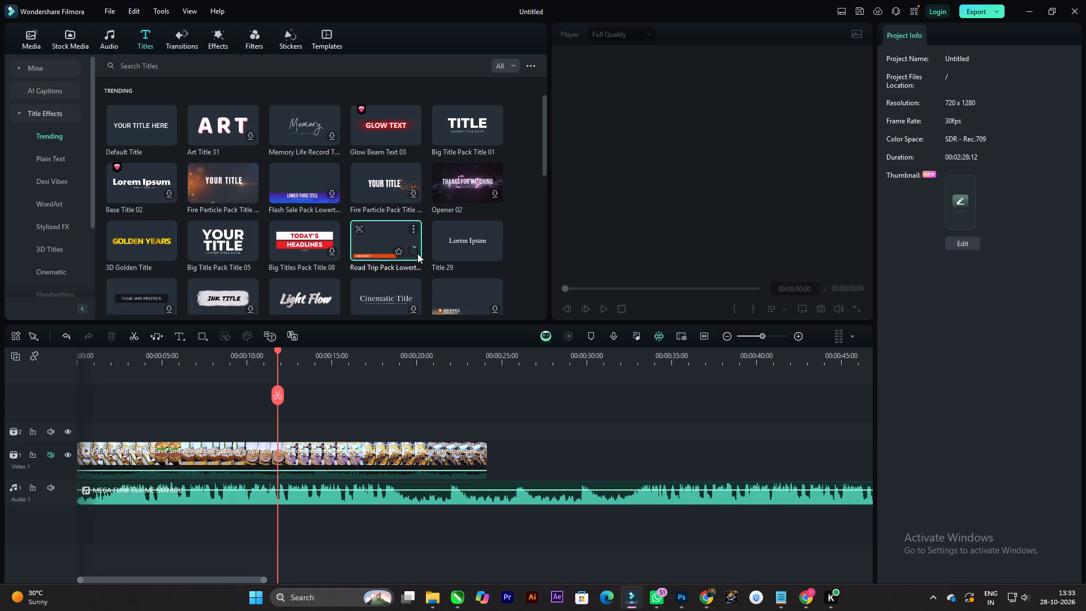
{"action": "left_click", "coordinate": [411, 249]}
{"action": "left_click", "coordinate": [379, 230]}
{"action": "left_click", "coordinate": [318, 236]}
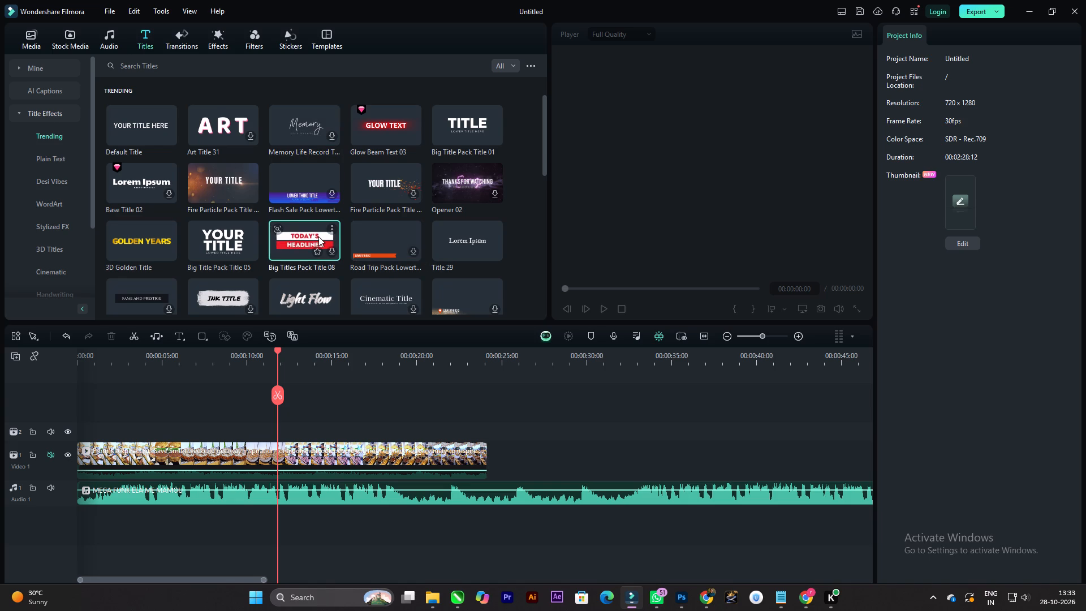
{"action": "left_click", "coordinate": [318, 236]}
{"action": "left_click", "coordinate": [222, 246]}
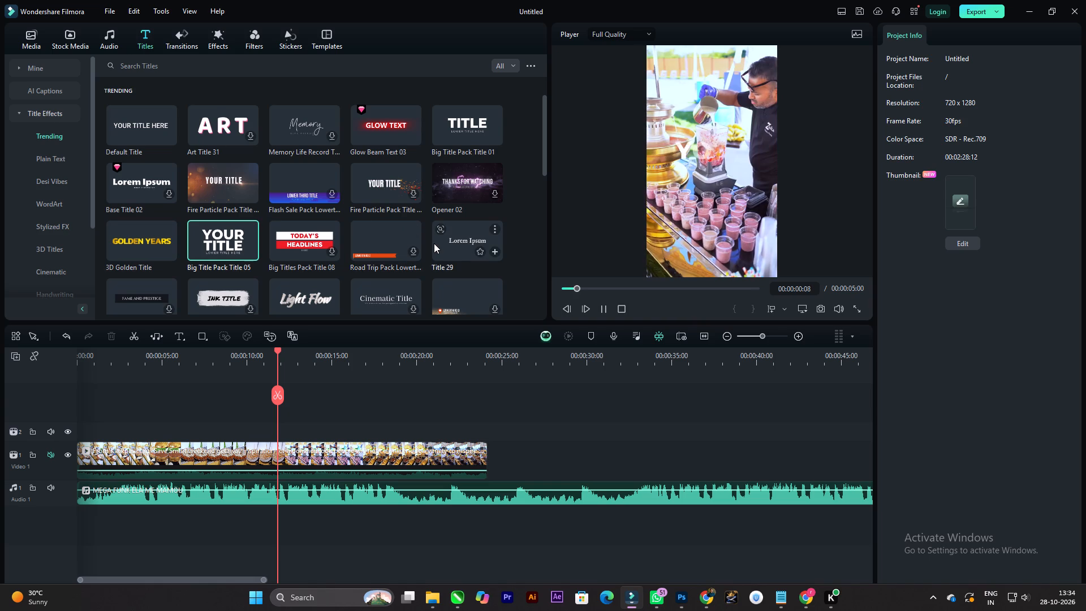
{"action": "left_click", "coordinate": [463, 238]}
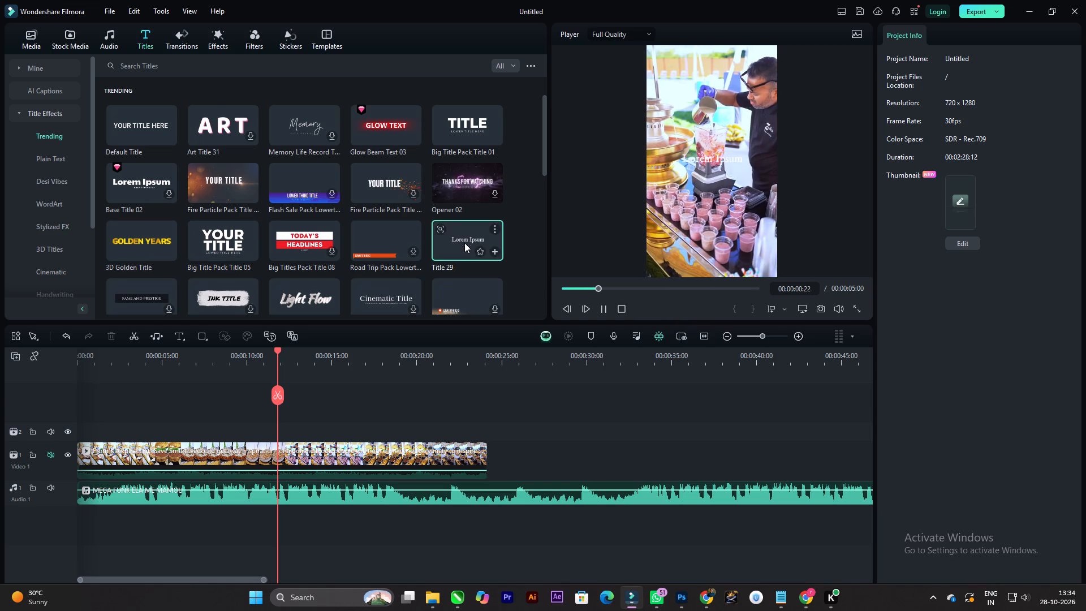
Preview the Cinematic Magazine and 3D Light Flow titles, and try to download Ink Title 1.
{"action": "scroll", "coordinate": [450, 264], "scroll_direction": "down", "scroll_amount": 2}
{"action": "left_click", "coordinate": [382, 141]}
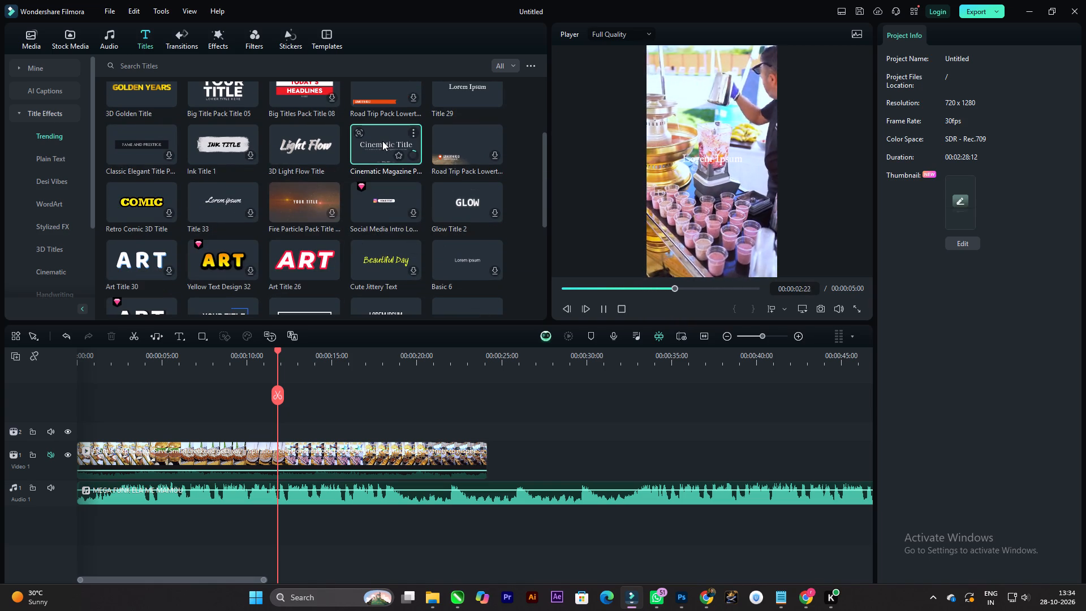
{"action": "left_click", "coordinate": [313, 142]}
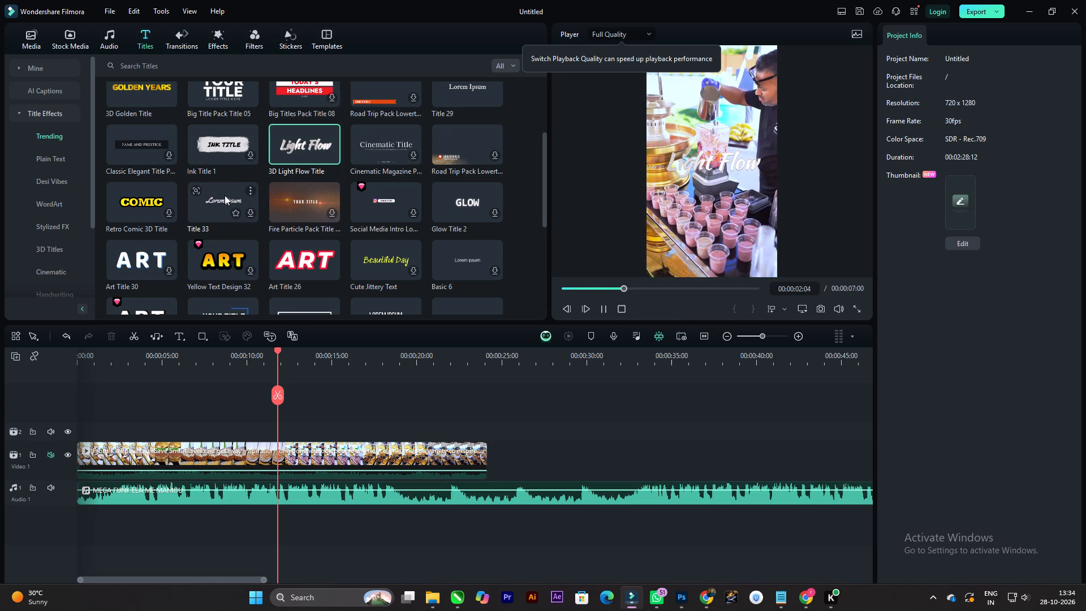
{"action": "scroll", "coordinate": [225, 195], "scroll_direction": "up", "scroll_amount": 1}
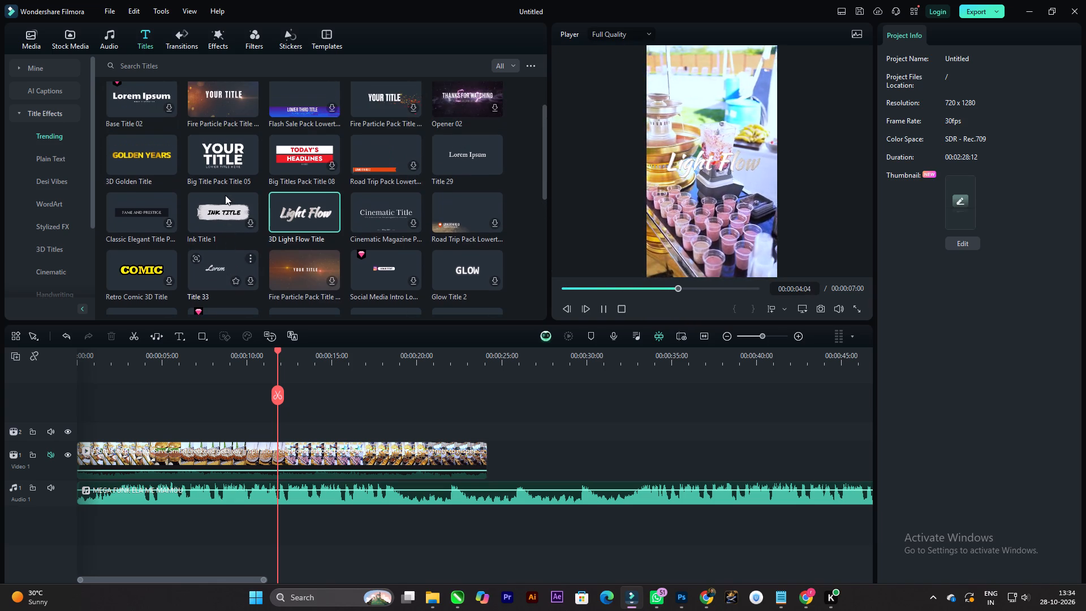
{"action": "left_click", "coordinate": [232, 208]}
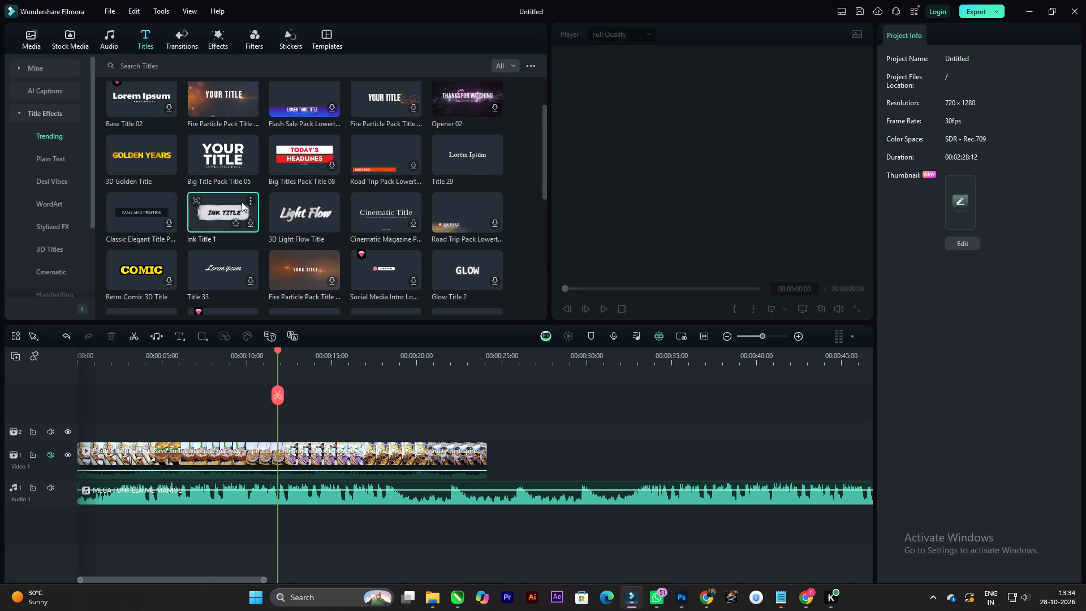
{"action": "scroll", "coordinate": [325, 158], "scroll_direction": "down", "scroll_amount": 1}
{"action": "scroll", "coordinate": [326, 158], "scroll_direction": "up", "scroll_amount": 1}
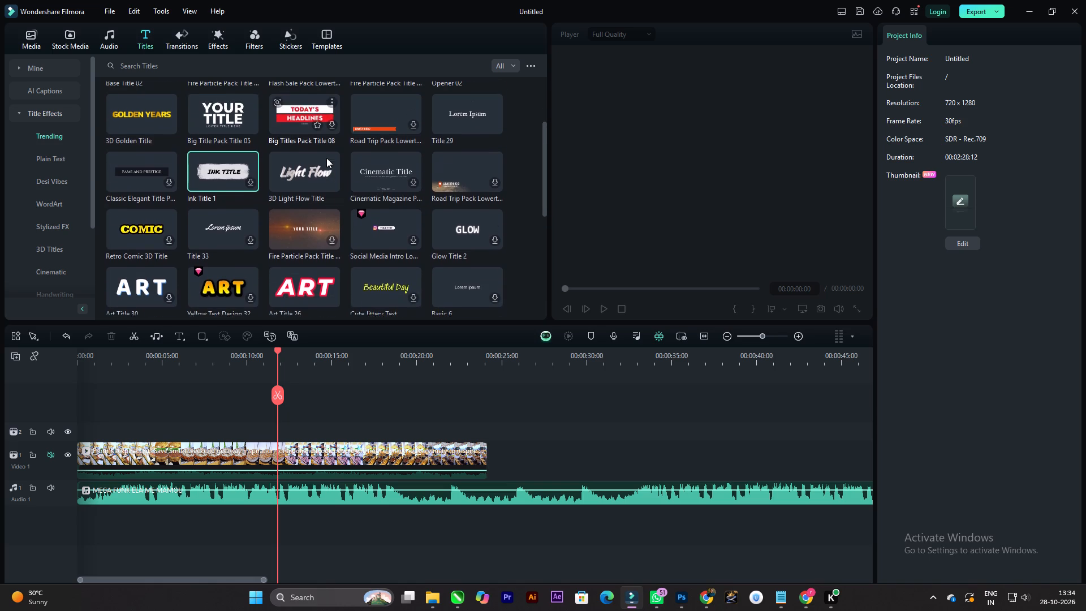
{"action": "left_click", "coordinate": [314, 214]}
{"action": "left_click", "coordinate": [250, 224]}
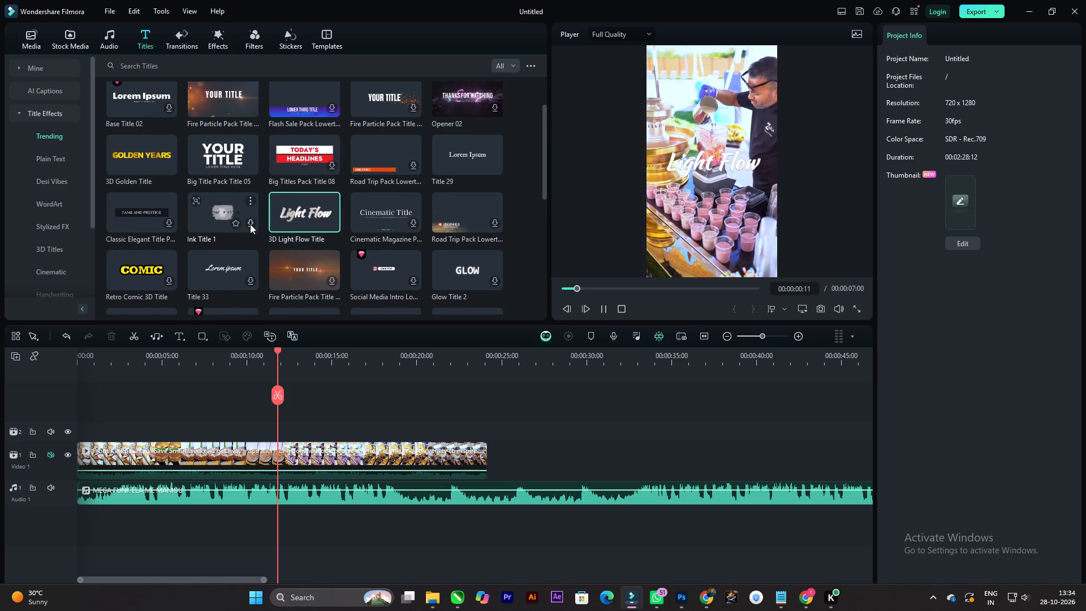
{"action": "left_click", "coordinate": [249, 223]}
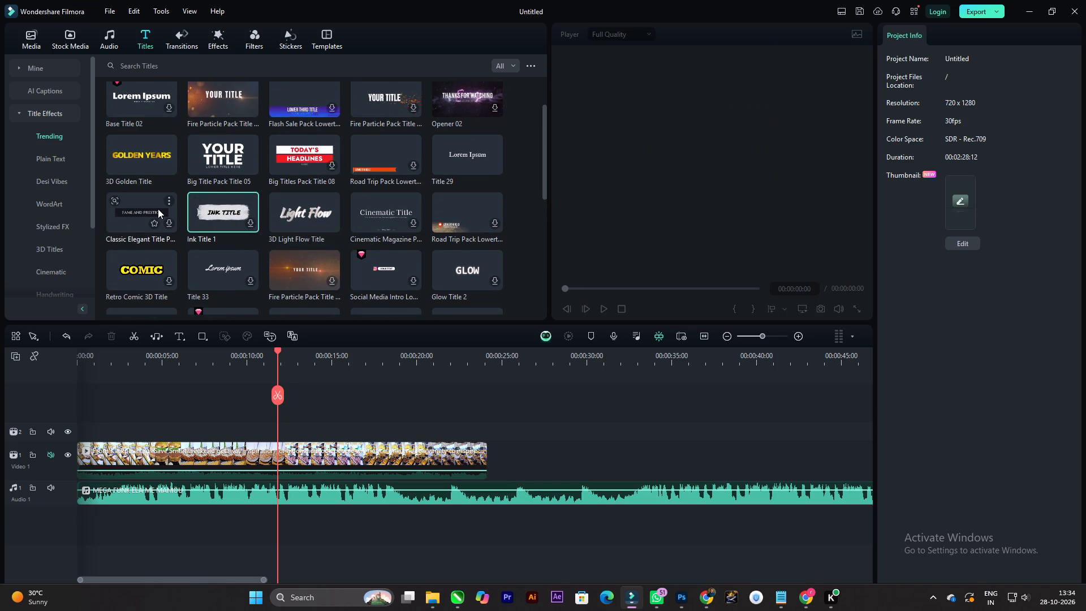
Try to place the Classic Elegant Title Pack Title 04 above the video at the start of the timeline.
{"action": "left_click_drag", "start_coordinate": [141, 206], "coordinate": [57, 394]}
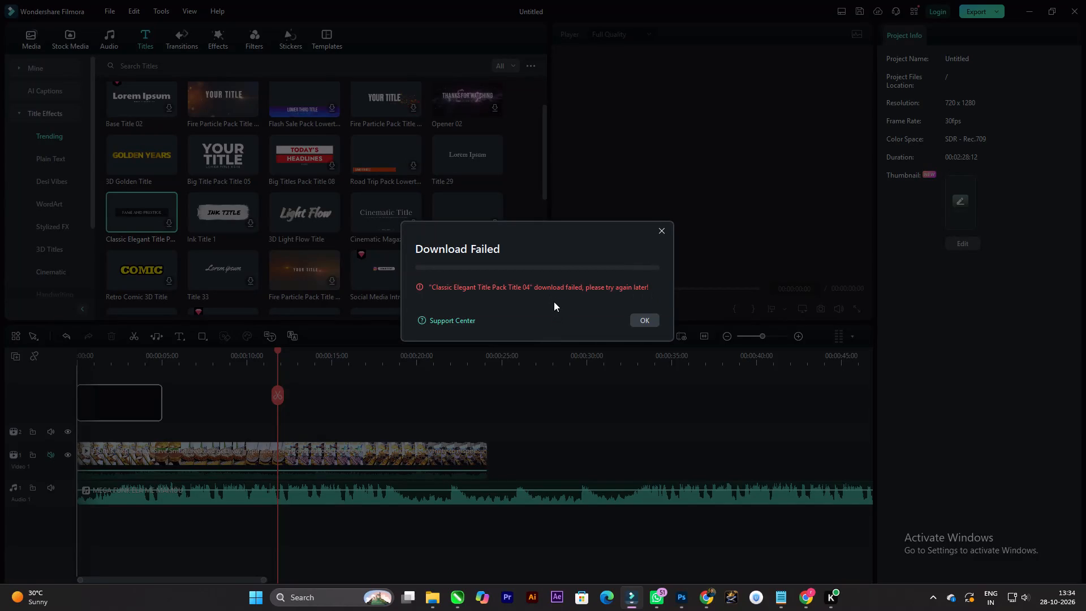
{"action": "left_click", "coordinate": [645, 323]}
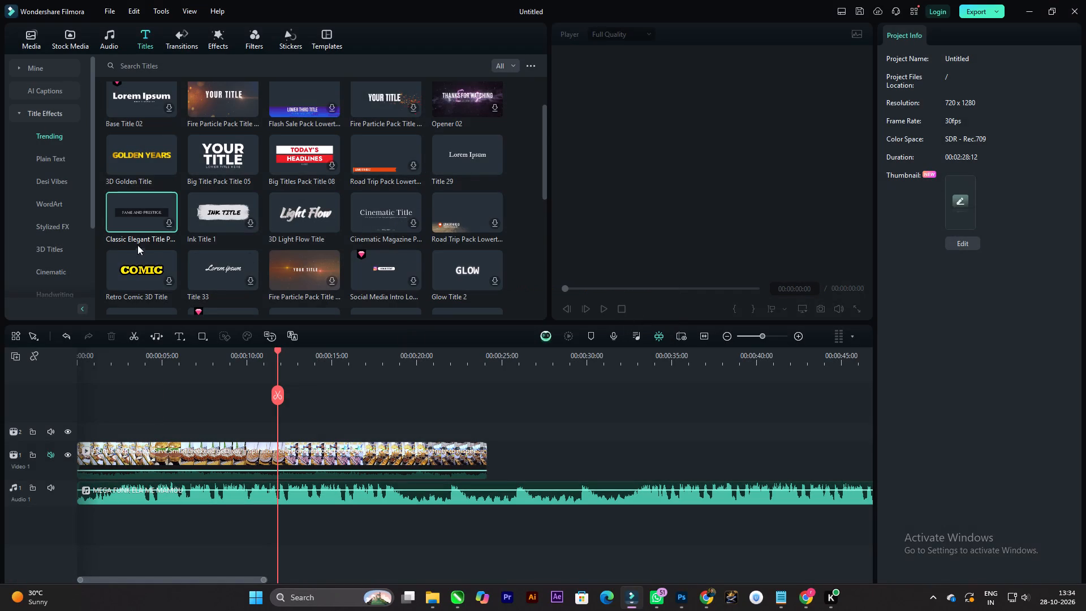
Preview more trending titles, including Memory Life Record, Big Title Pack Title 01, Default Title, Fire Particle Pack and Title 29.
{"action": "scroll", "coordinate": [176, 226], "scroll_direction": "up", "scroll_amount": 3}
{"action": "scroll", "coordinate": [204, 188], "scroll_direction": "up", "scroll_amount": 2}
{"action": "left_click", "coordinate": [285, 130]}
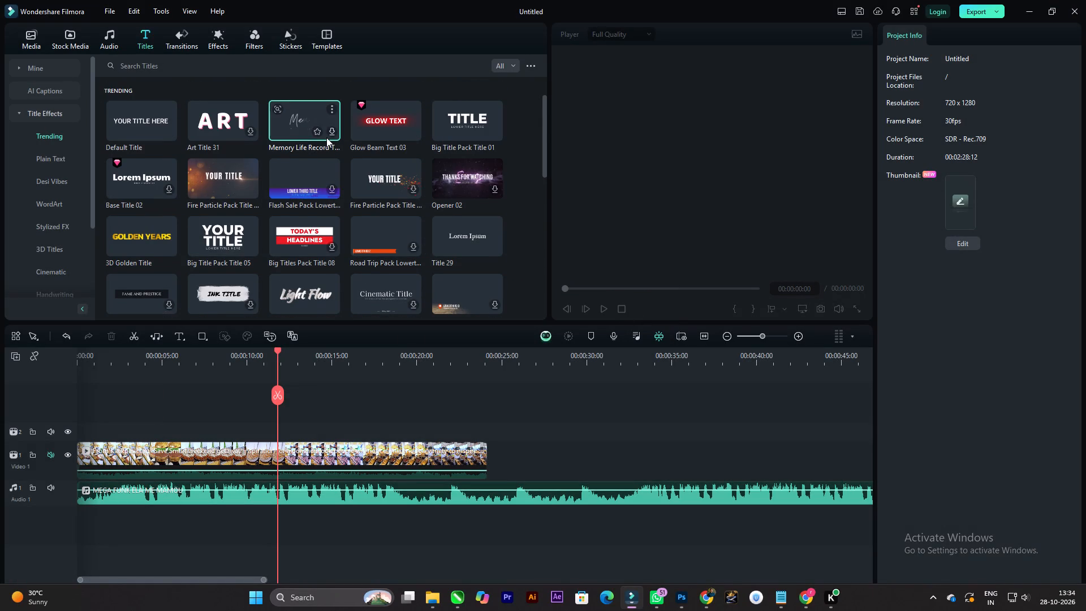
{"action": "left_click", "coordinate": [459, 120]}
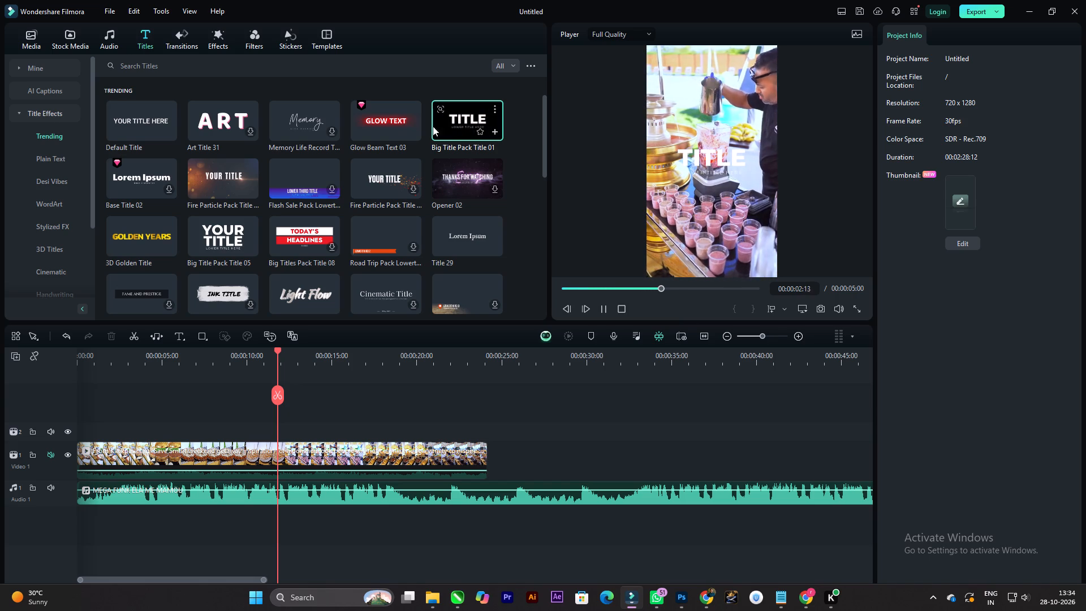
{"action": "left_click", "coordinate": [121, 118]}
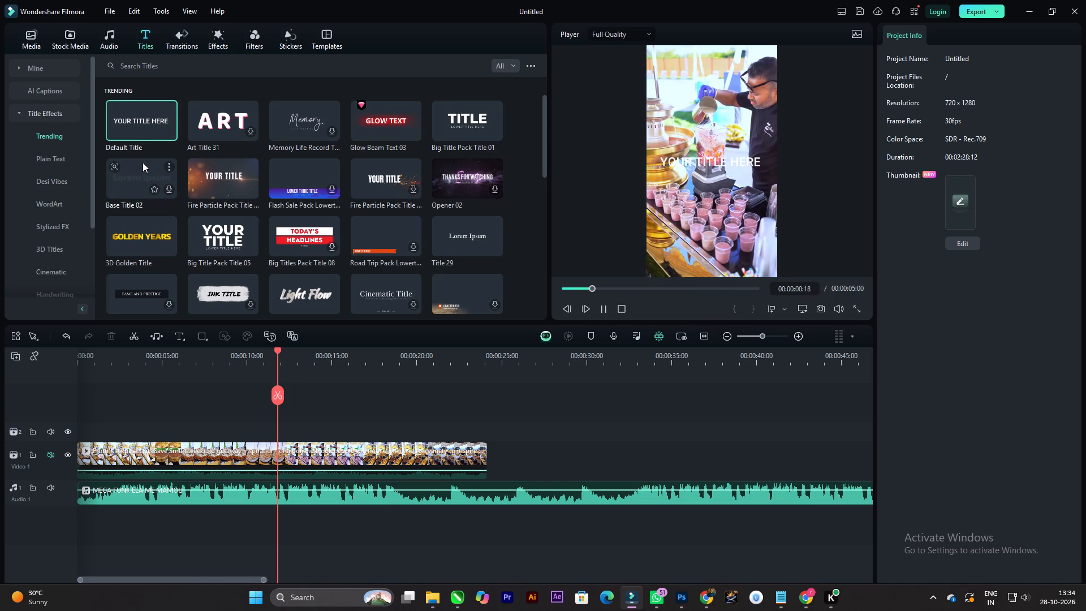
{"action": "left_click", "coordinate": [379, 182]}
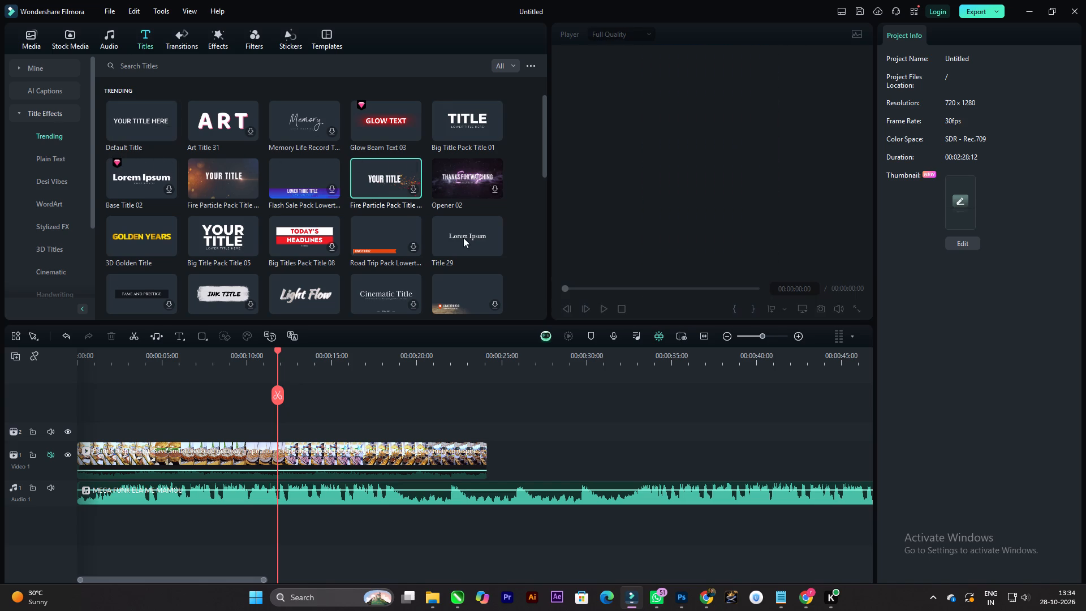
{"action": "left_click", "coordinate": [466, 235]}
{"action": "scroll", "coordinate": [466, 239], "scroll_direction": "down", "scroll_amount": 1}
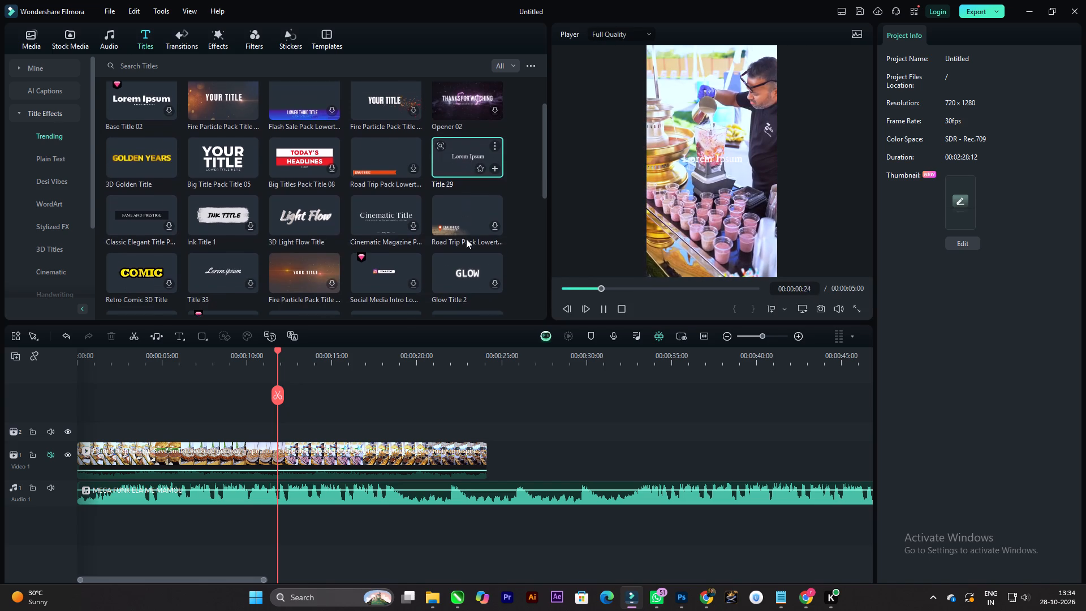
{"action": "scroll", "coordinate": [470, 266], "scroll_direction": "down", "scroll_amount": 1}
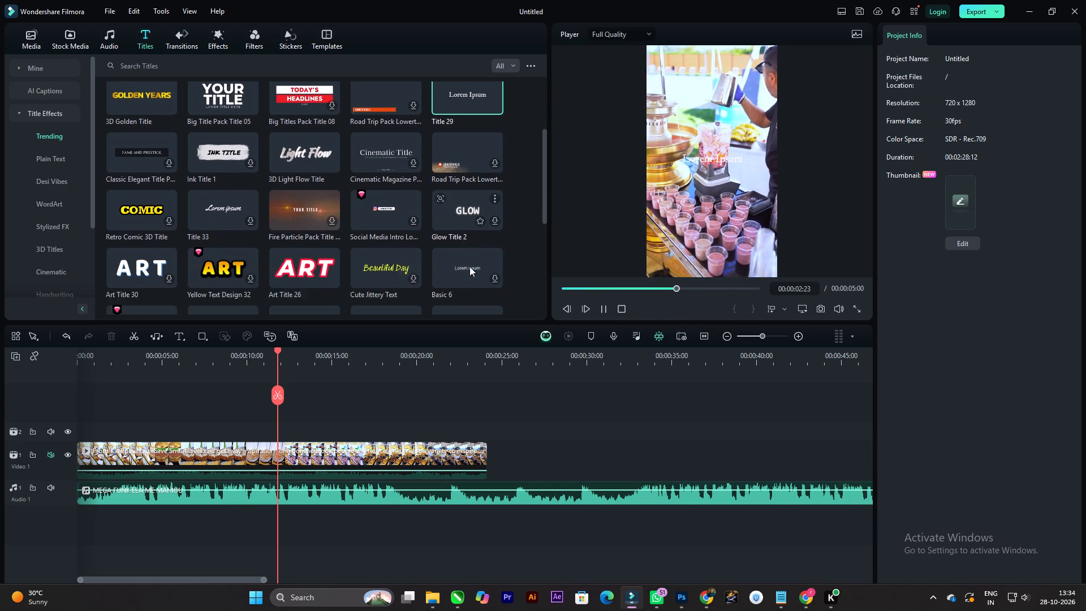
{"action": "scroll", "coordinate": [396, 255], "scroll_direction": "down", "scroll_amount": 2}
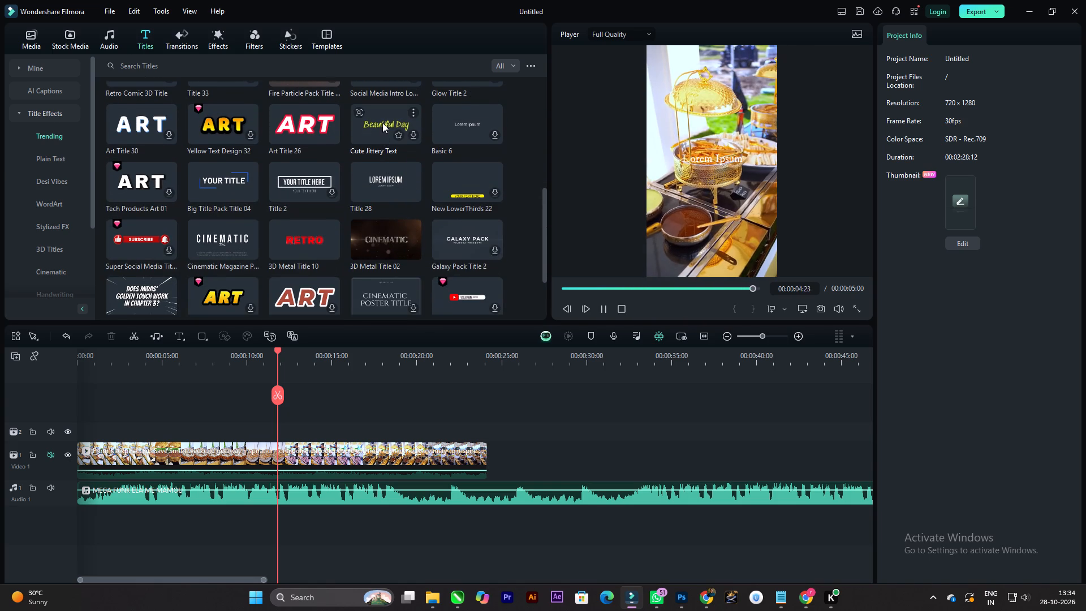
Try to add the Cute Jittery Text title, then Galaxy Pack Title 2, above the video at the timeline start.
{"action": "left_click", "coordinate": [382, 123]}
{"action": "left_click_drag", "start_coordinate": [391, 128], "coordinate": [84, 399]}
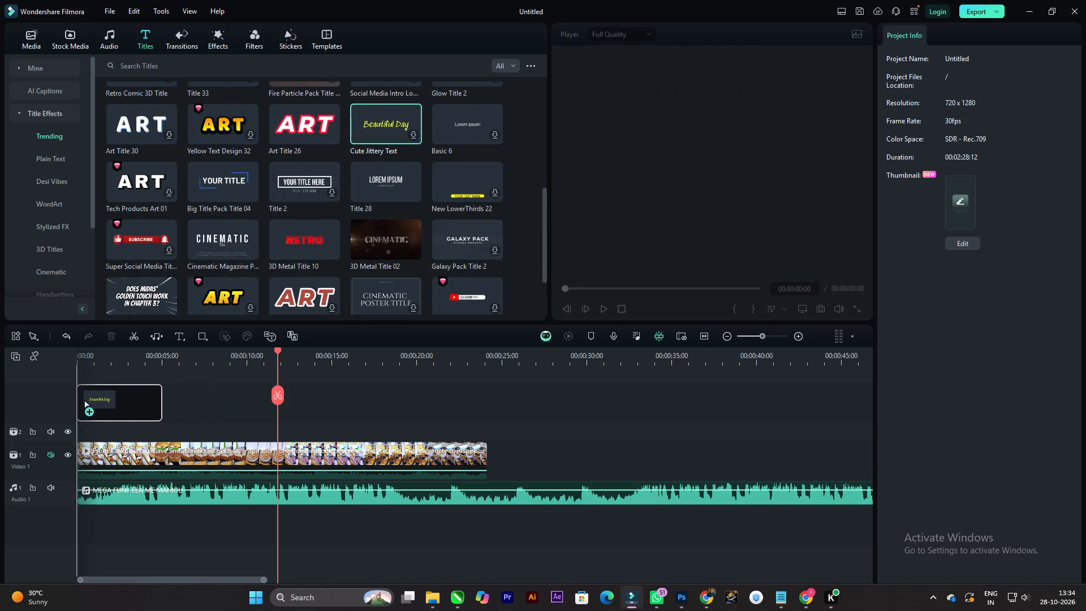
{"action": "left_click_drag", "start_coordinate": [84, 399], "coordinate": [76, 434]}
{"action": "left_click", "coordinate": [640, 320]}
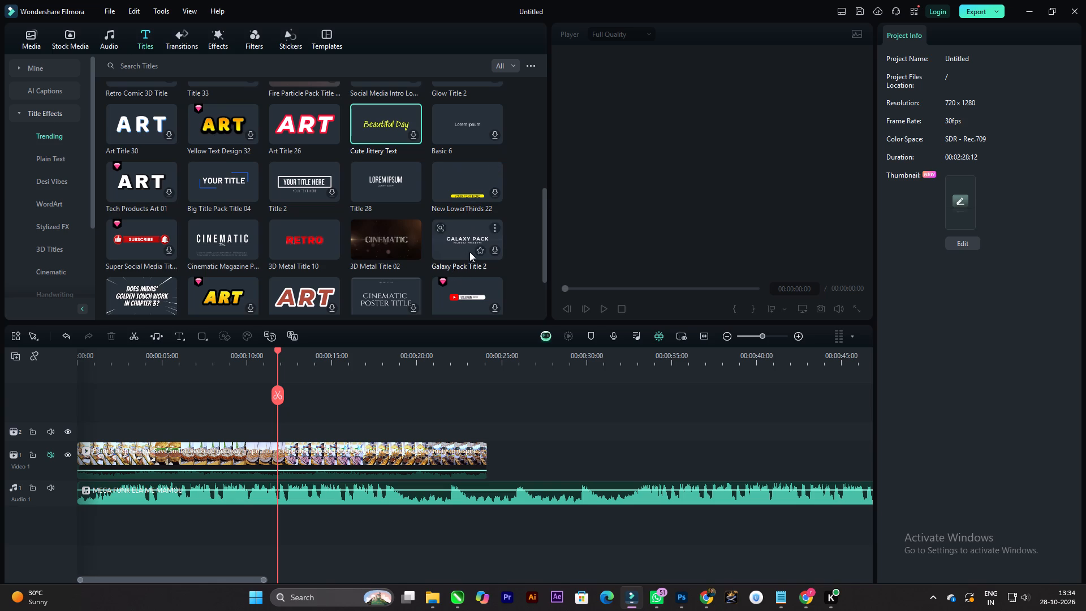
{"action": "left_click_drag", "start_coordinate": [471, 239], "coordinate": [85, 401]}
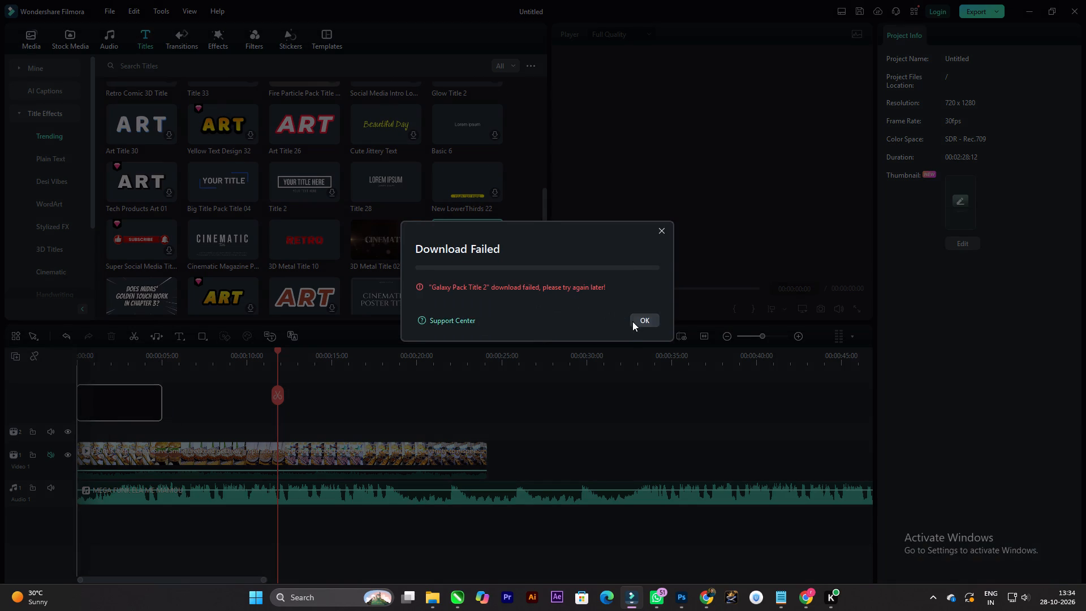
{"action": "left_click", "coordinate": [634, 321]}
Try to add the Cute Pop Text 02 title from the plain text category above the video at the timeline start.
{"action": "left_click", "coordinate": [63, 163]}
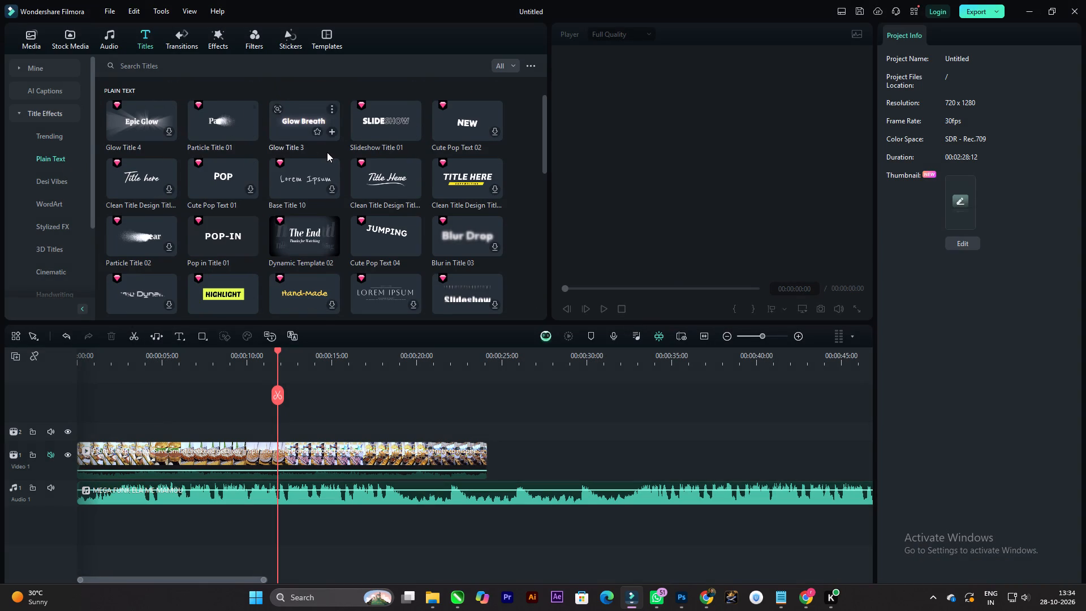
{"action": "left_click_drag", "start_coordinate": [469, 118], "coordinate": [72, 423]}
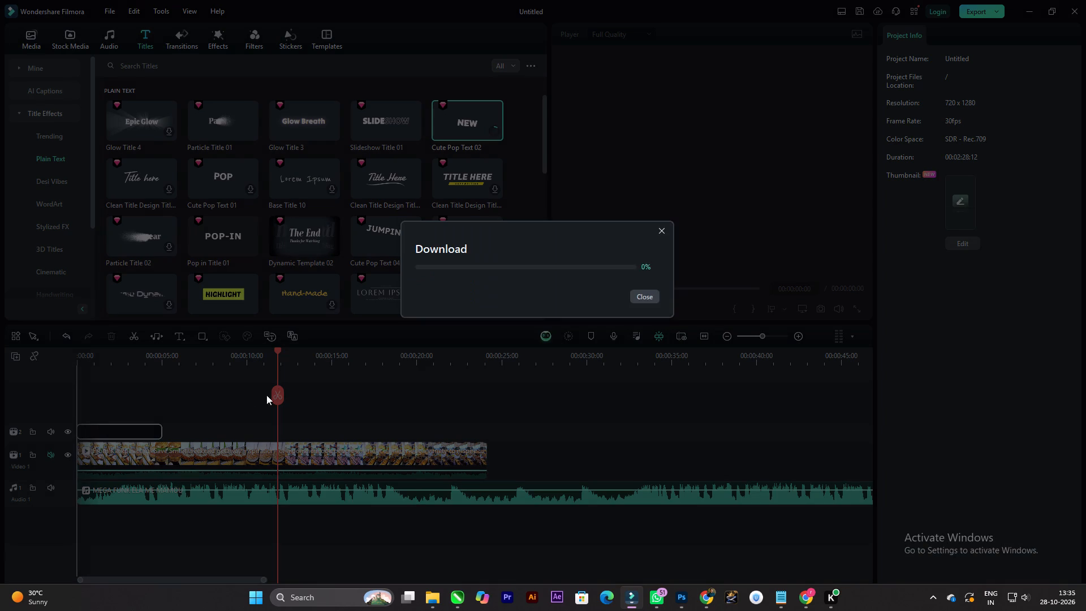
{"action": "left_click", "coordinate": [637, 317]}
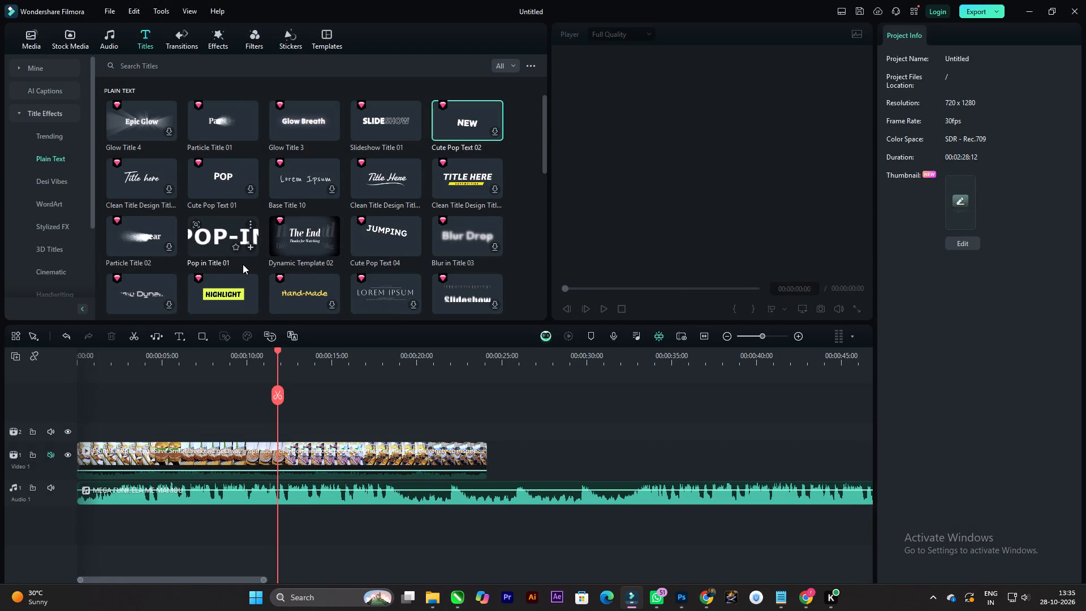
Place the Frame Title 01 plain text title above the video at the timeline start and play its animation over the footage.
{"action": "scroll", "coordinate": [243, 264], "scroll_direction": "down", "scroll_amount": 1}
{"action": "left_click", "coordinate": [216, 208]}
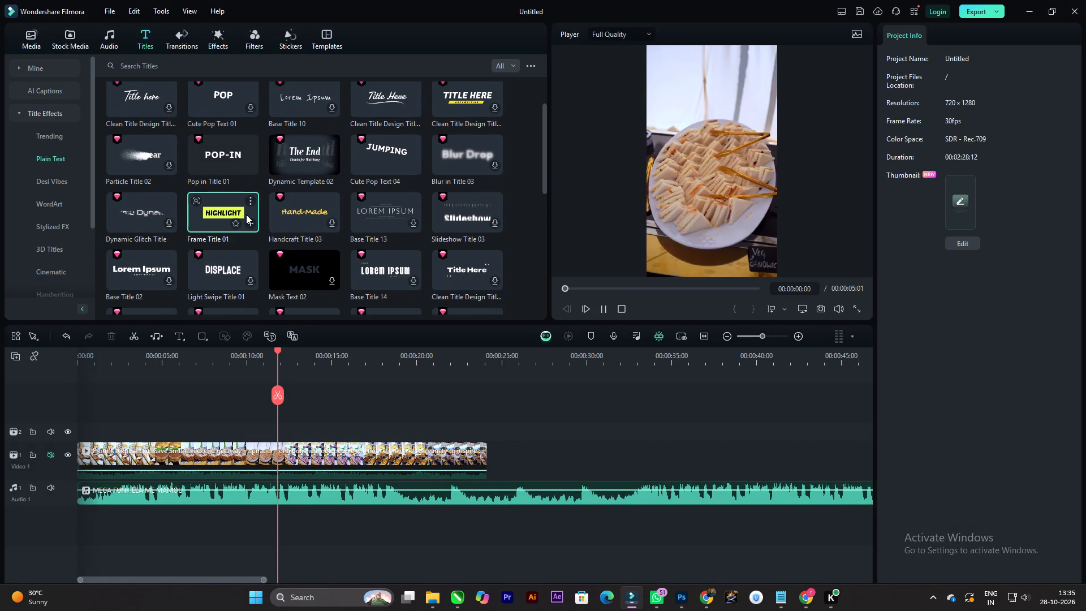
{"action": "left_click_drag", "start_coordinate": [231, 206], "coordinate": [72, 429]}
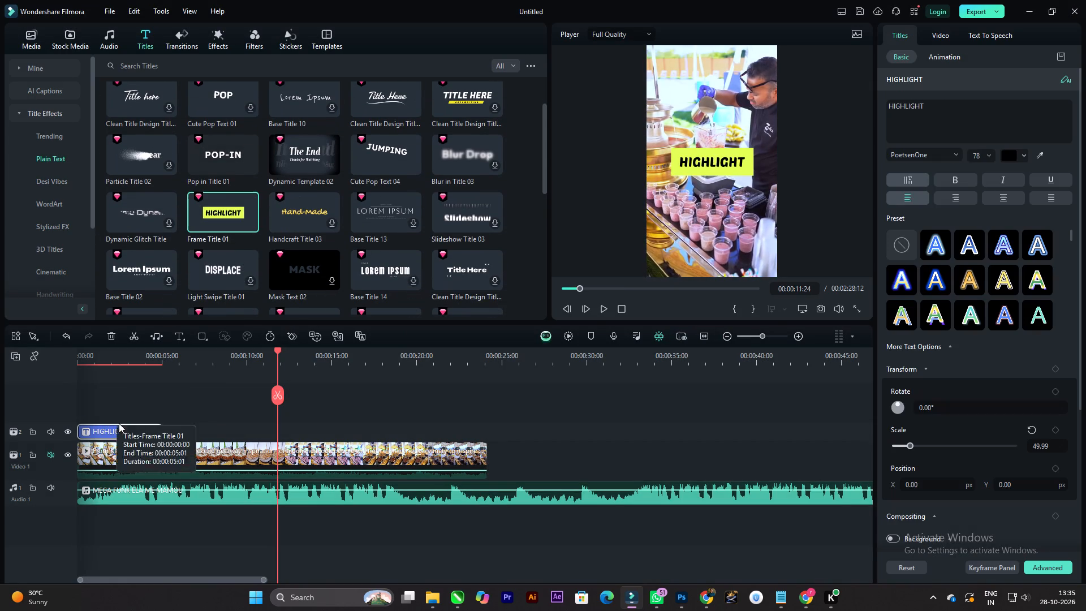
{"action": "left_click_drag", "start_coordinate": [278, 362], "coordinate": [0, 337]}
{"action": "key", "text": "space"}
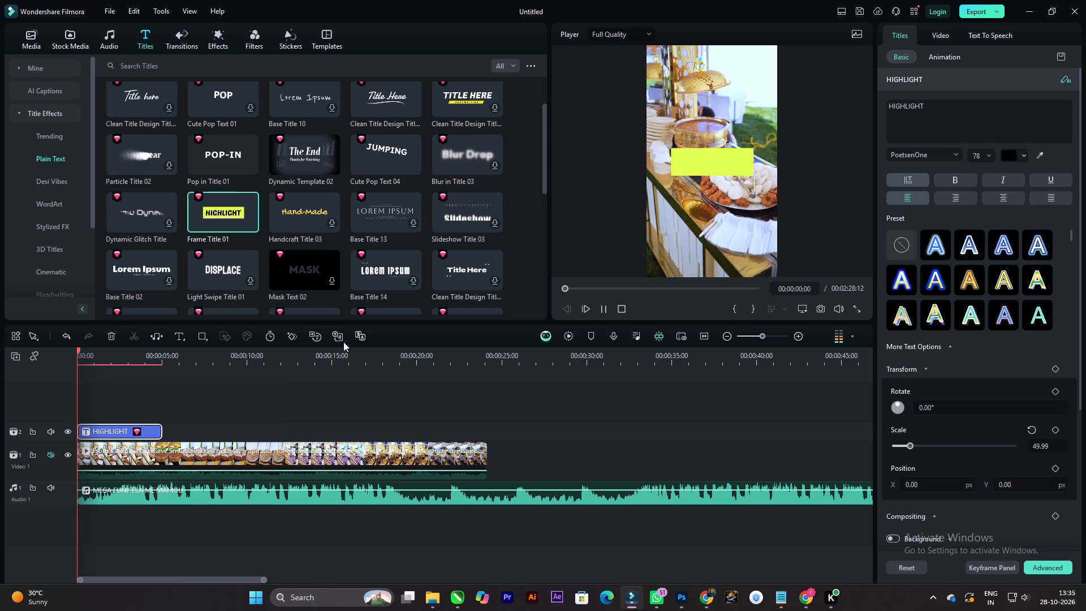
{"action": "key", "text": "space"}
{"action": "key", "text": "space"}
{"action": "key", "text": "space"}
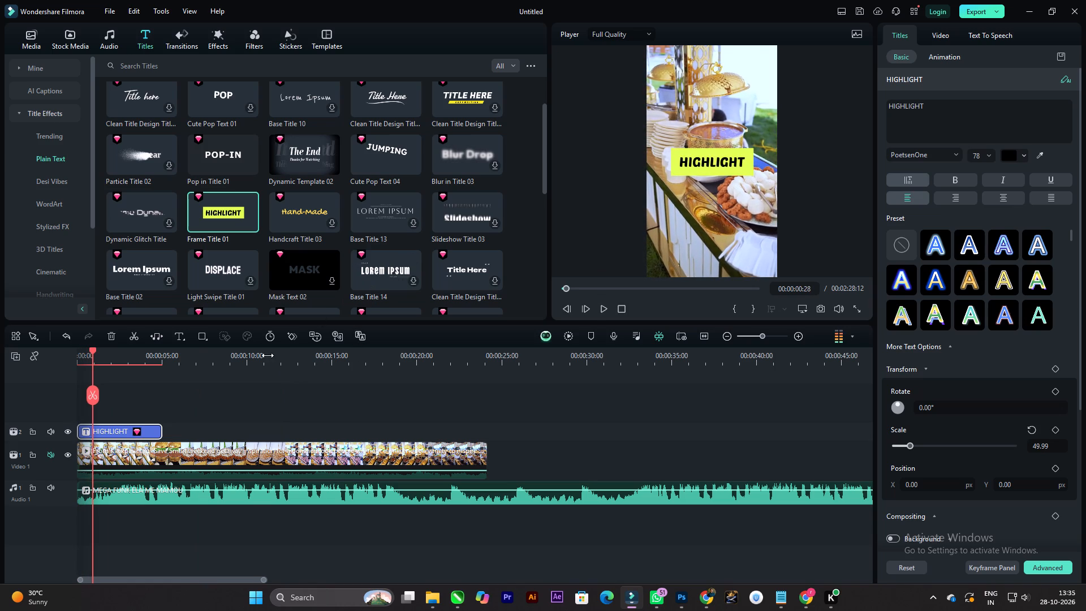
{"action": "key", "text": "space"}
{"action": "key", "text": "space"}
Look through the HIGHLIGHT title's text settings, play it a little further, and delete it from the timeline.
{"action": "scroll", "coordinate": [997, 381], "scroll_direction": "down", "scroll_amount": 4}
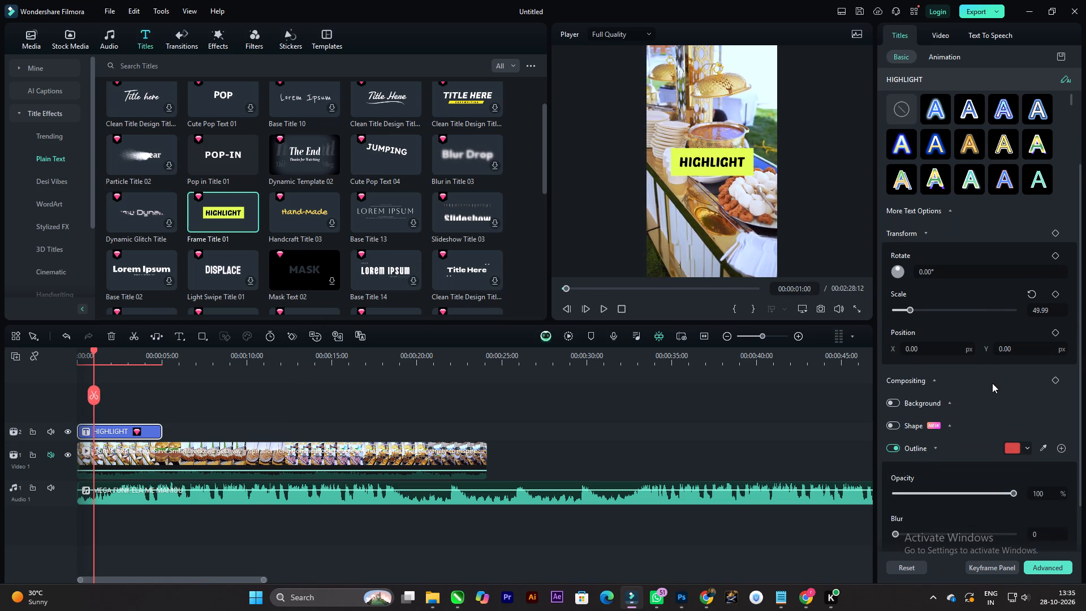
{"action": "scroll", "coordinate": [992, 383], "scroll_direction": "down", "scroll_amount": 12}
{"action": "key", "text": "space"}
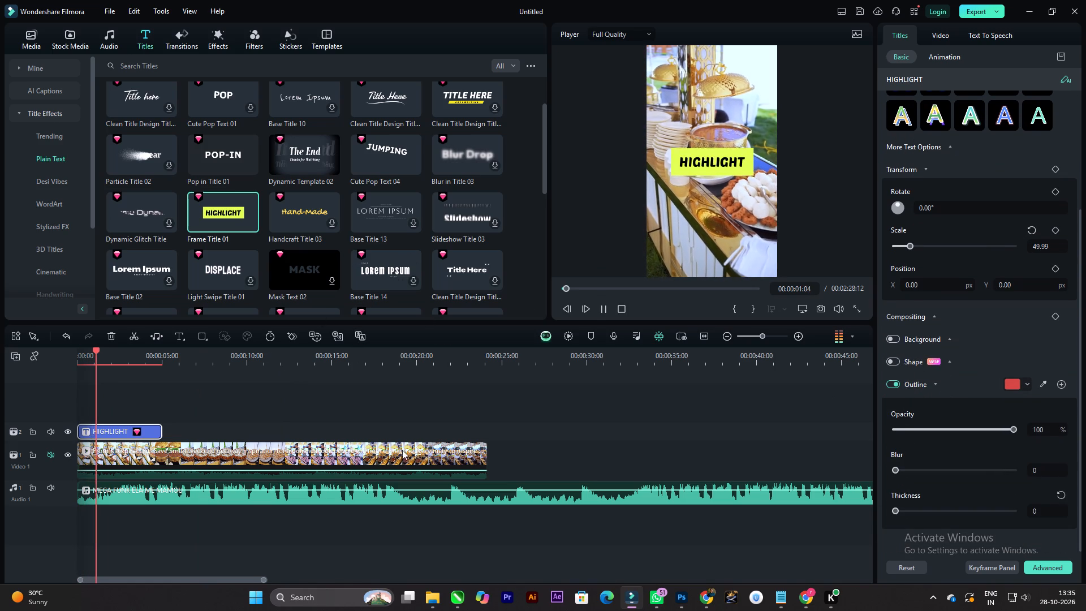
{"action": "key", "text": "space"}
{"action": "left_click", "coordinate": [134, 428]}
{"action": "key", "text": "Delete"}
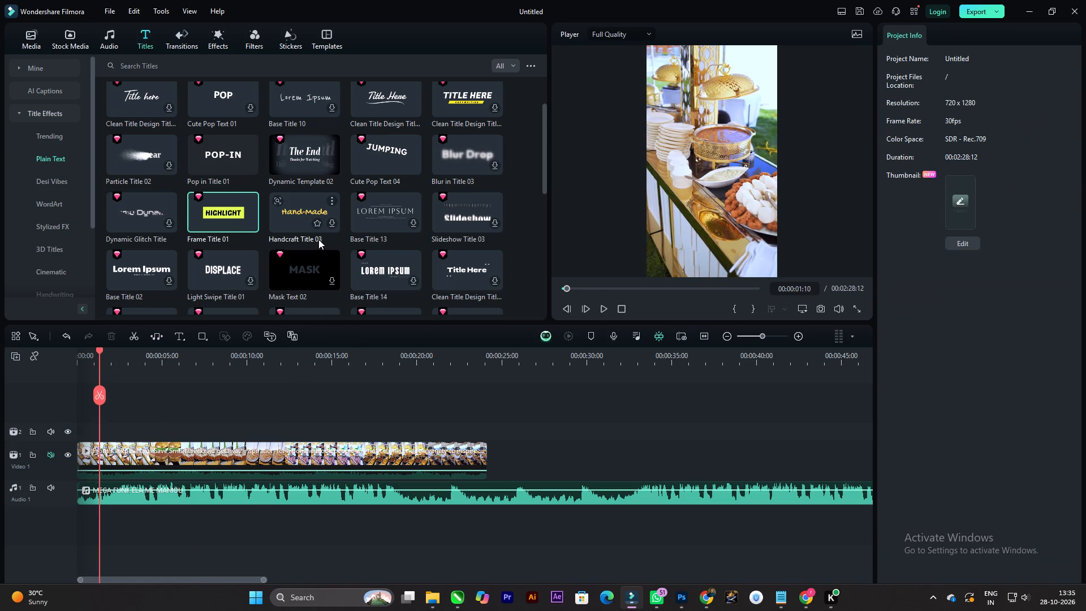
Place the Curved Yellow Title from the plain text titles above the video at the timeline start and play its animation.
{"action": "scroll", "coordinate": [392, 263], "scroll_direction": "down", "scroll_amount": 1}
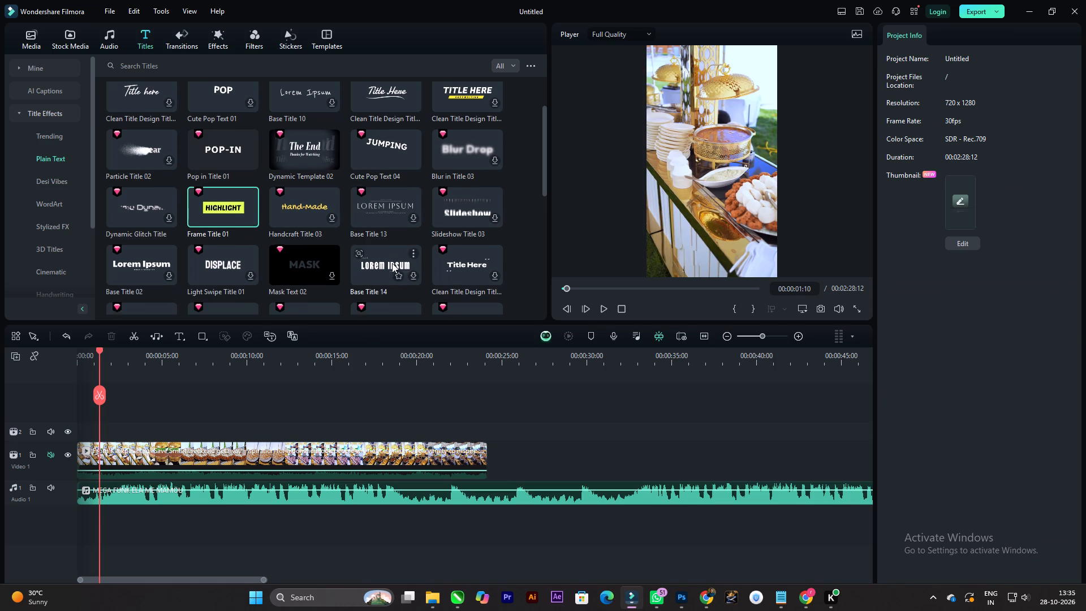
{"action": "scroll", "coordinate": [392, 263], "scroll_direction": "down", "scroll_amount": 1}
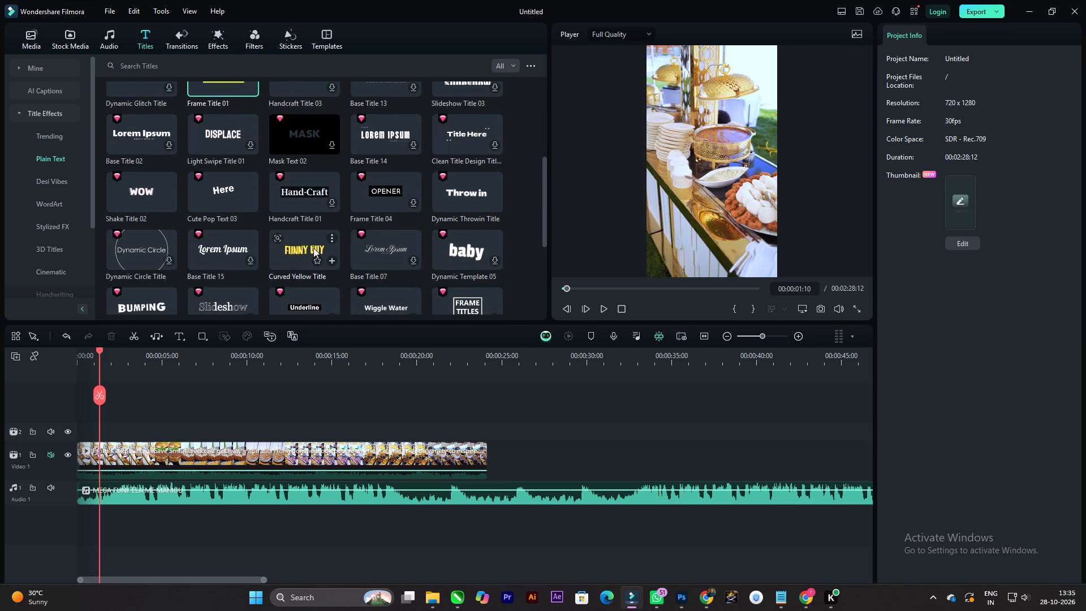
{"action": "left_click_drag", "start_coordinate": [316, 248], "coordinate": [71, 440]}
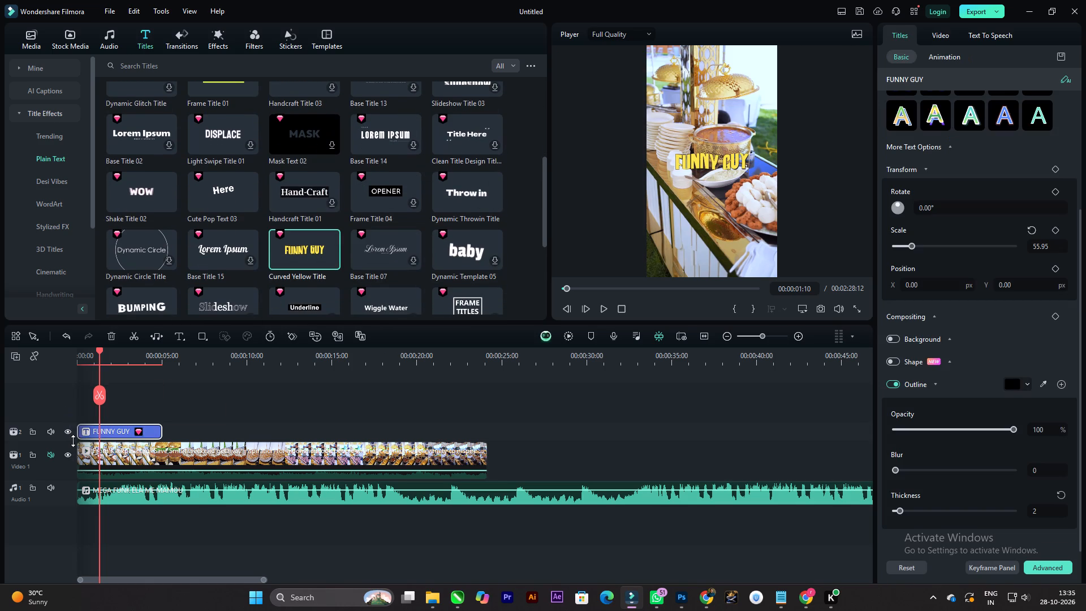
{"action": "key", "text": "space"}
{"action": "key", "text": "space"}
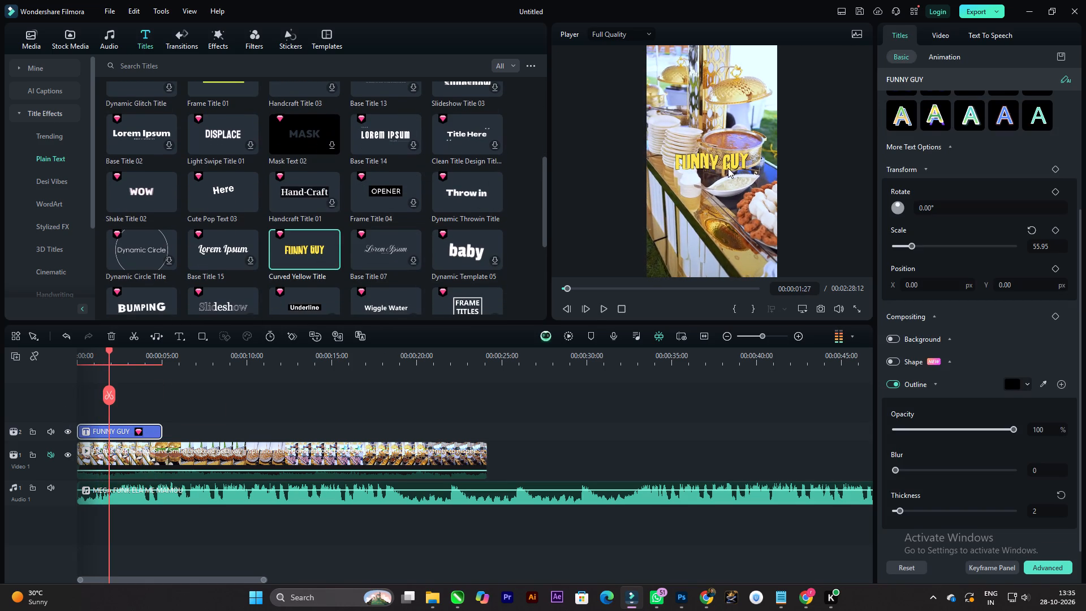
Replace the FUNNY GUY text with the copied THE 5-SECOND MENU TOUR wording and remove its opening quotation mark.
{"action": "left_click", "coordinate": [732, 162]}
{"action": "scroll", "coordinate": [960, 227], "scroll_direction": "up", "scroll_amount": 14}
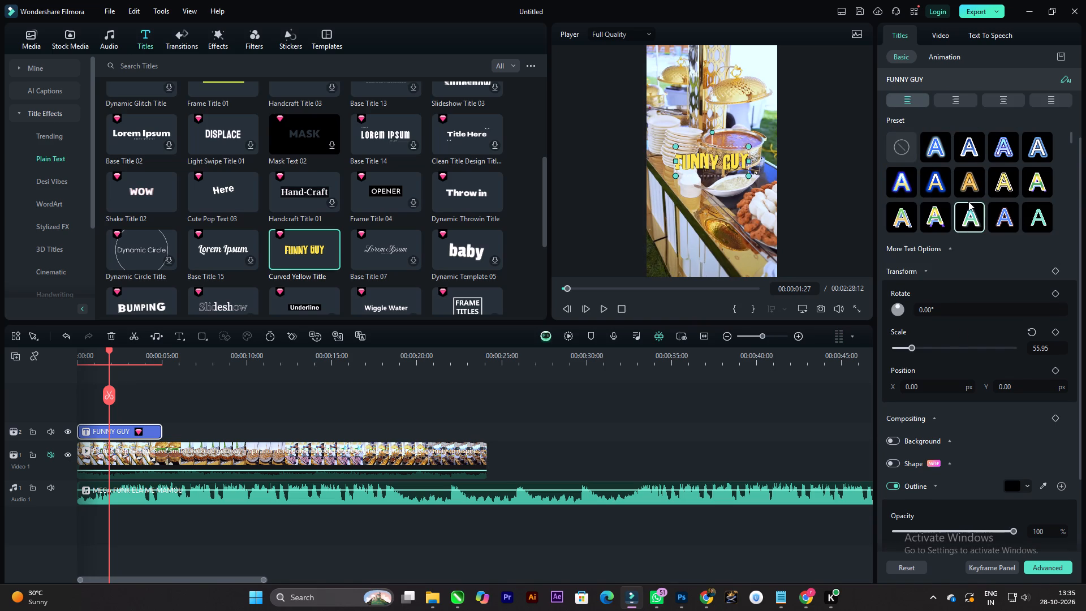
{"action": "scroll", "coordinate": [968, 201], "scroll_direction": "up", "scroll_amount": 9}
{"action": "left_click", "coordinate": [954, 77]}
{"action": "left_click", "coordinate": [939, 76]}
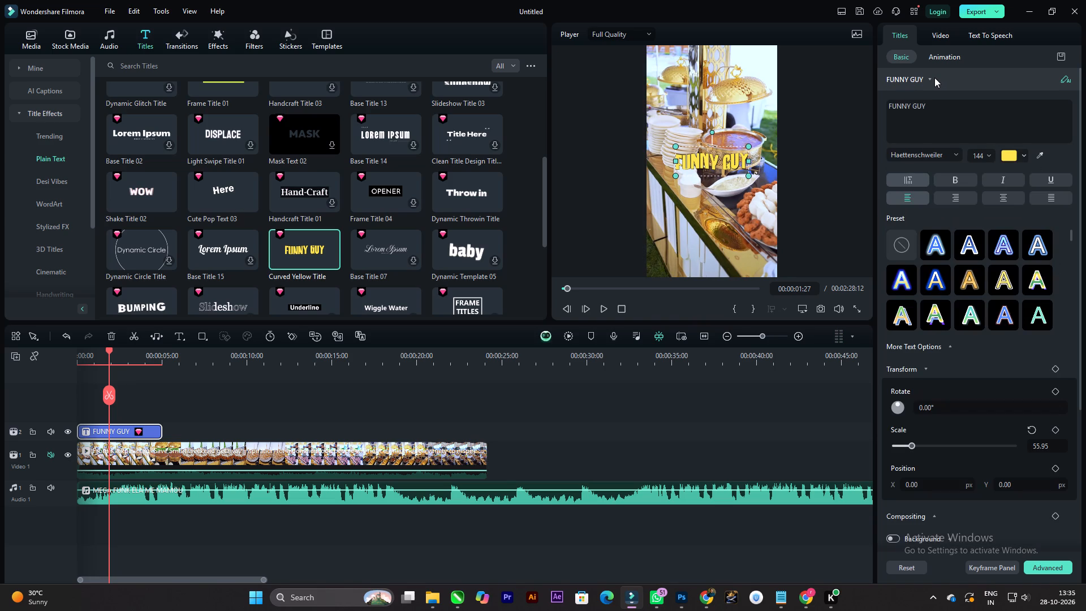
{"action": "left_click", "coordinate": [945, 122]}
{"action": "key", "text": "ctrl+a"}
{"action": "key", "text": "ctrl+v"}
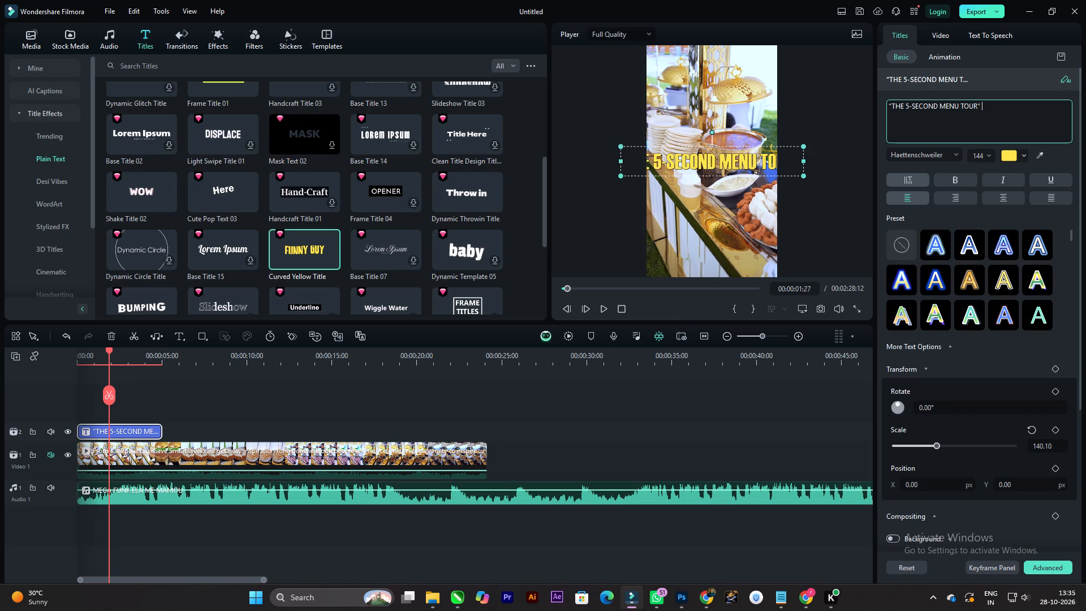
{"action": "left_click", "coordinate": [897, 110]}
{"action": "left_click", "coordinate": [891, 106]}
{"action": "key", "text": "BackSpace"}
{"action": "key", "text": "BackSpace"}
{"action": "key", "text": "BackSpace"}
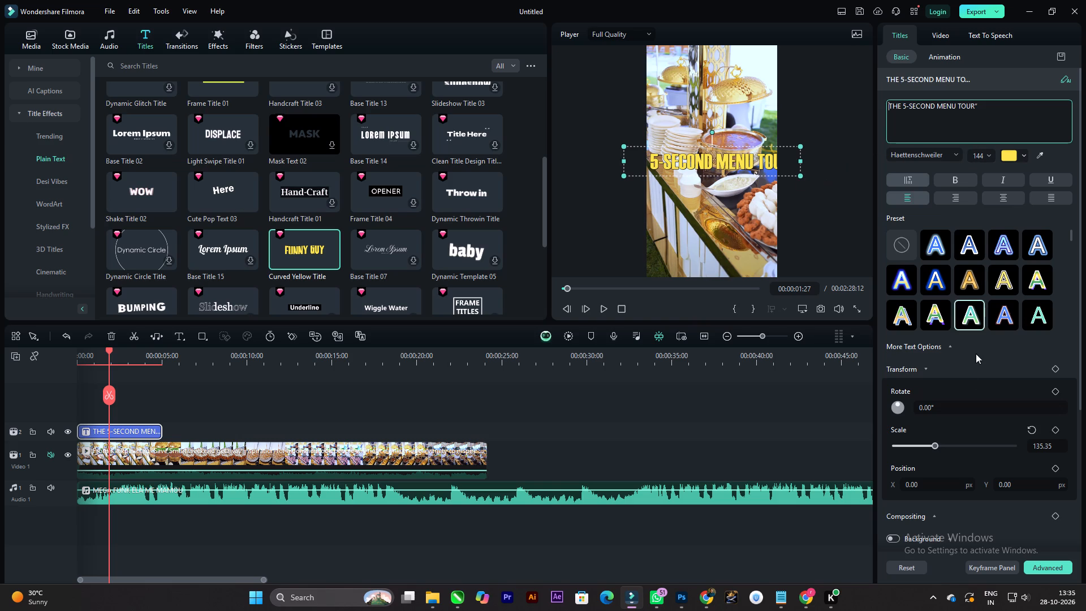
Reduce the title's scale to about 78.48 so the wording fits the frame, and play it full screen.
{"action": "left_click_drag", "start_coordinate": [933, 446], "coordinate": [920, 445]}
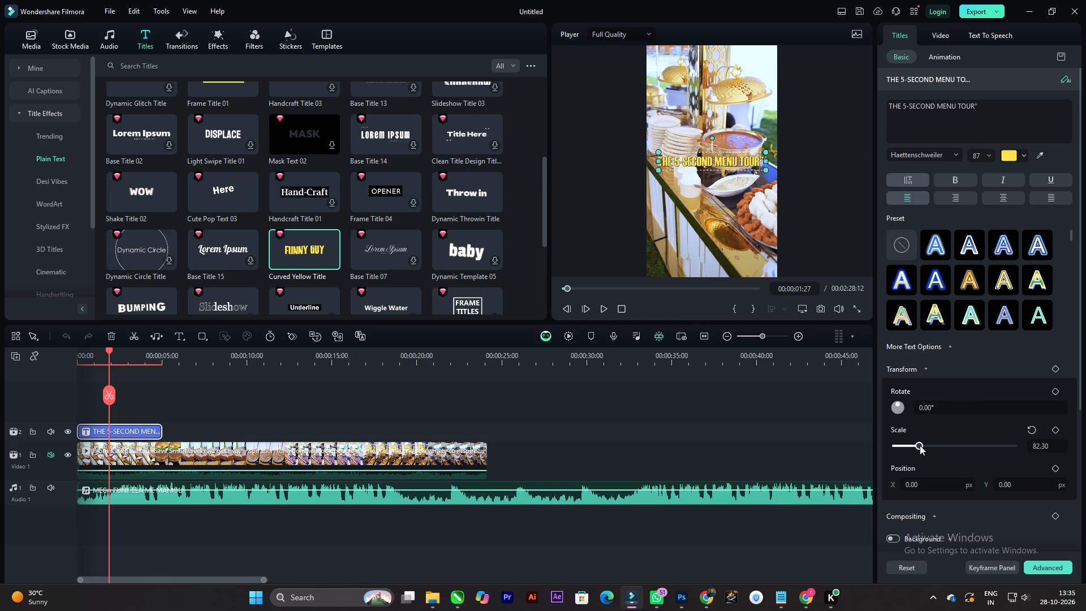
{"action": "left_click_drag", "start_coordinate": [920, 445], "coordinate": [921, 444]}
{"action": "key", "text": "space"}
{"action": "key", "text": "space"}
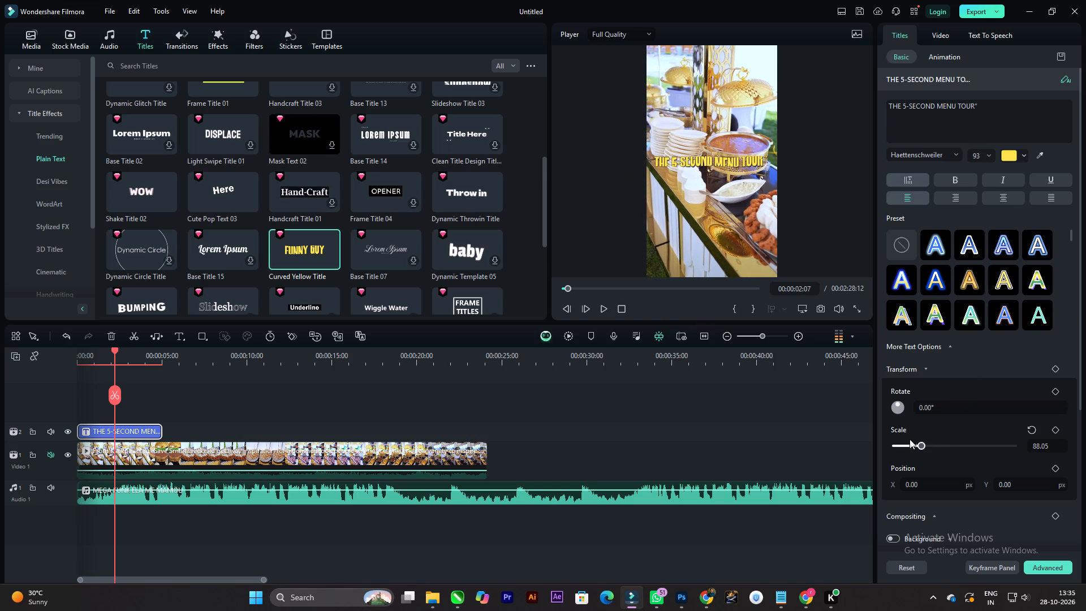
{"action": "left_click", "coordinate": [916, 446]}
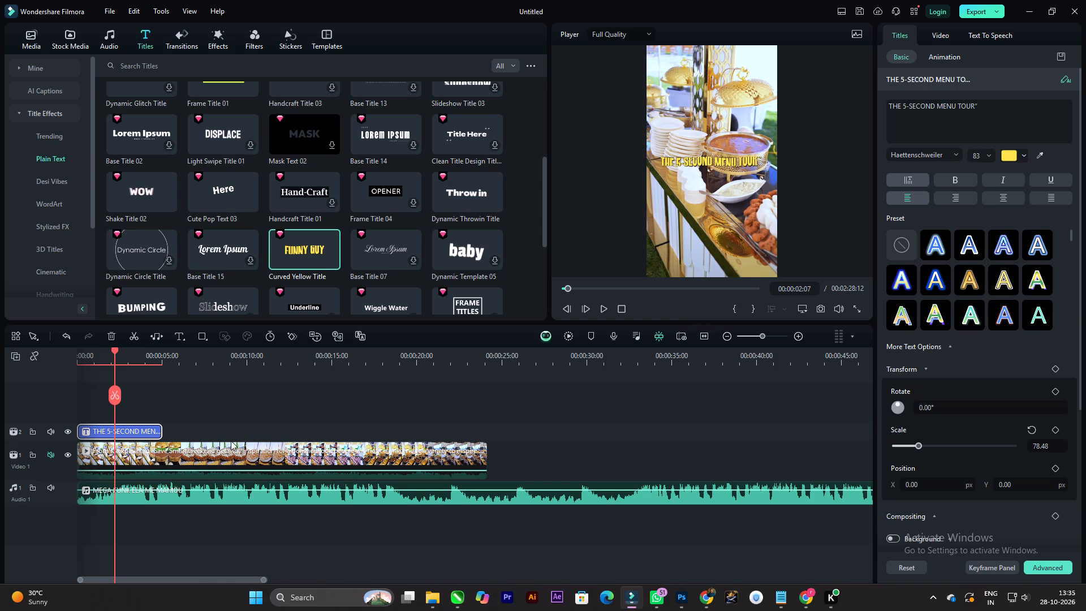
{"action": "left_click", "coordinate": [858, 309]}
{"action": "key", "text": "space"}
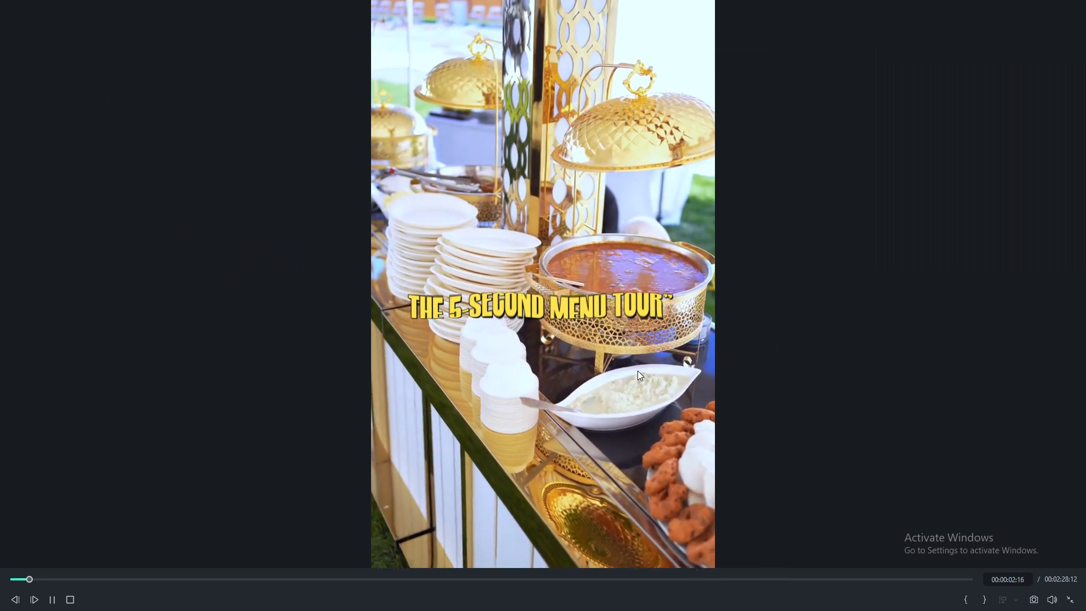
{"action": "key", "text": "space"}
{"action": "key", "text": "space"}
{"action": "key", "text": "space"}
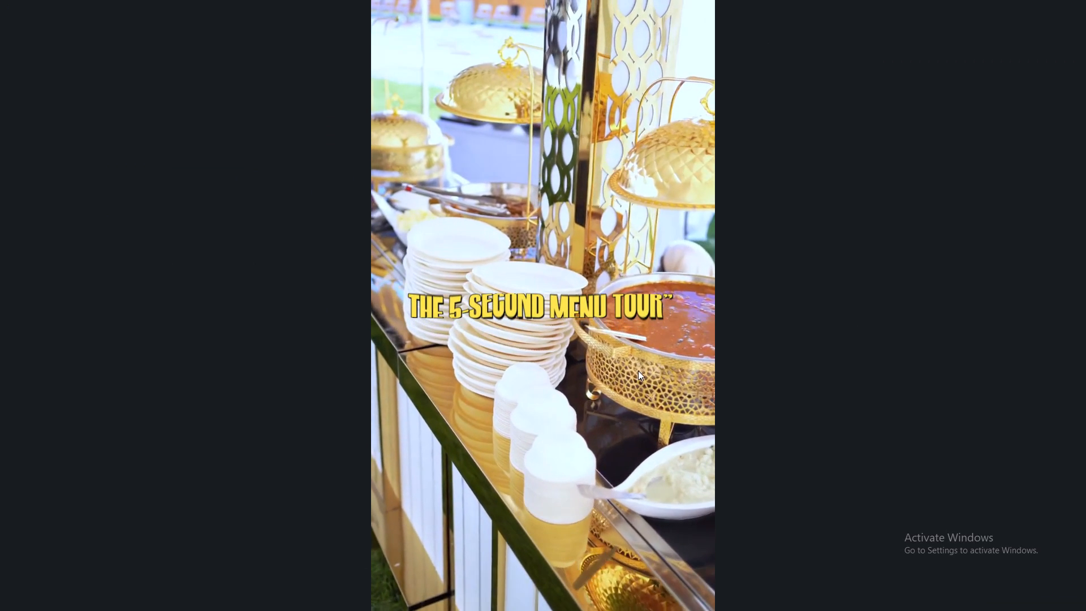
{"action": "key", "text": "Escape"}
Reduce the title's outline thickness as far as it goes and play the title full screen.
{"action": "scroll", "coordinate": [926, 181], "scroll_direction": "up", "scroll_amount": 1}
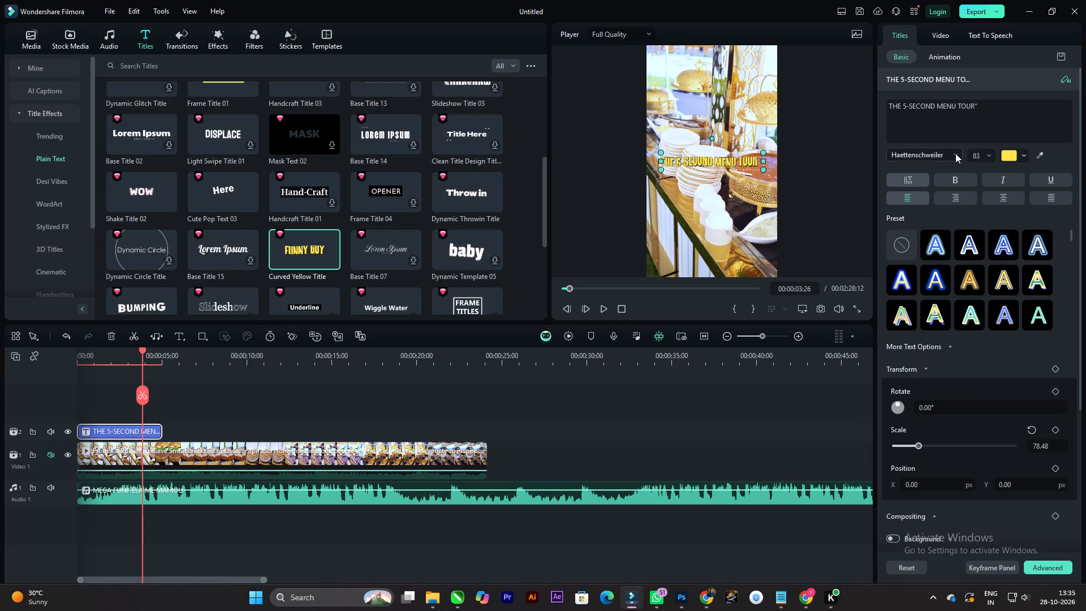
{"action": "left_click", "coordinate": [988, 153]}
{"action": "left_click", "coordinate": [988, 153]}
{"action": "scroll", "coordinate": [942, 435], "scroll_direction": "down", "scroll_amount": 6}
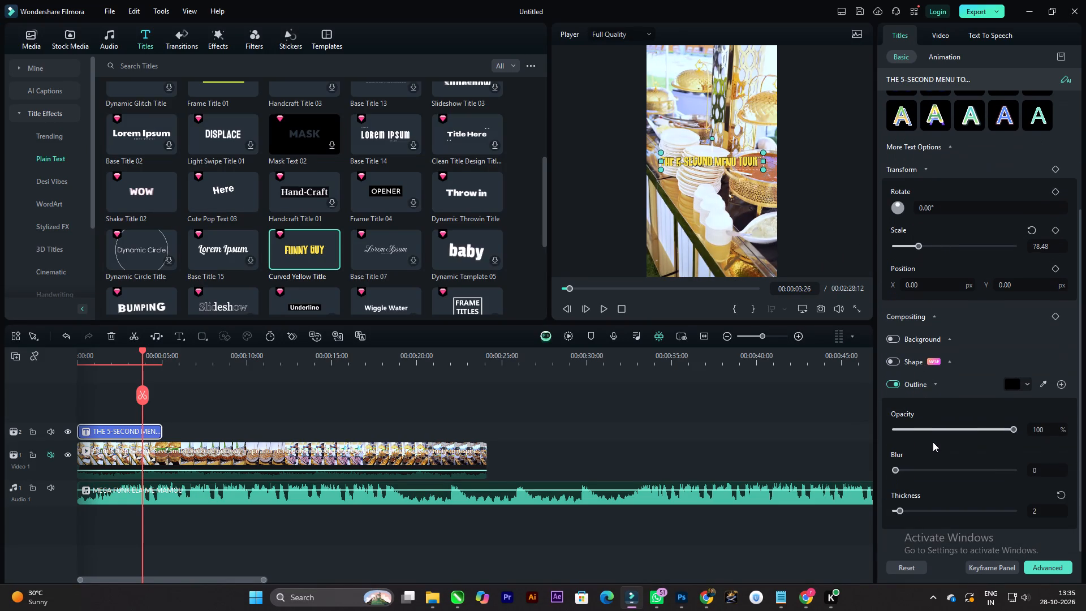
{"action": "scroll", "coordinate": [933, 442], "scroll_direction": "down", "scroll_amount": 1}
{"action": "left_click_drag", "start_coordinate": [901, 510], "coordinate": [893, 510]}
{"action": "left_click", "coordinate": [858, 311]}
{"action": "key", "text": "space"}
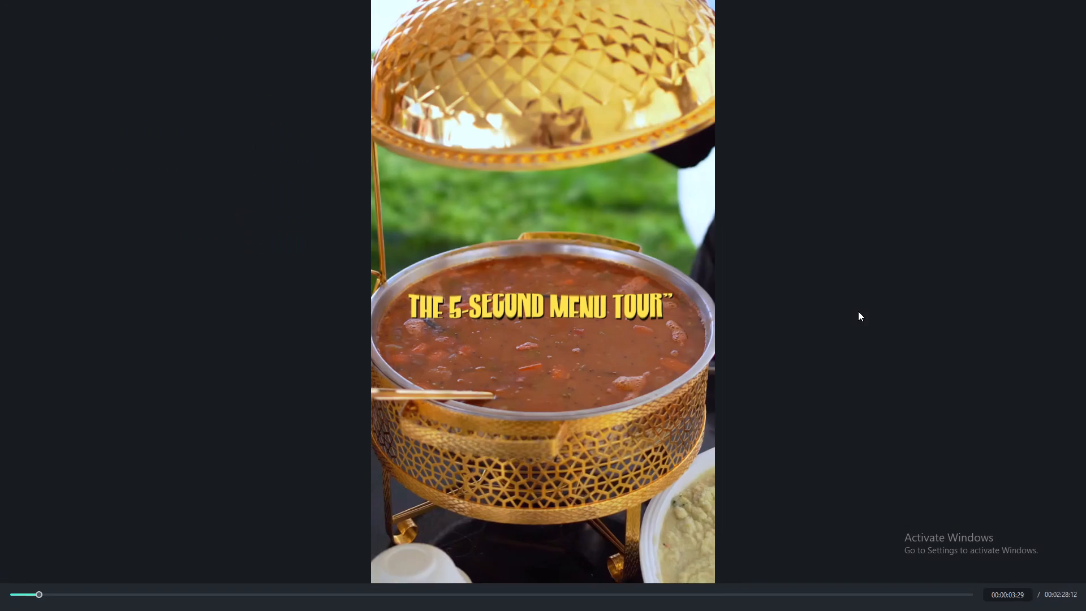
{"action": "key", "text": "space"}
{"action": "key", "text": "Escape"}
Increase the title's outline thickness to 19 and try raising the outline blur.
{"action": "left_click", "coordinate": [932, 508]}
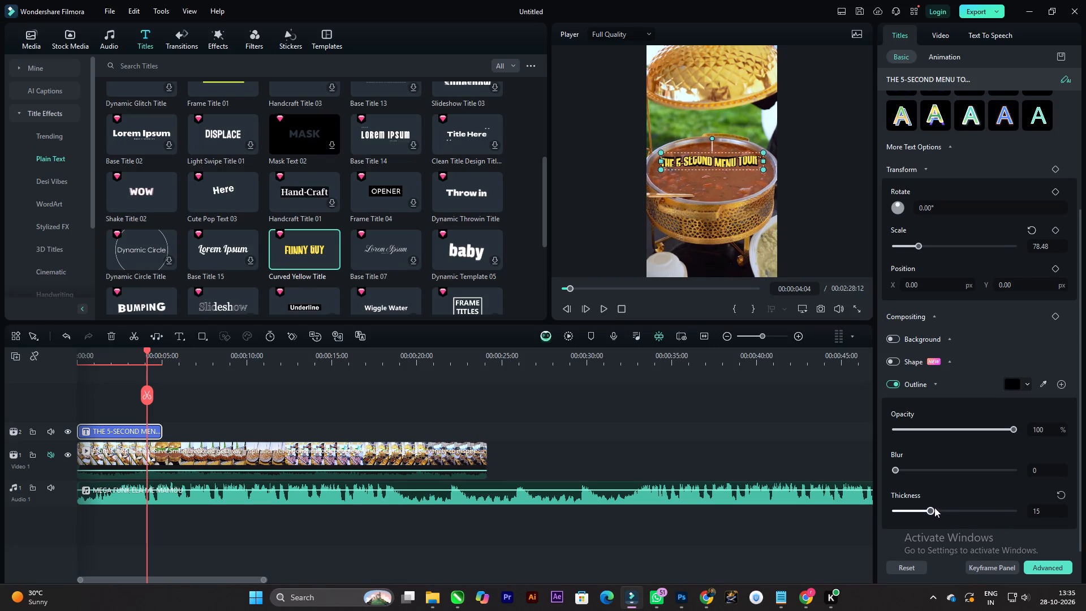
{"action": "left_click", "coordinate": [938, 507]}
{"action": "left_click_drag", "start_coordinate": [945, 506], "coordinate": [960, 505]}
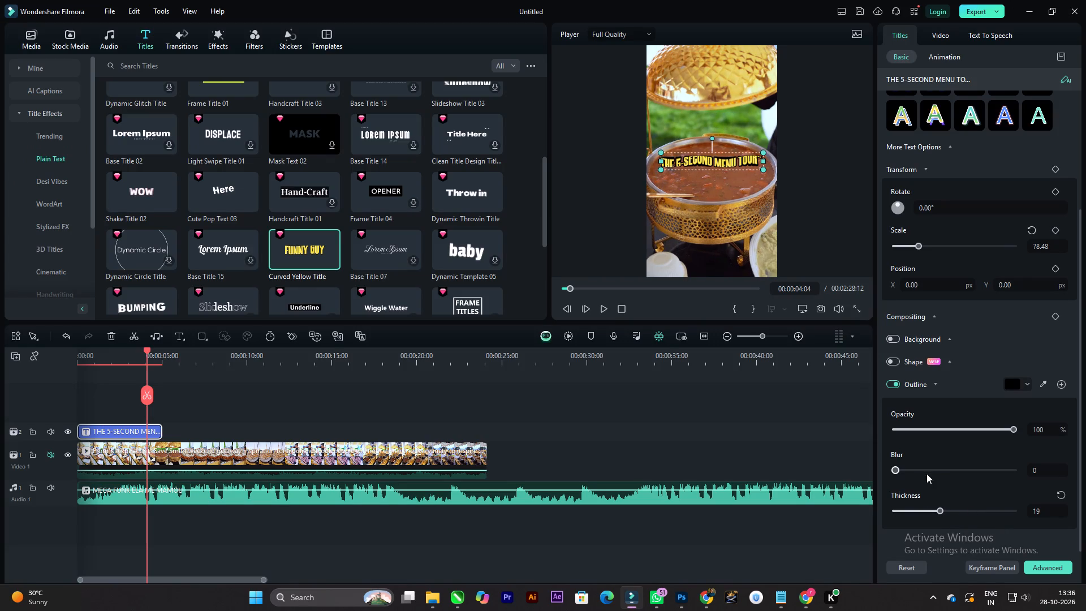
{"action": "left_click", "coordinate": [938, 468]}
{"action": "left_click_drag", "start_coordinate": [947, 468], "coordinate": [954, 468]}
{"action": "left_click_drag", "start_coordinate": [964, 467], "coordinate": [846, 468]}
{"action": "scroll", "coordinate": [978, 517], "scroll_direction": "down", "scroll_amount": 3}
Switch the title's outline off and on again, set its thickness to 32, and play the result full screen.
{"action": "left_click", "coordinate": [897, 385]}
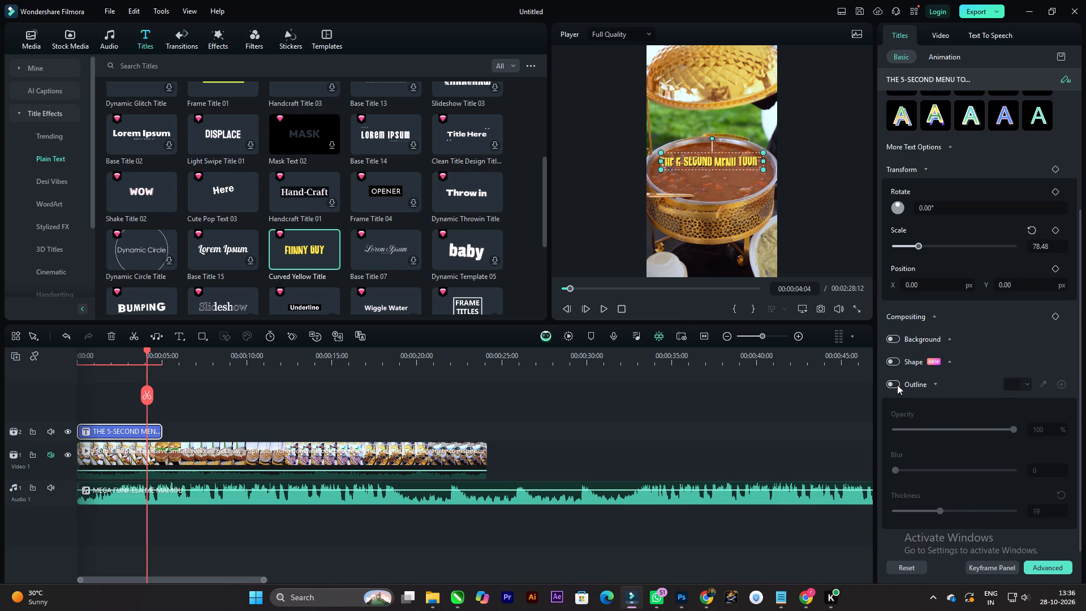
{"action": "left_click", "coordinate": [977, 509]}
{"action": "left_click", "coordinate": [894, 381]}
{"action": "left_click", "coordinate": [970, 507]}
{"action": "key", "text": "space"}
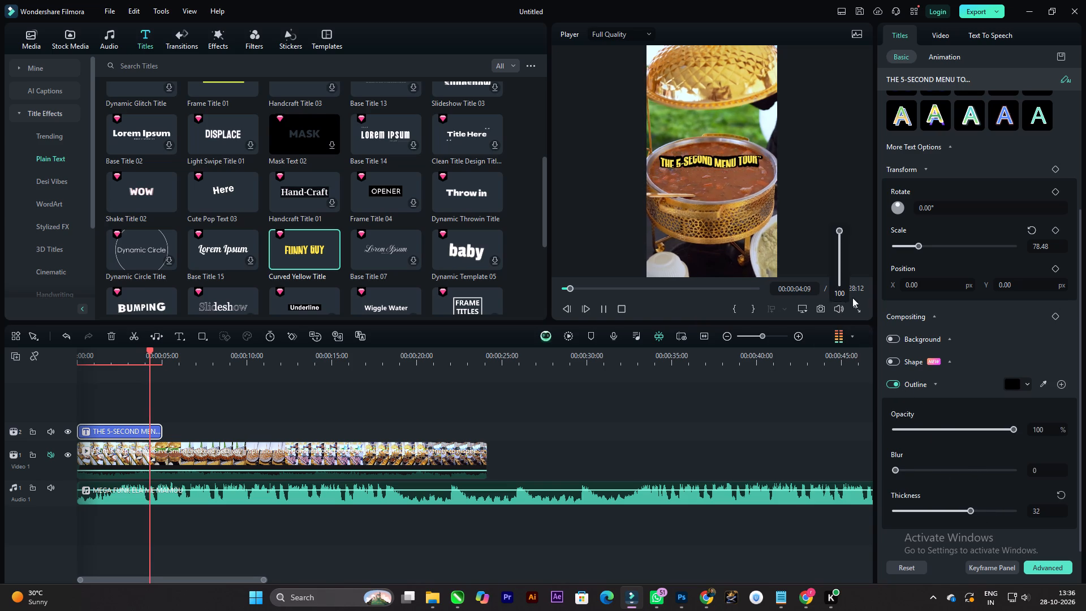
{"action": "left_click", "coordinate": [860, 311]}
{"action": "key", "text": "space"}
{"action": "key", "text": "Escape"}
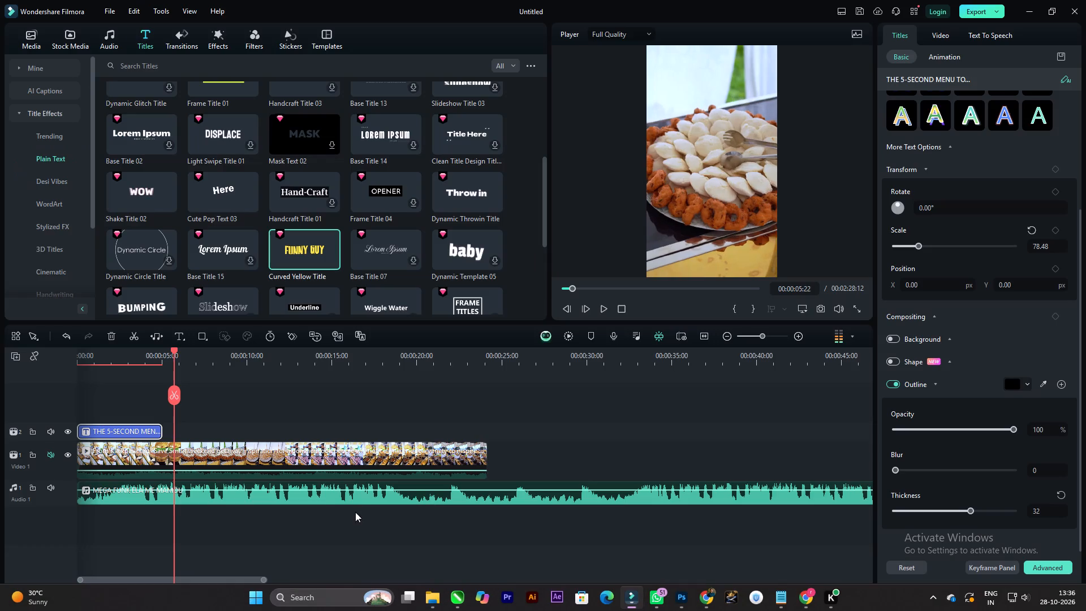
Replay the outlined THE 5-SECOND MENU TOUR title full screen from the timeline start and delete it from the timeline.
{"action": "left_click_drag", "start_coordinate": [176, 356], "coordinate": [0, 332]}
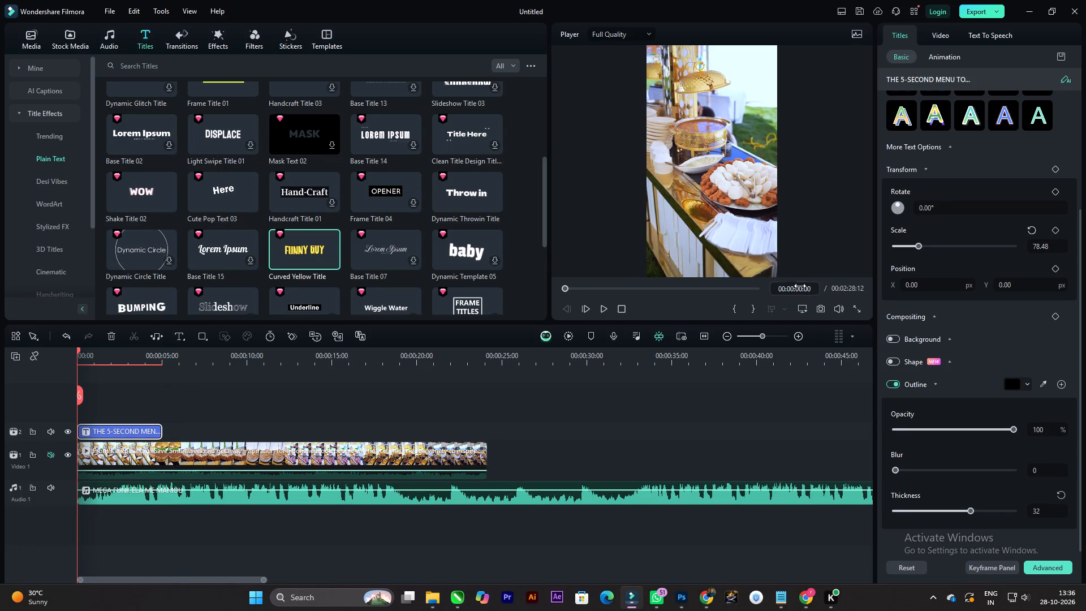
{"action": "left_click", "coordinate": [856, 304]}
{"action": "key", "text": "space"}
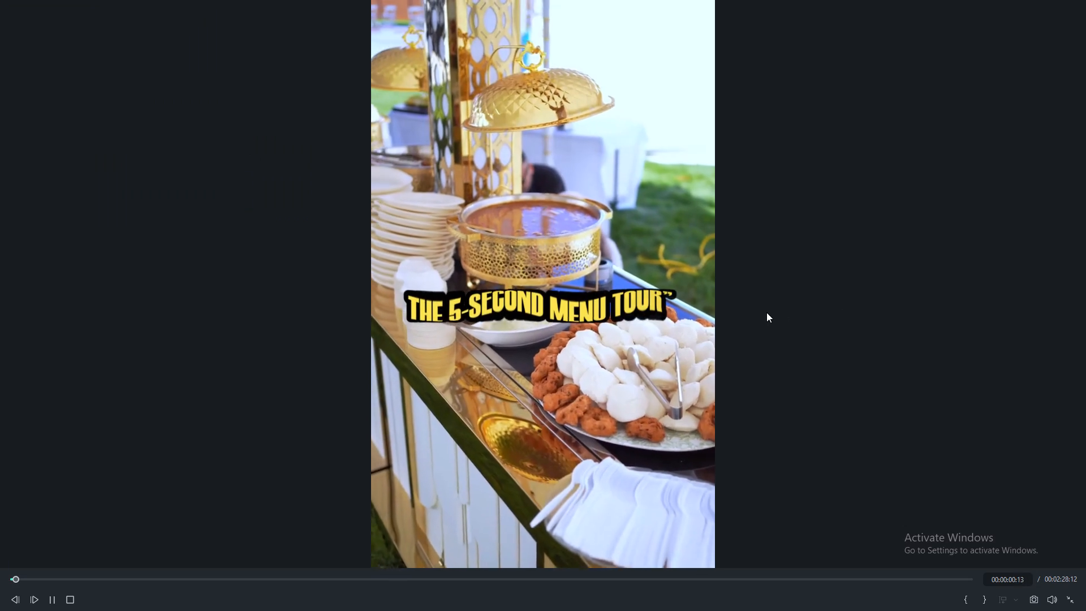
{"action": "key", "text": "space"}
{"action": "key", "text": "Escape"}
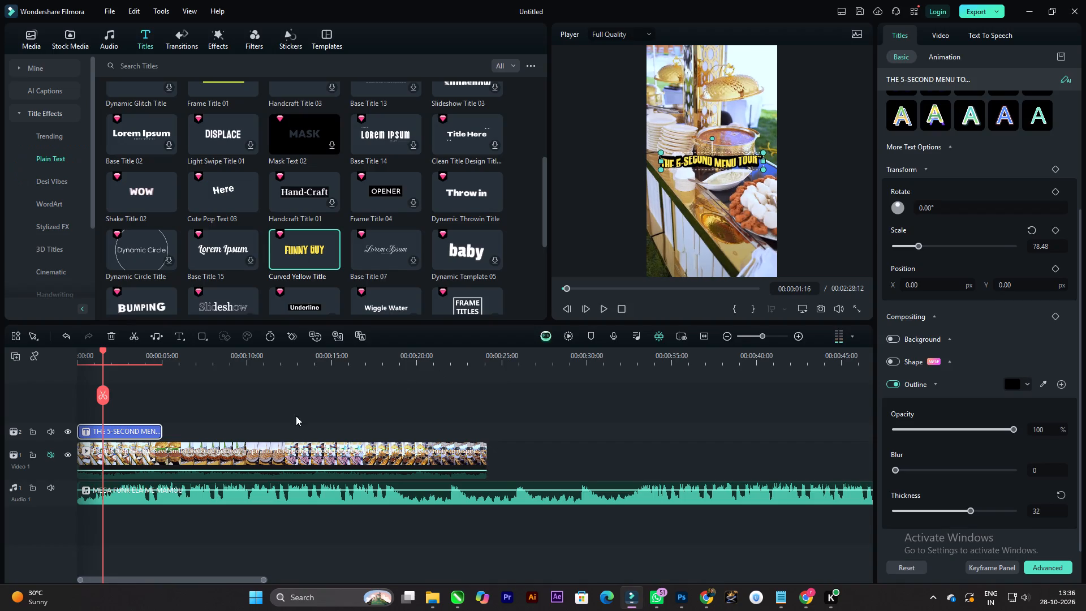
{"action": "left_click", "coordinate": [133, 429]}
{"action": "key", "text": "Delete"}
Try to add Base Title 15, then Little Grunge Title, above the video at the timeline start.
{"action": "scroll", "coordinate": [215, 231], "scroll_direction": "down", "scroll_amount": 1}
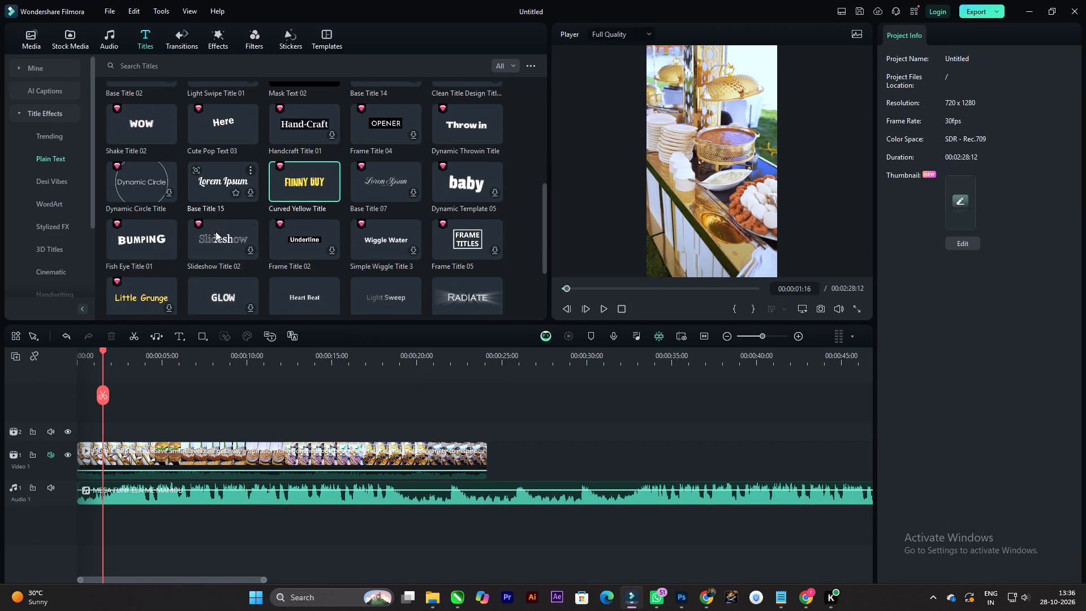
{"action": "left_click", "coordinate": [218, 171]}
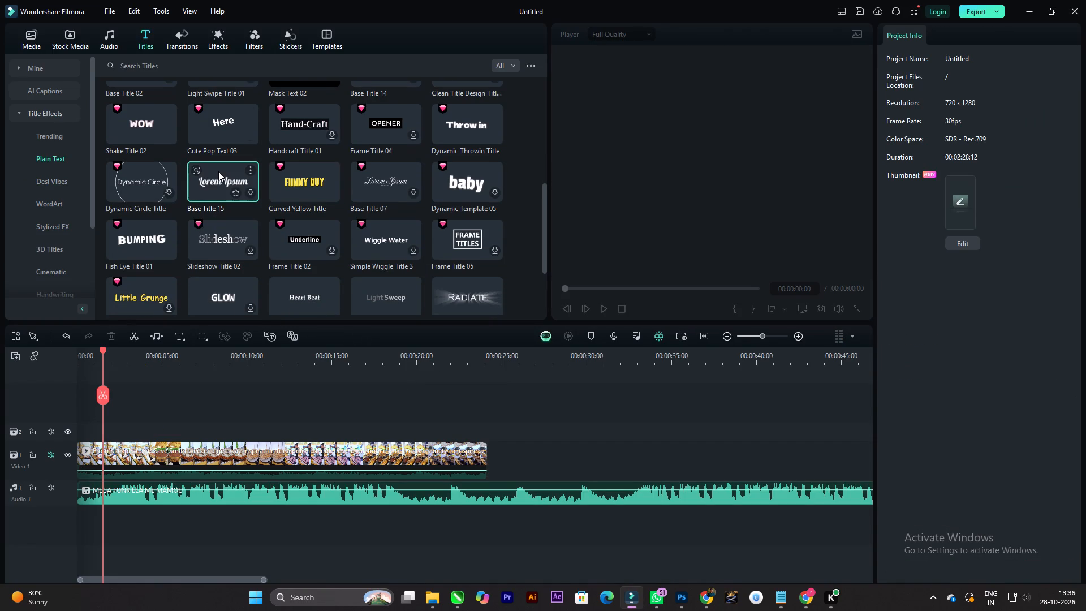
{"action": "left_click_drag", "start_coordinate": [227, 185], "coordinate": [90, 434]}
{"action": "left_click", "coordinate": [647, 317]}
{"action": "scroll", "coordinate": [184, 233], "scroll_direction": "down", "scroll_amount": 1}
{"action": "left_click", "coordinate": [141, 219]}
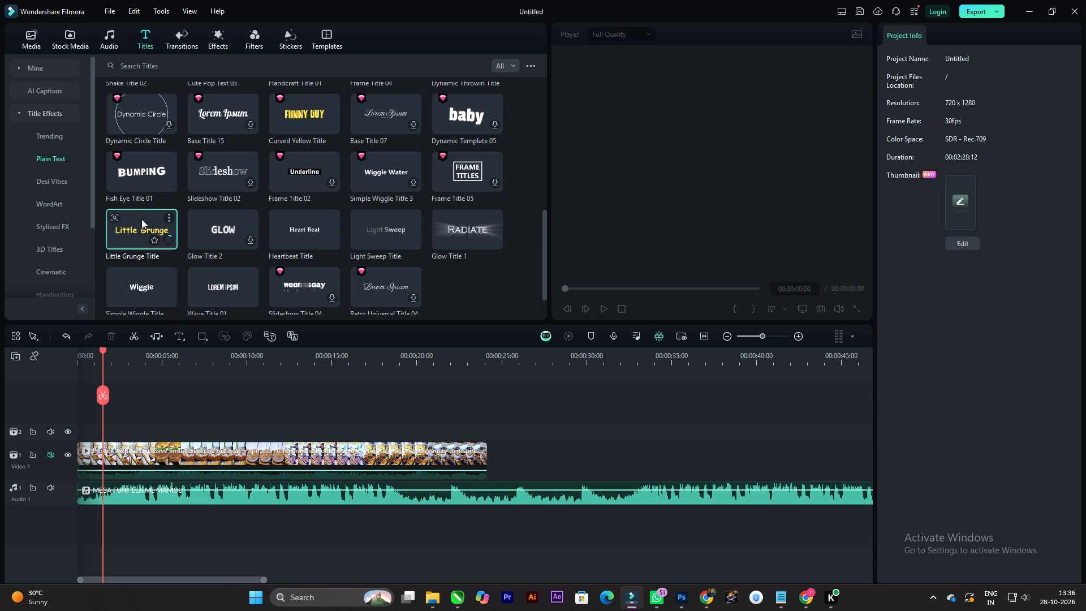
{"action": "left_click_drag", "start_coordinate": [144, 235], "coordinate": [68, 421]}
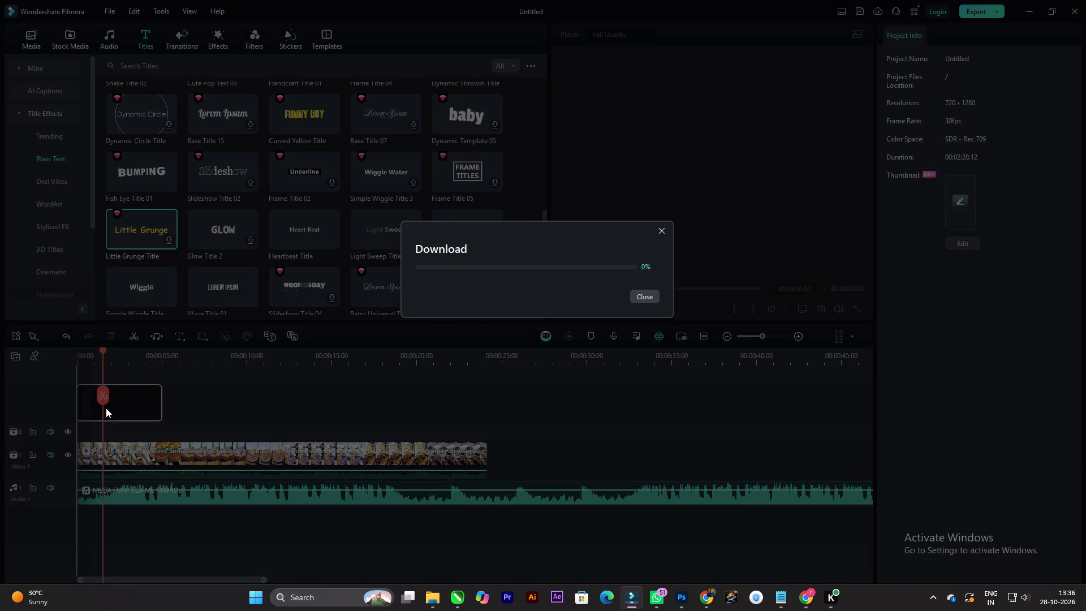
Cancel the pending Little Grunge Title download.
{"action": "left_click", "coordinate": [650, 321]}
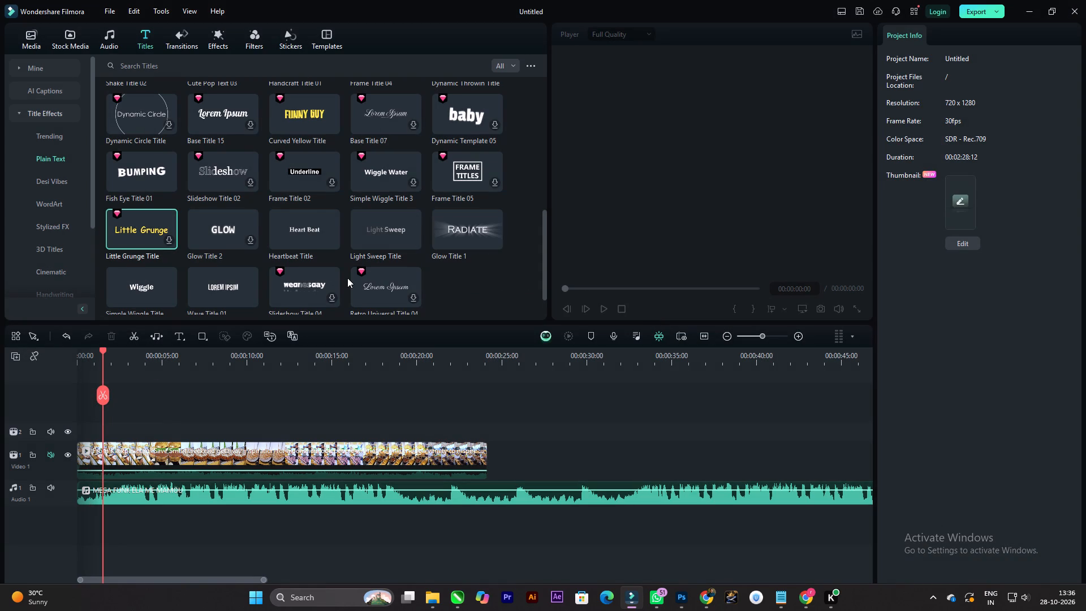
Browse the Plain Text and Trending title styles for a replacement title for the start of the video.
{"action": "scroll", "coordinate": [286, 175], "scroll_direction": "down", "scroll_amount": 1}
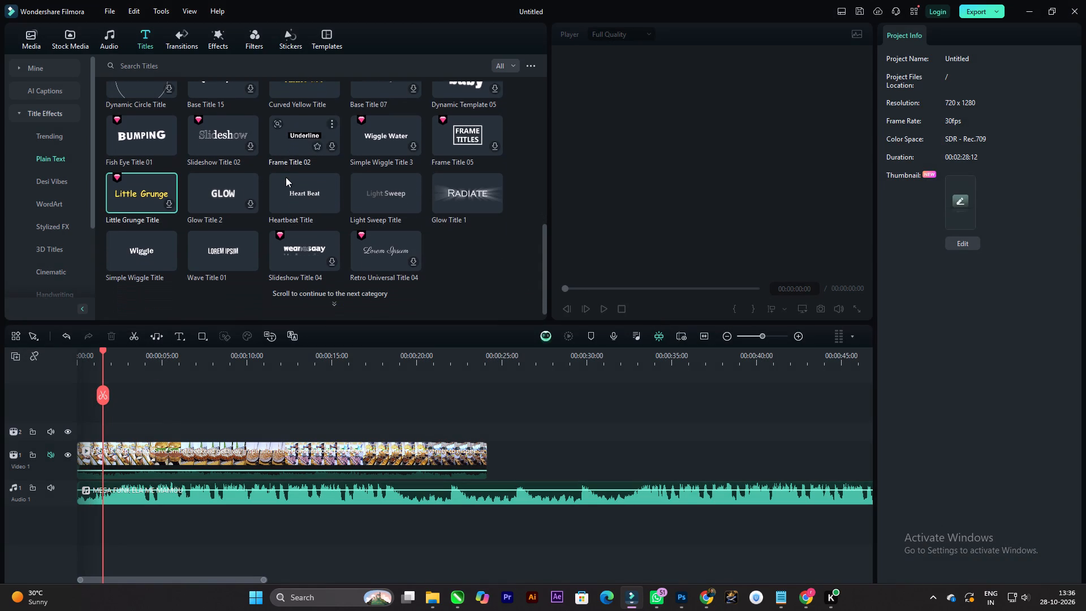
{"action": "scroll", "coordinate": [386, 243], "scroll_direction": "up", "scroll_amount": 1}
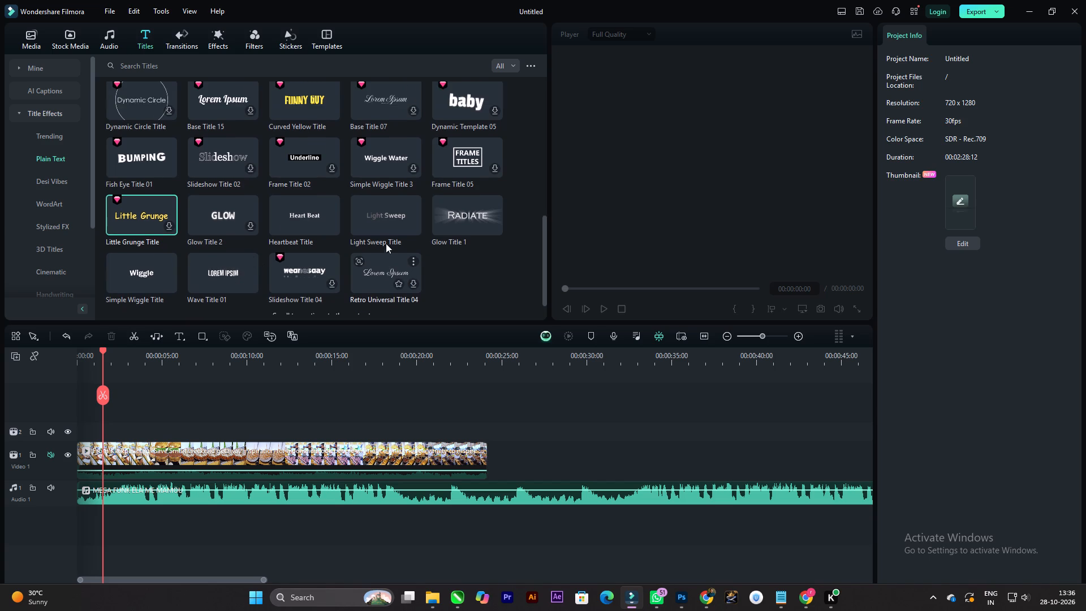
{"action": "scroll", "coordinate": [460, 153], "scroll_direction": "up", "scroll_amount": 1}
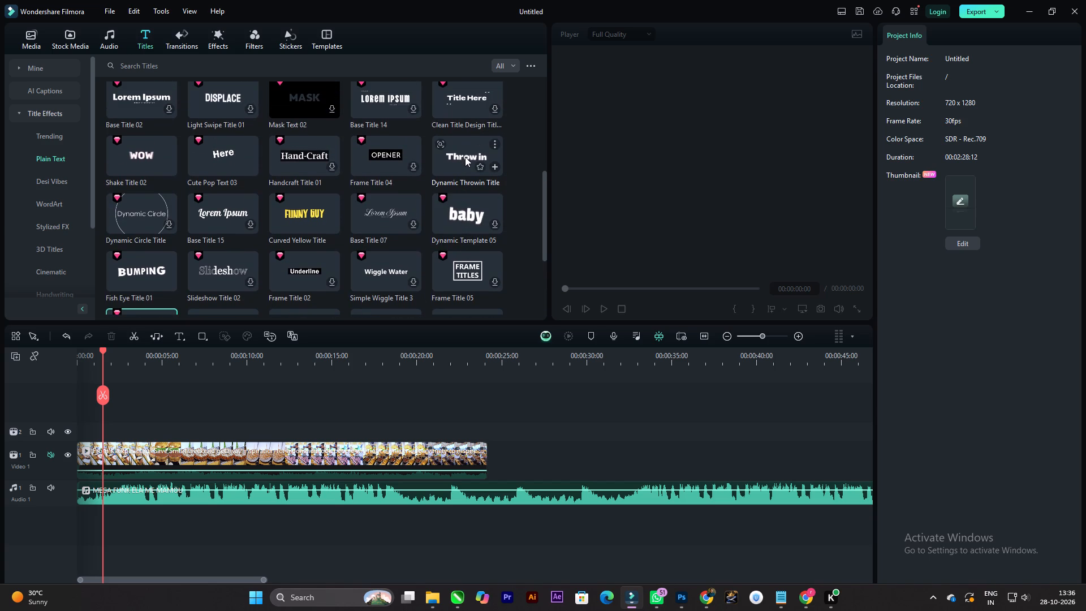
{"action": "scroll", "coordinate": [162, 145], "scroll_direction": "up", "scroll_amount": 1}
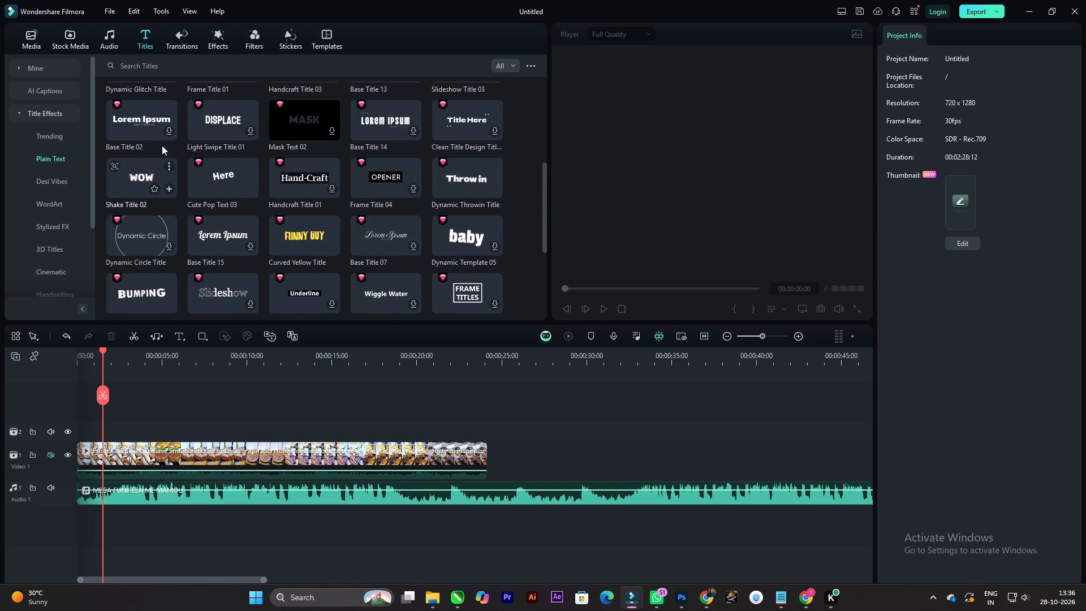
{"action": "scroll", "coordinate": [296, 111], "scroll_direction": "up", "scroll_amount": 1}
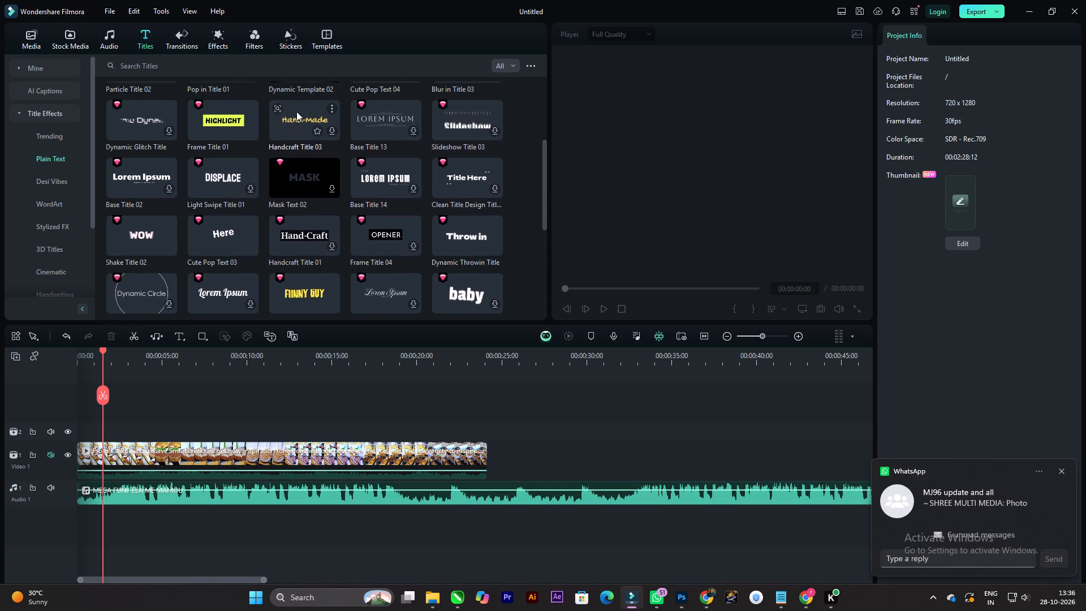
{"action": "scroll", "coordinate": [426, 117], "scroll_direction": "up", "scroll_amount": 1}
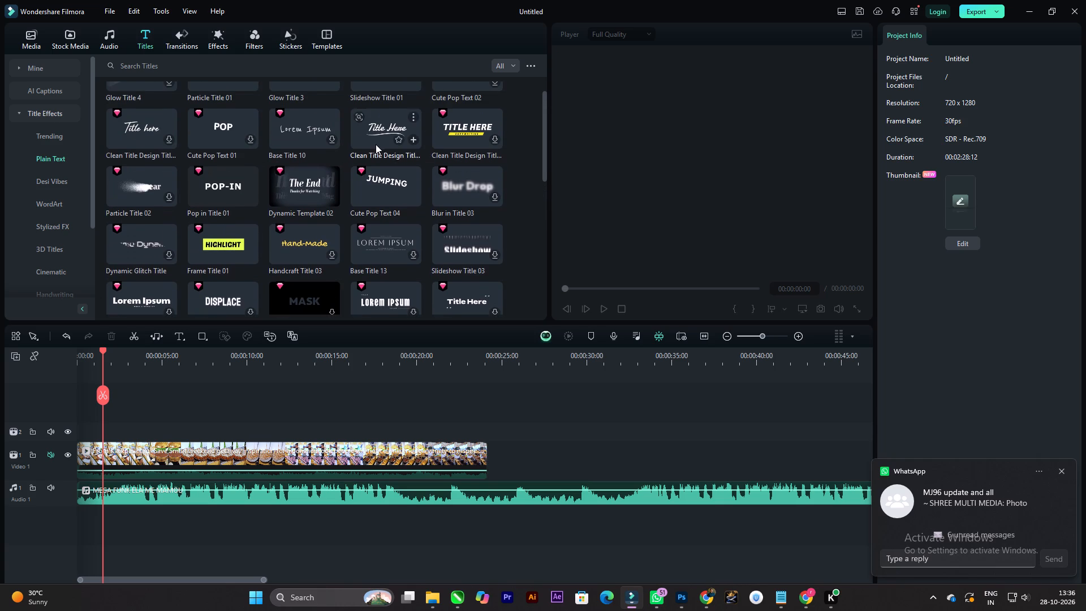
{"action": "scroll", "coordinate": [390, 138], "scroll_direction": "up", "scroll_amount": 1}
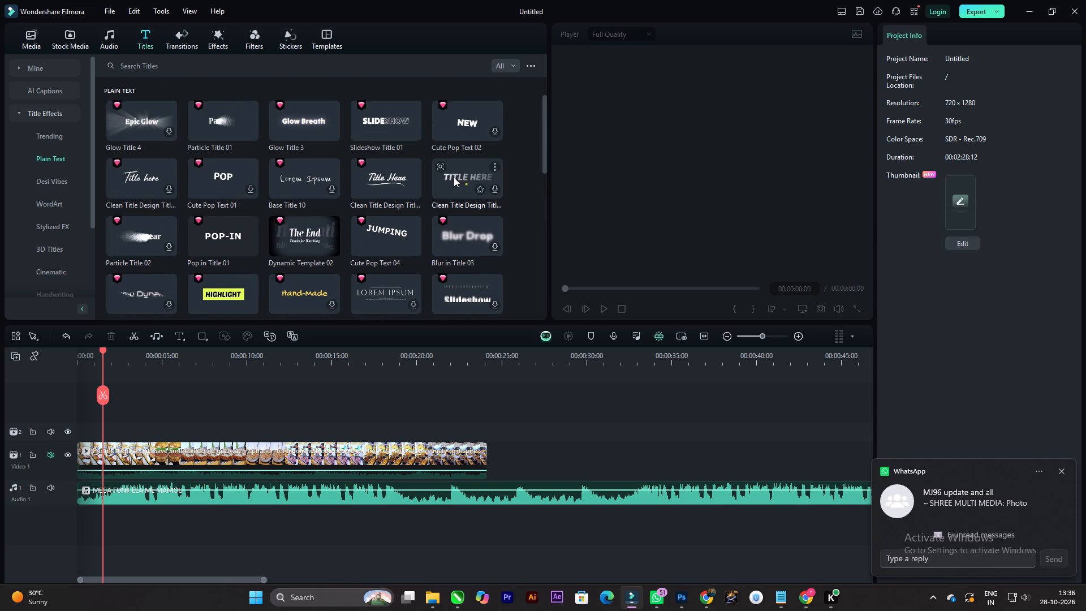
{"action": "scroll", "coordinate": [454, 177], "scroll_direction": "up", "scroll_amount": 1}
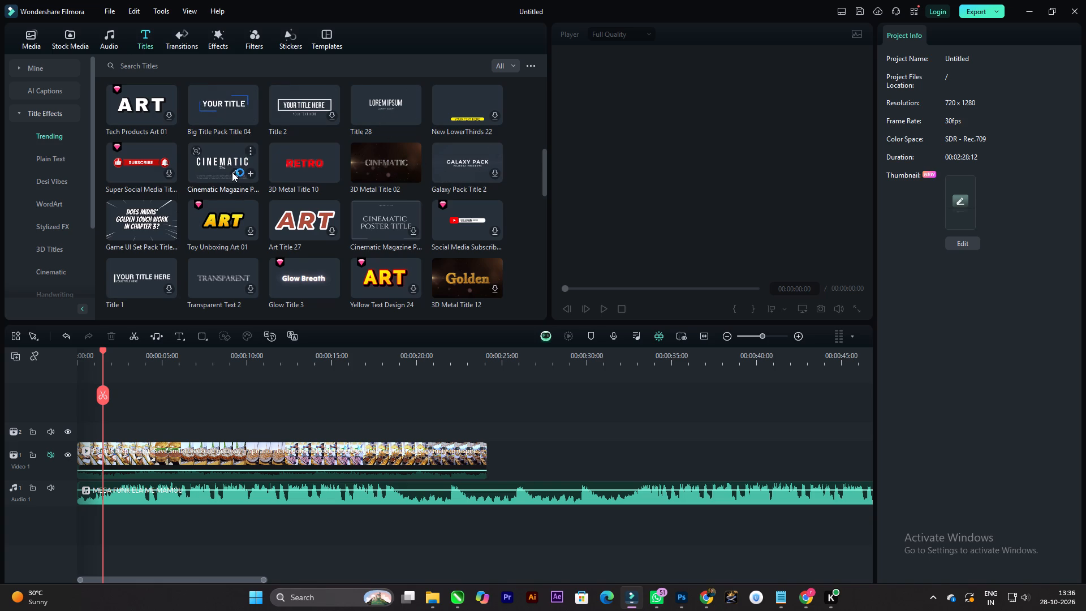
{"action": "scroll", "coordinate": [144, 215], "scroll_direction": "up", "scroll_amount": 1}
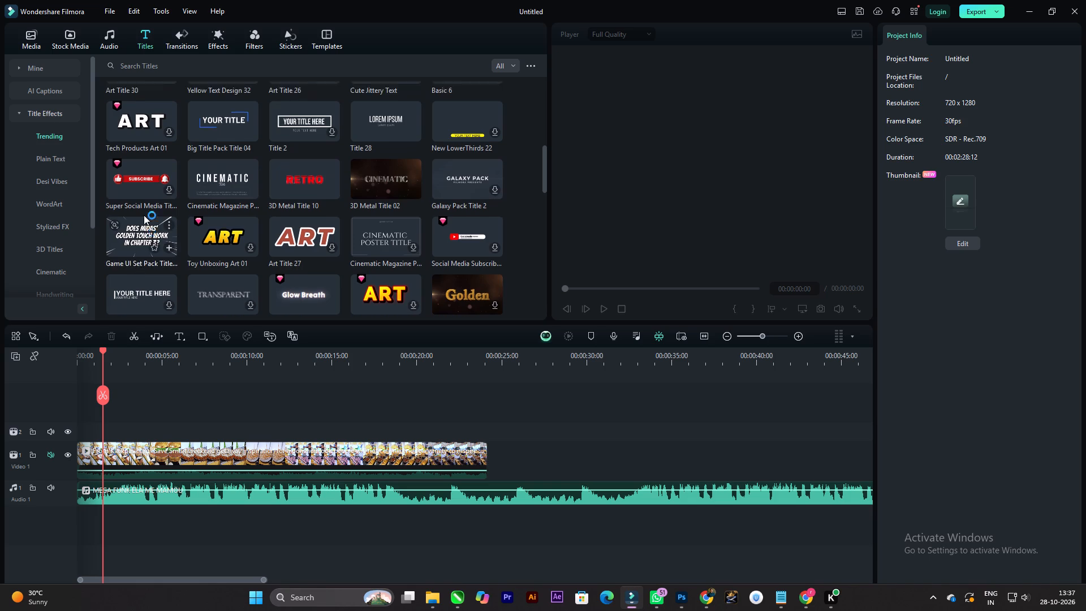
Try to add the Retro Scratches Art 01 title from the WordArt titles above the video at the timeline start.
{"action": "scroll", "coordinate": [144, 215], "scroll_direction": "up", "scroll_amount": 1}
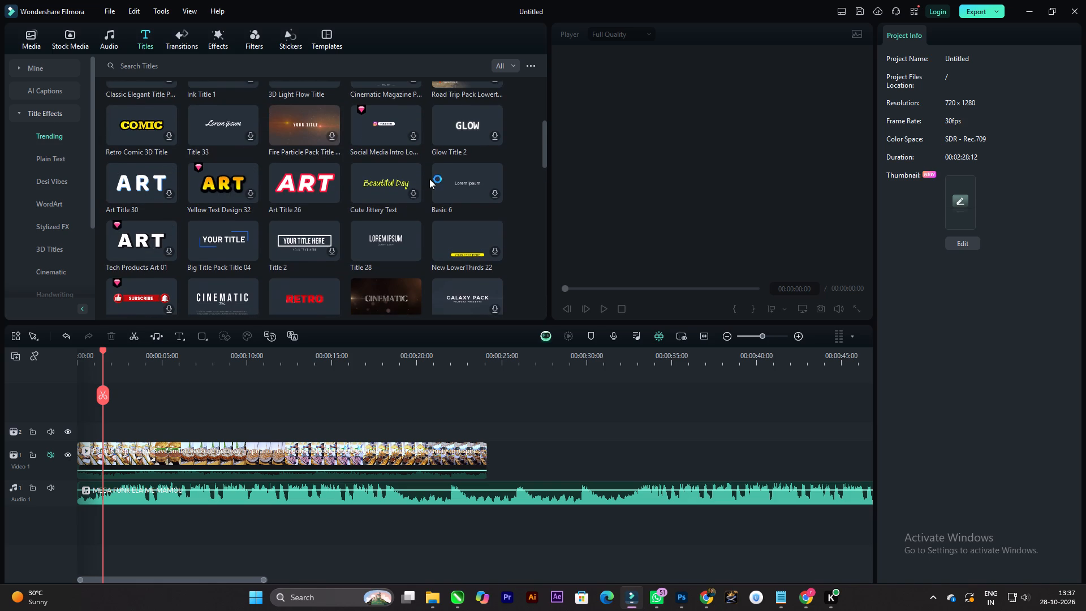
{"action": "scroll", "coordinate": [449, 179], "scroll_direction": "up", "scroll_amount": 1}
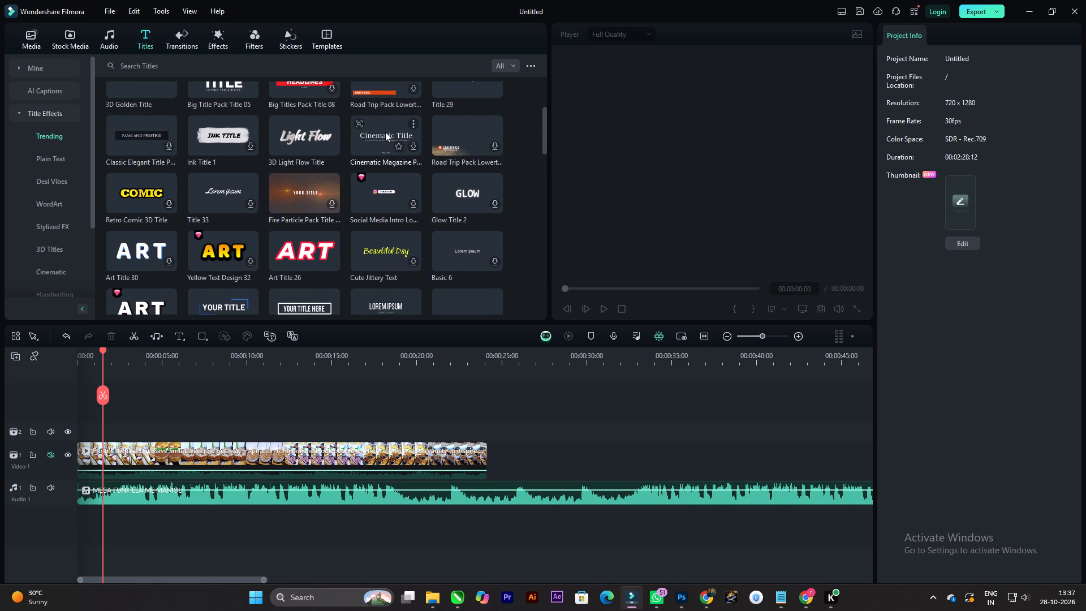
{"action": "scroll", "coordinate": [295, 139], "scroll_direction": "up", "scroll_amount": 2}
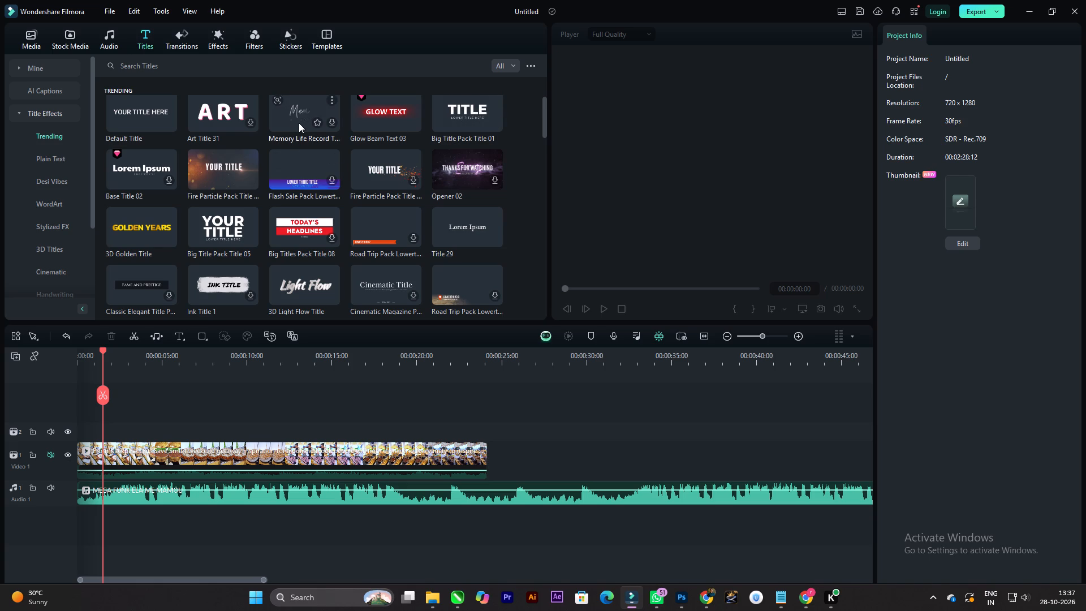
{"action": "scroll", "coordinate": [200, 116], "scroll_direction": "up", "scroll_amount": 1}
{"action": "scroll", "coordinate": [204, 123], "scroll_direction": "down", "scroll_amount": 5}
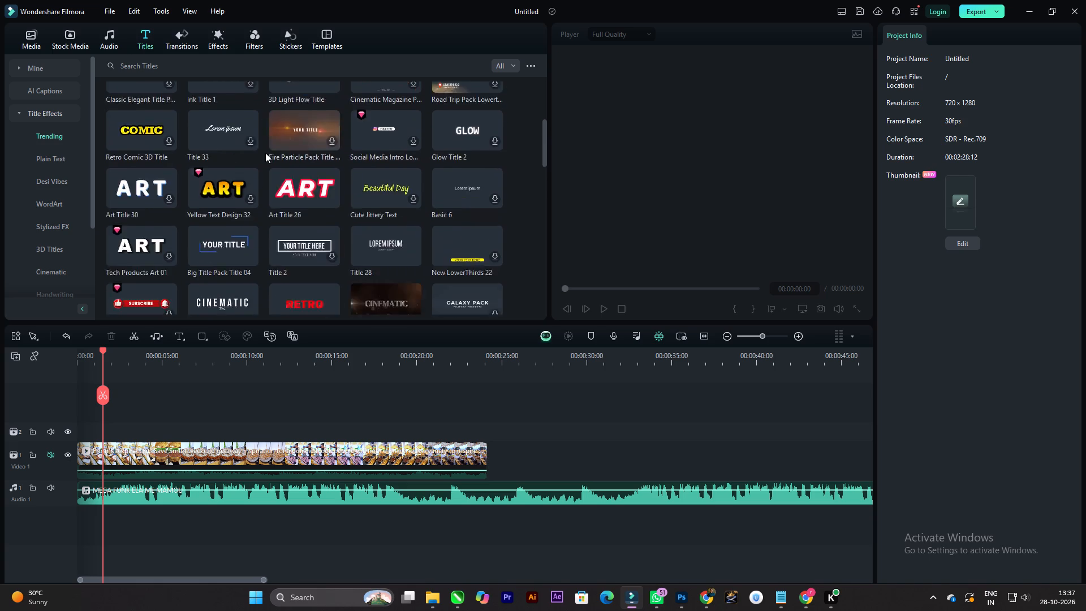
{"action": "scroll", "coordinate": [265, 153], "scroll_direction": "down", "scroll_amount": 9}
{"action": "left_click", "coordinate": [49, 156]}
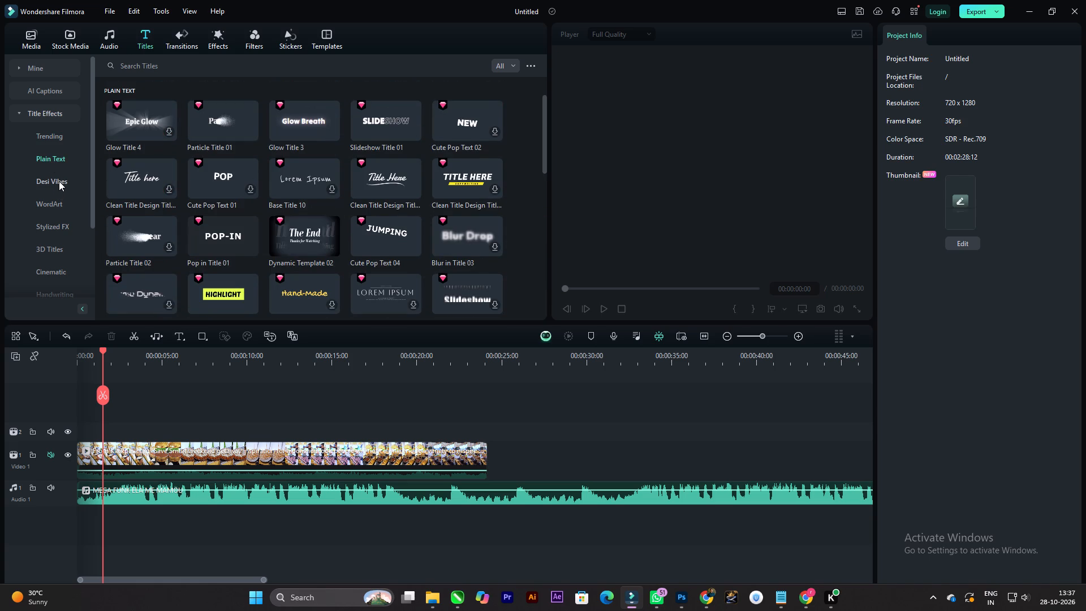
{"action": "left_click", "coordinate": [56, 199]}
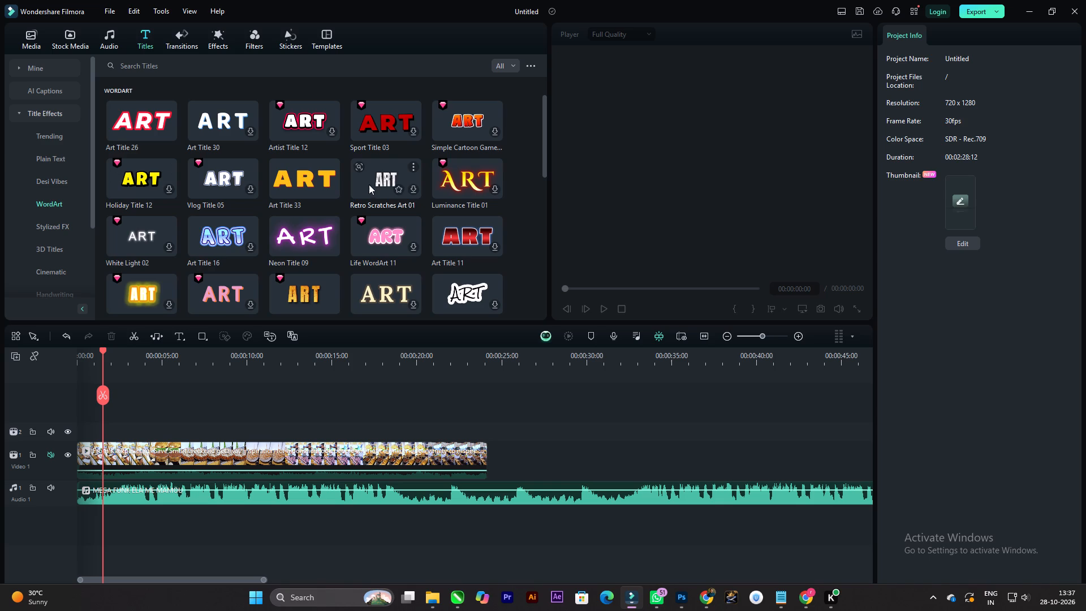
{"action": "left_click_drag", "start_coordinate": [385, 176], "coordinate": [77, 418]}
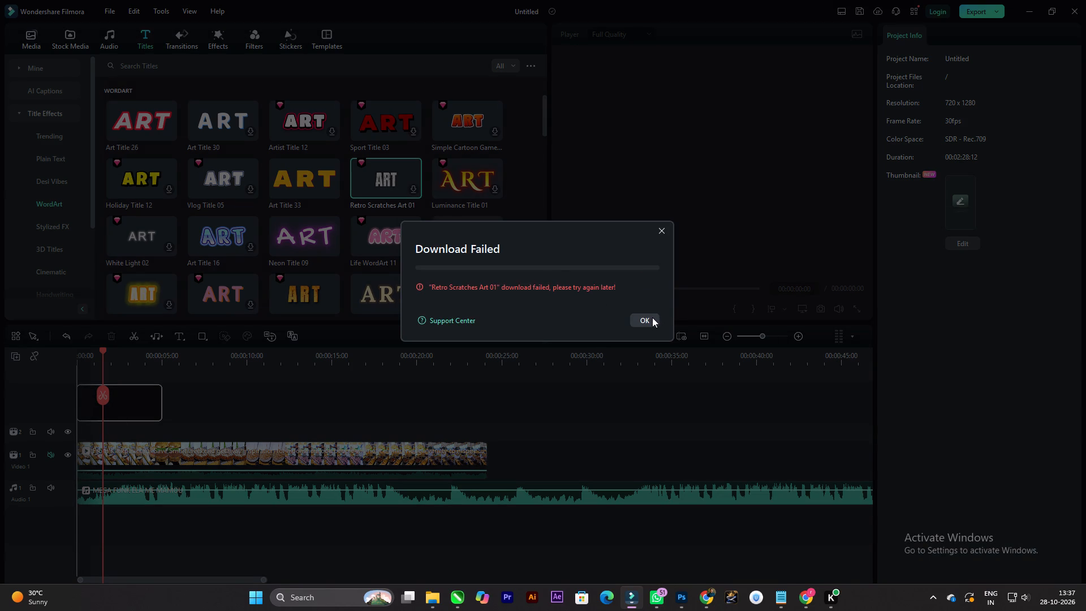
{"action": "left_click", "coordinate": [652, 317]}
Look through the WordArt, 3D, Stylized FX, Neon, Handwriting and Audio Driven title effects for a suitable style.
{"action": "scroll", "coordinate": [191, 196], "scroll_direction": "down", "scroll_amount": 1}
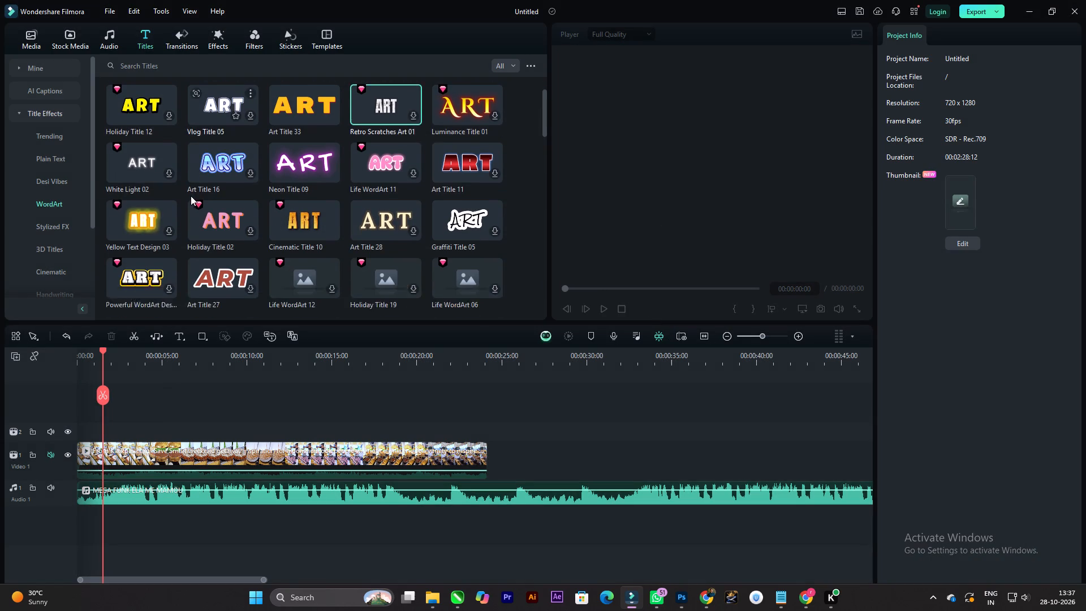
{"action": "left_click", "coordinate": [46, 244]}
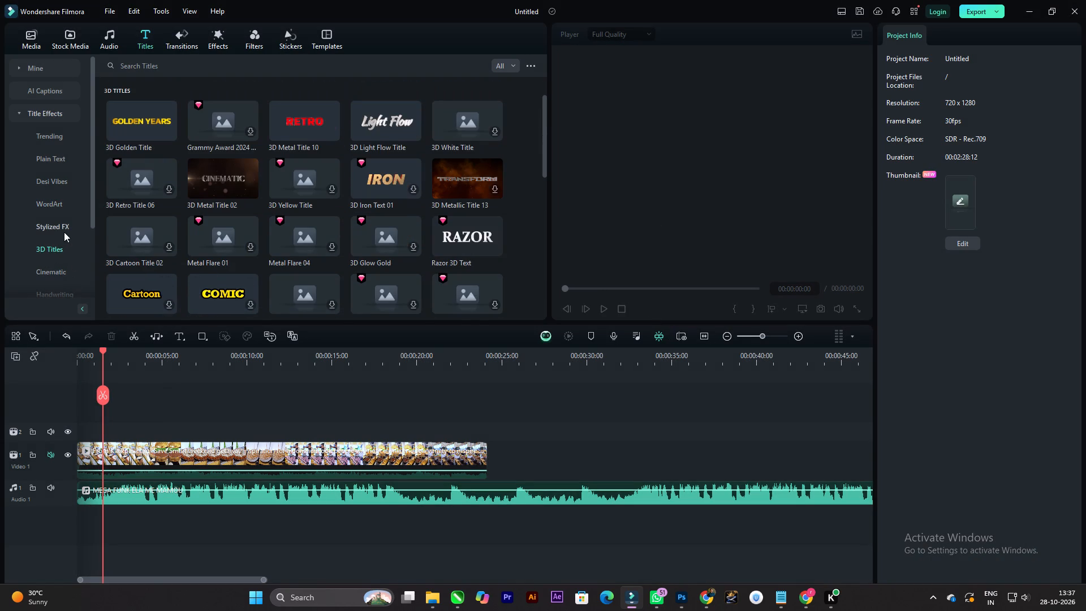
{"action": "left_click", "coordinate": [59, 226]}
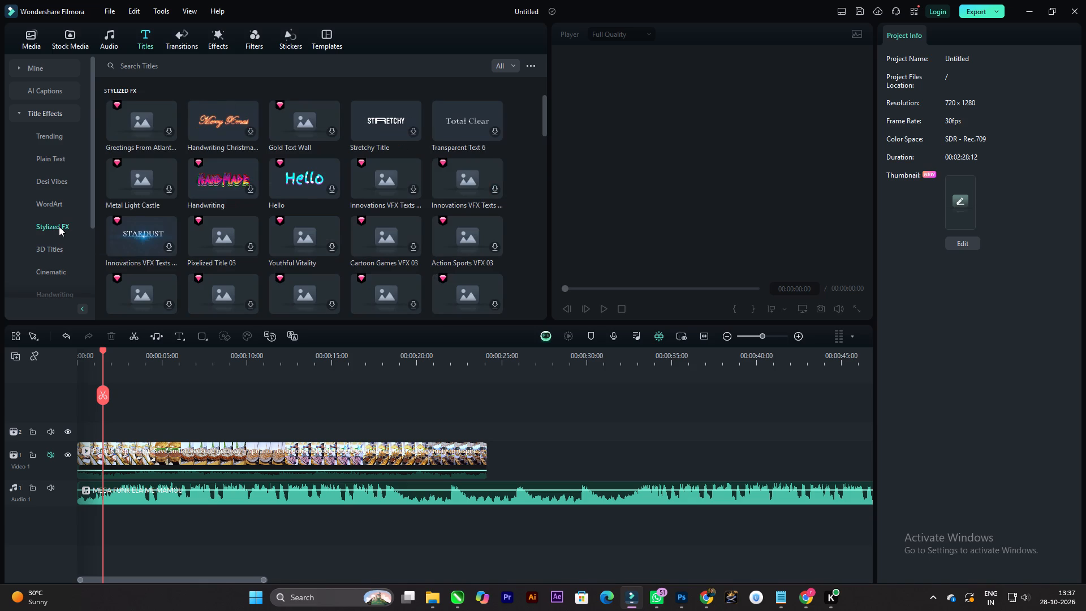
{"action": "scroll", "coordinate": [62, 229], "scroll_direction": "down", "scroll_amount": 1}
{"action": "left_click", "coordinate": [58, 248]}
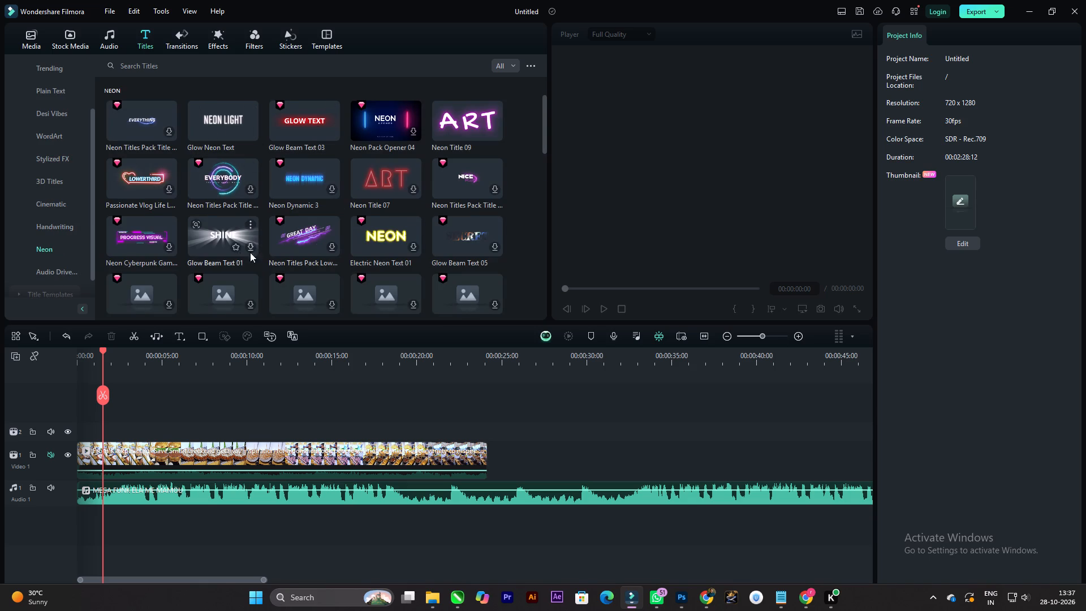
{"action": "left_click", "coordinate": [50, 226]}
{"action": "scroll", "coordinate": [54, 248], "scroll_direction": "down", "scroll_amount": 1}
{"action": "left_click", "coordinate": [55, 251]}
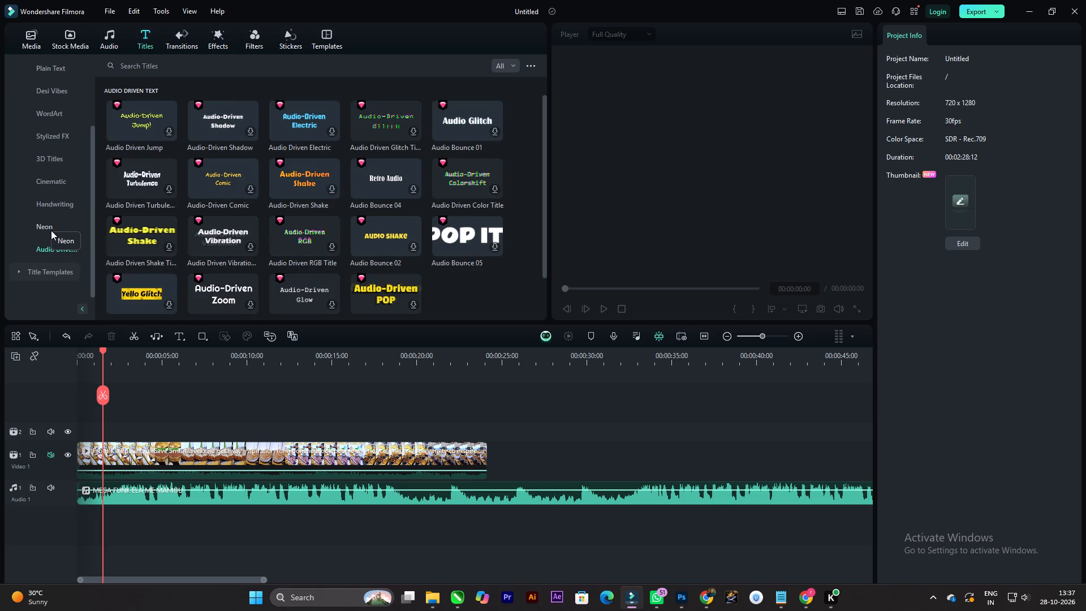
{"action": "left_click", "coordinate": [51, 230]}
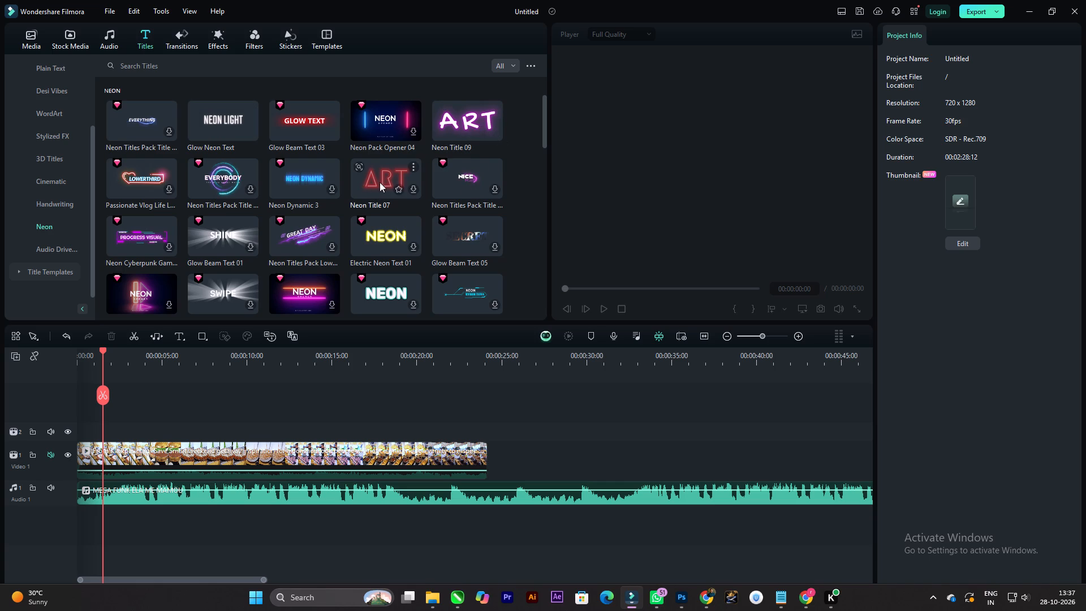
{"action": "scroll", "coordinate": [277, 248], "scroll_direction": "down", "scroll_amount": 2}
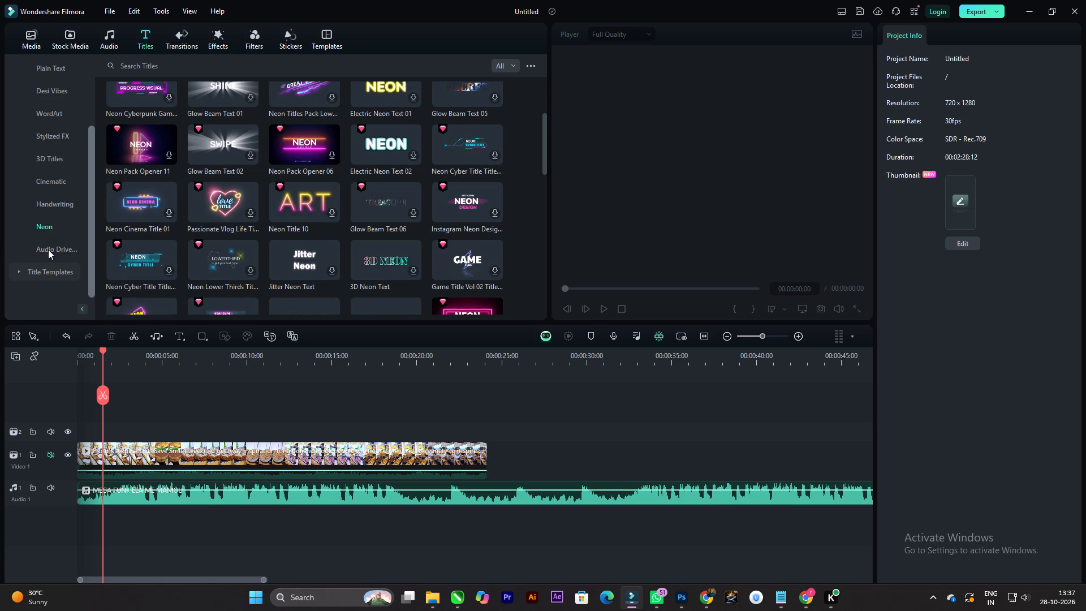
Add the Default Title from the Trending titles above the video at the timeline start and briefly play it.
{"action": "scroll", "coordinate": [51, 213], "scroll_direction": "up", "scroll_amount": 6}
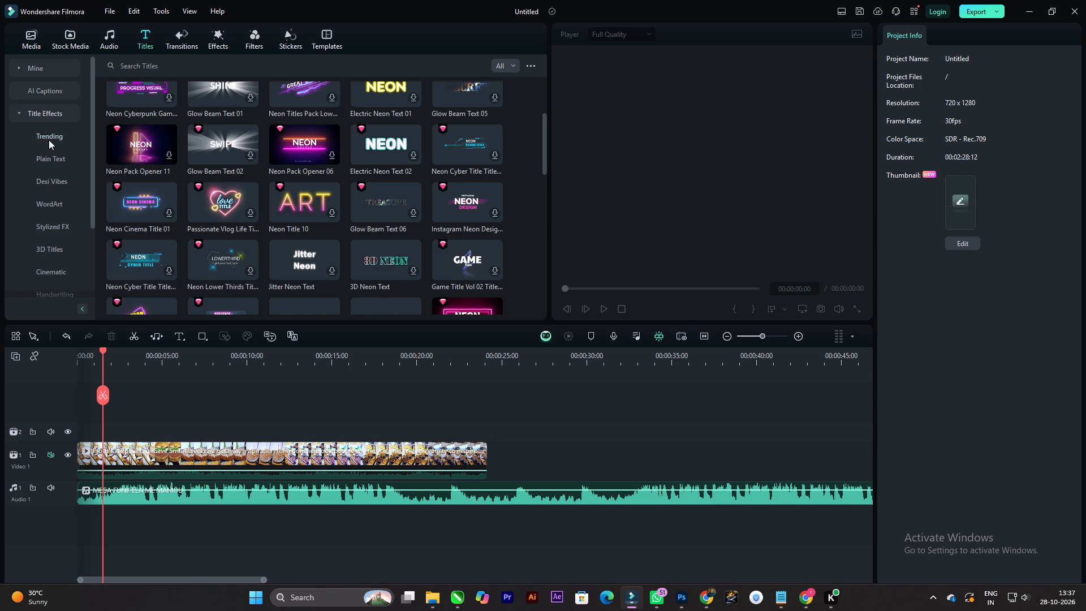
{"action": "left_click", "coordinate": [49, 140]}
{"action": "left_click_drag", "start_coordinate": [139, 117], "coordinate": [79, 417]}
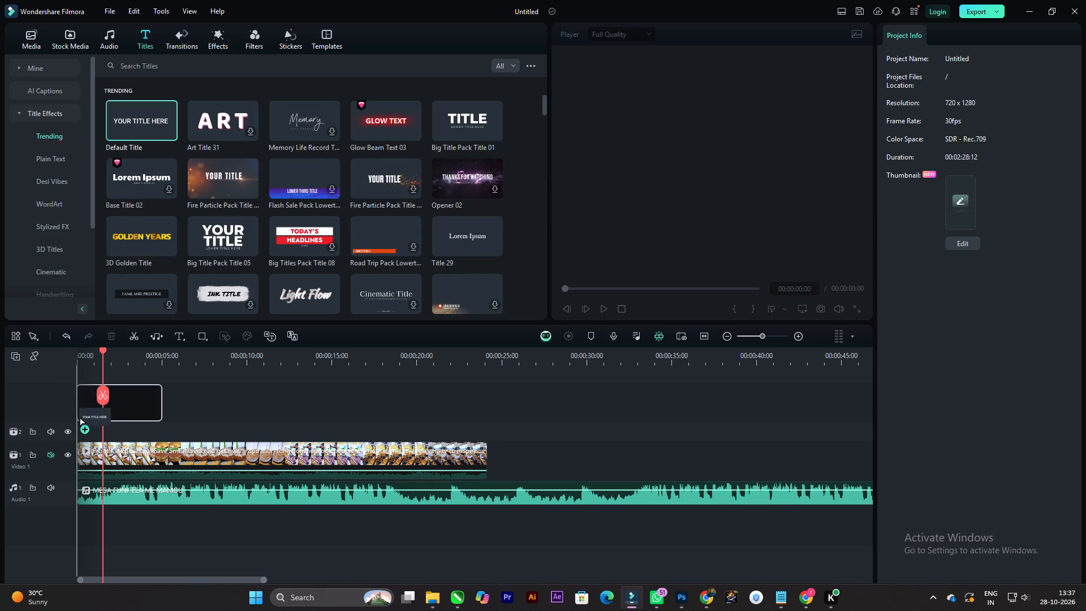
{"action": "left_click_drag", "start_coordinate": [79, 417], "coordinate": [78, 424]}
{"action": "key", "text": "space"}
{"action": "key", "text": "space"}
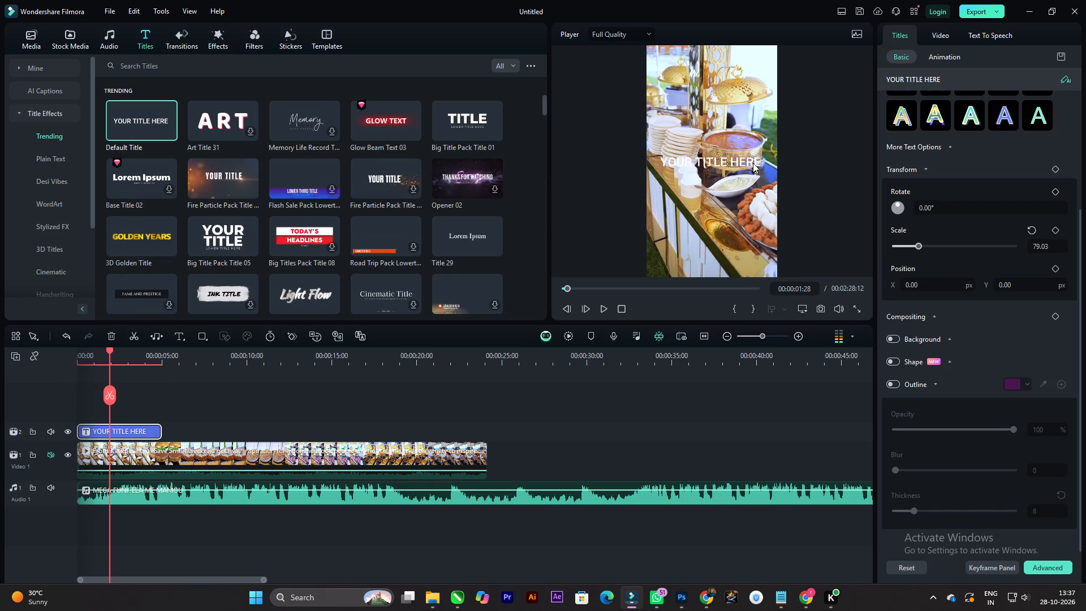
Replace the placeholder title text with the copied THE 5-SECOND MENU TOUR, removing the quotation marks around it.
{"action": "left_click", "coordinate": [753, 163]}
{"action": "scroll", "coordinate": [925, 178], "scroll_direction": "up", "scroll_amount": 10}
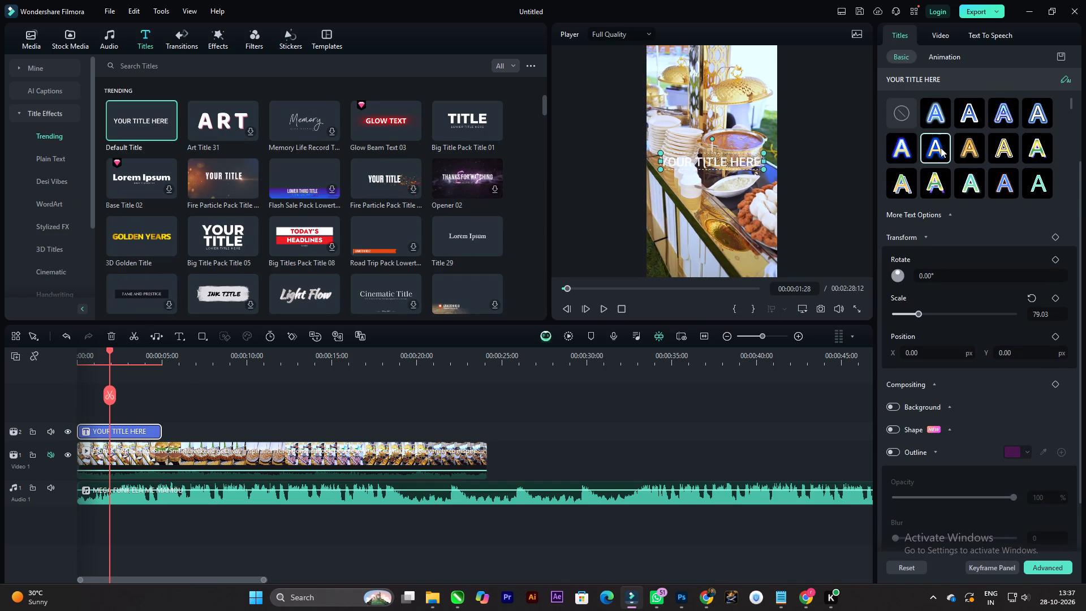
{"action": "scroll", "coordinate": [941, 148], "scroll_direction": "up", "scroll_amount": 2}
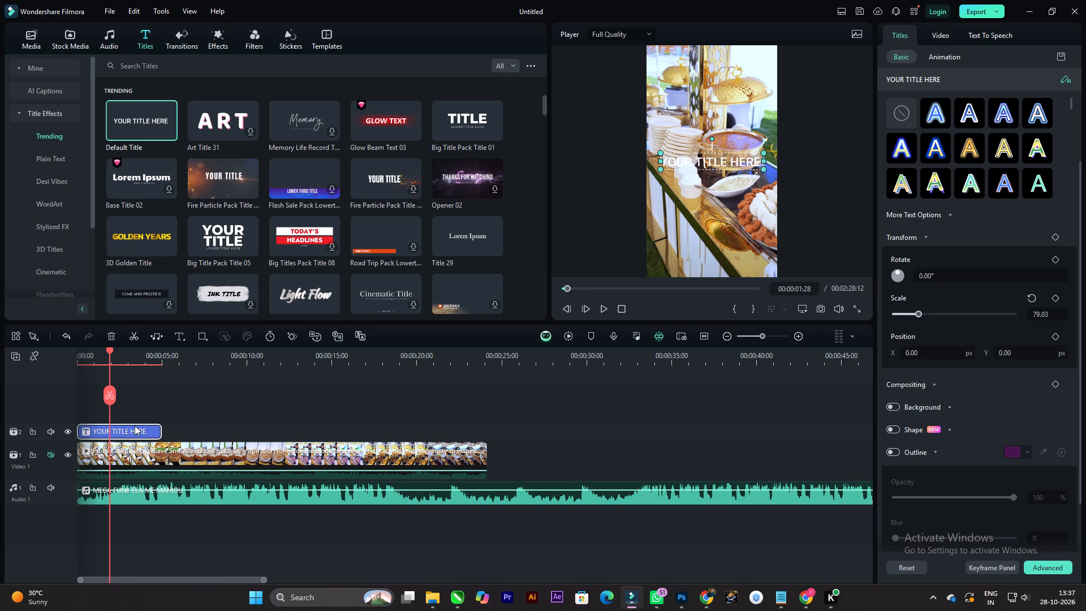
{"action": "left_click", "coordinate": [135, 428]}
{"action": "left_click", "coordinate": [943, 71]}
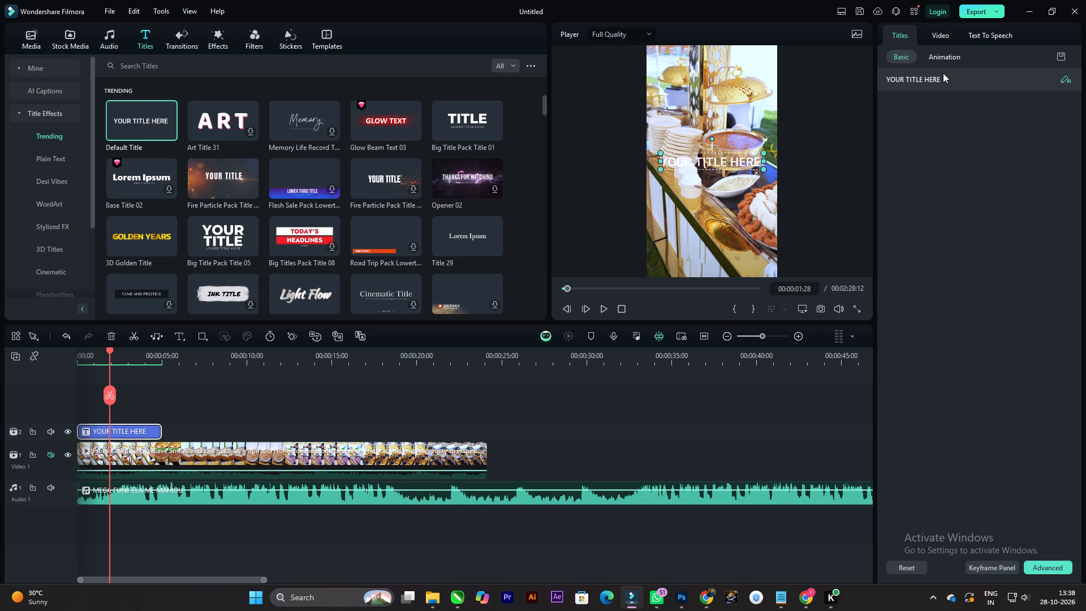
{"action": "left_click", "coordinate": [942, 74]}
{"action": "left_click", "coordinate": [942, 110]}
{"action": "key", "text": "ctrl+a"}
{"action": "key", "text": "ctrl+v"}
{"action": "key", "text": "ctrl+v"}
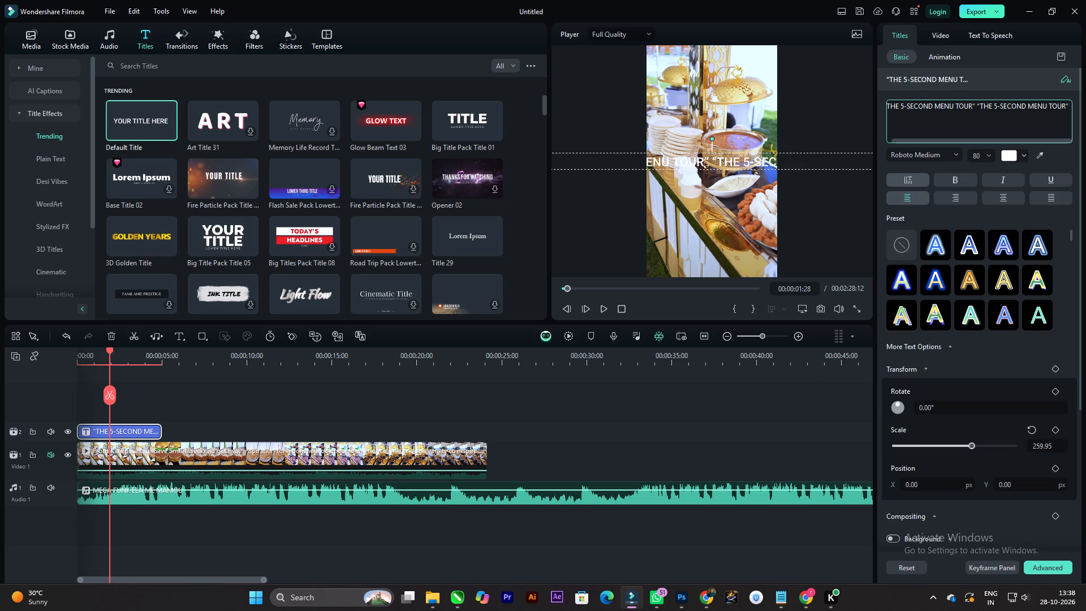
{"action": "key", "text": "ctrl+a"}
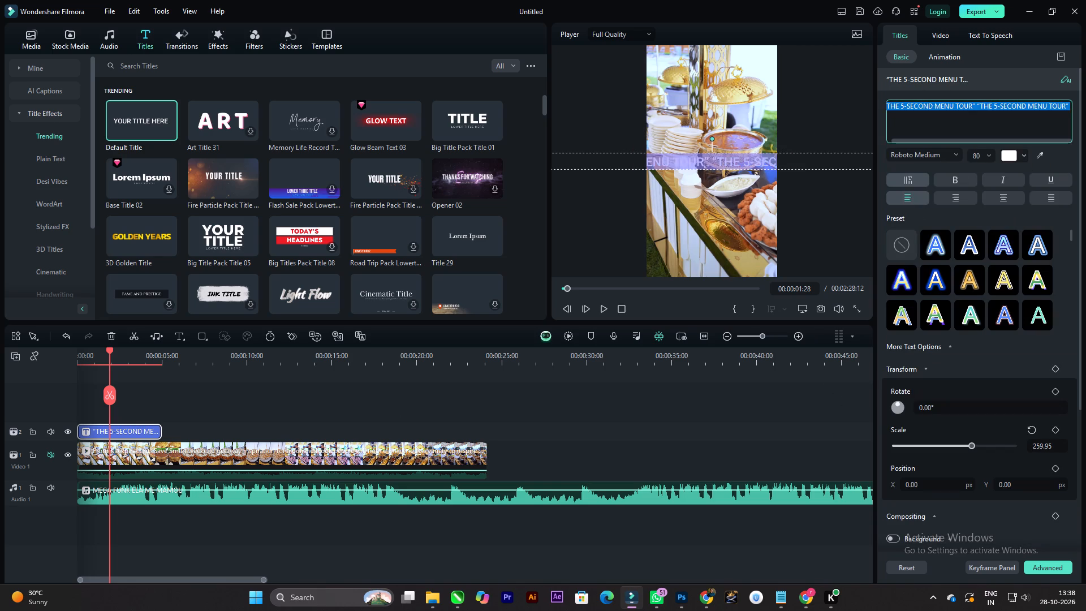
{"action": "key", "text": "ctrl+v"}
{"action": "key", "text": "BackSpace"}
{"action": "key", "text": "BackSpace"}
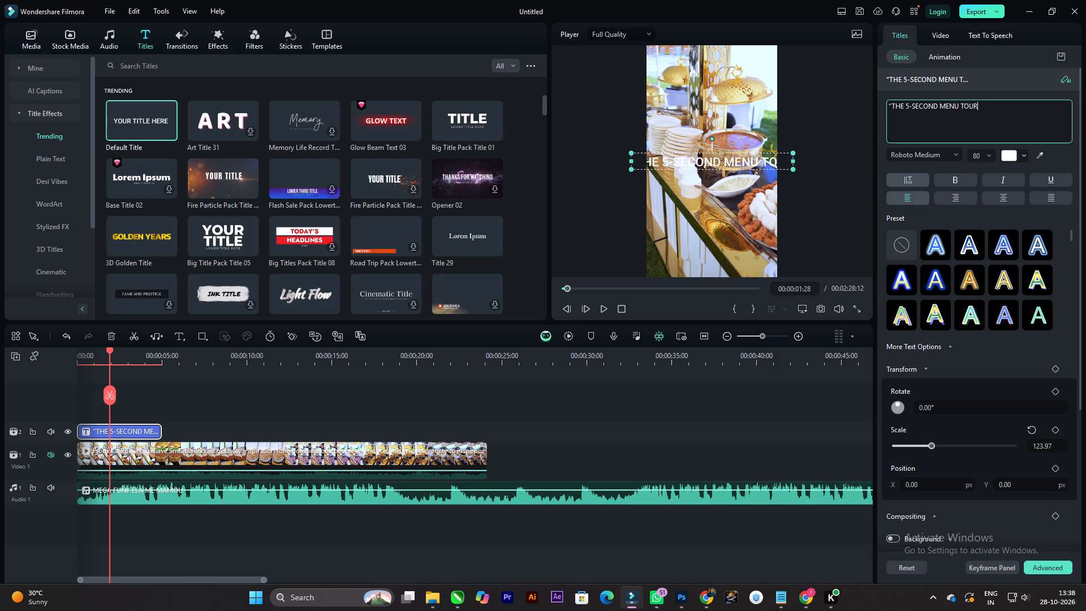
{"action": "left_click", "coordinate": [894, 110]}
{"action": "left_click", "coordinate": [895, 105]}
{"action": "left_click", "coordinate": [892, 106]}
{"action": "key", "text": "BackSpace"}
{"action": "key", "text": "BackSpace"}
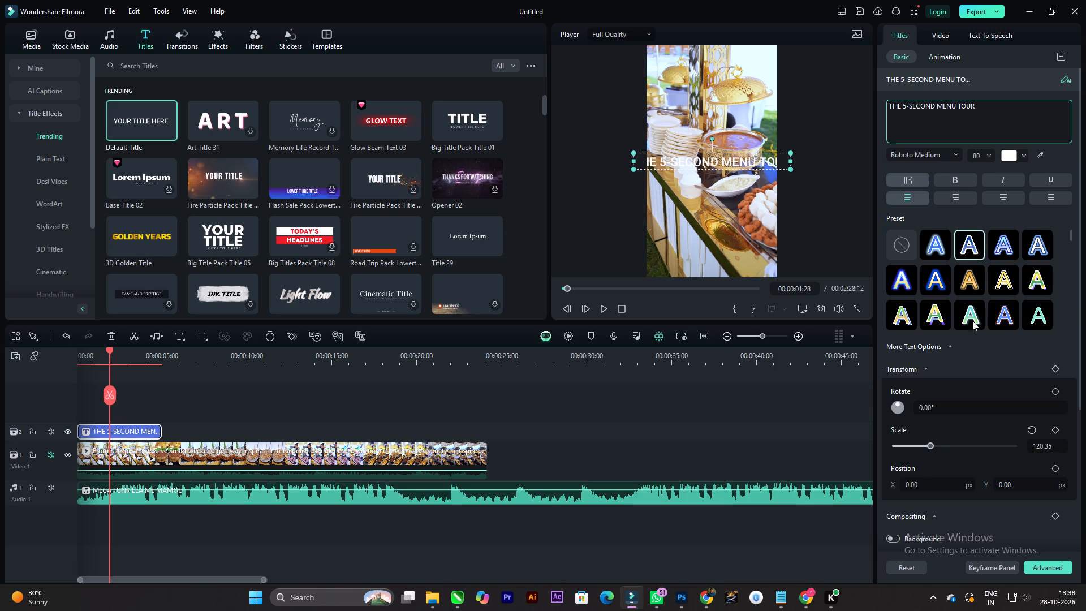
Apply the solid gold text preset to the title and reduce its scale to 93.79.
{"action": "left_click", "coordinate": [930, 444]}
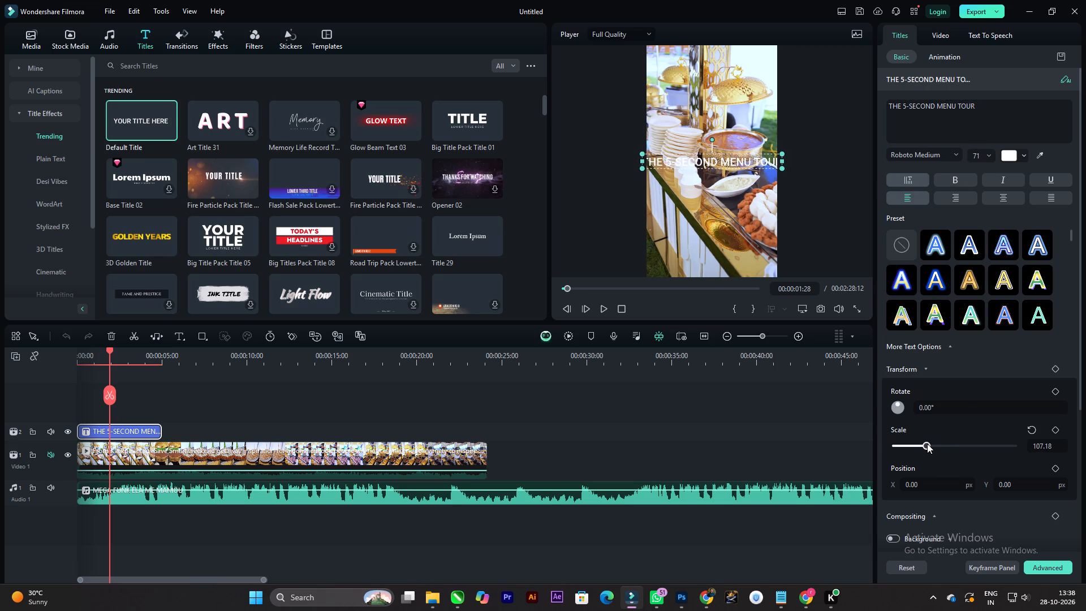
{"action": "left_click", "coordinate": [968, 287]}
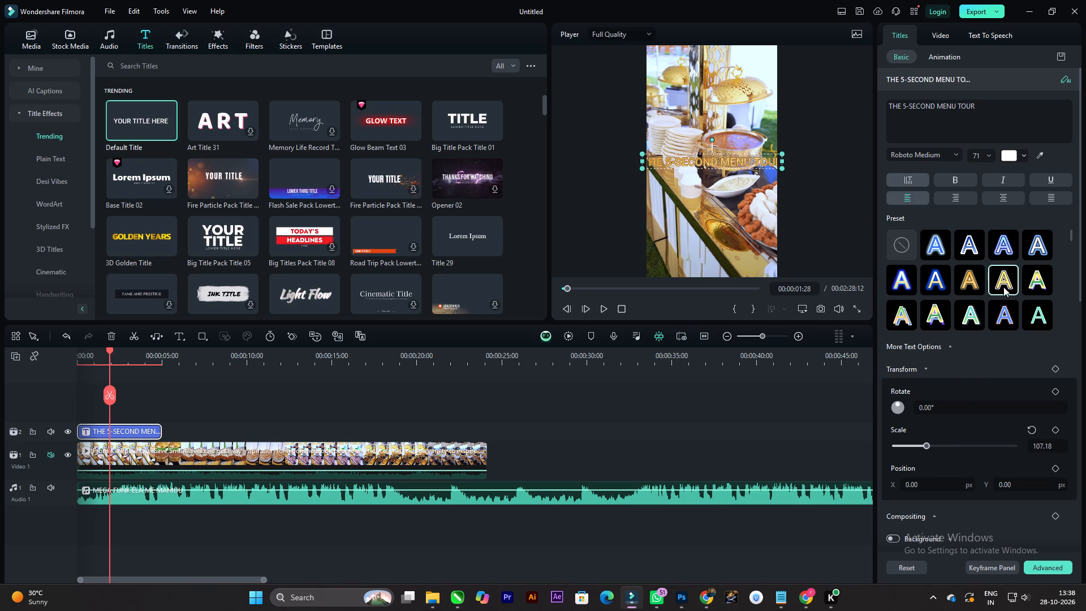
{"action": "left_click", "coordinate": [924, 444]}
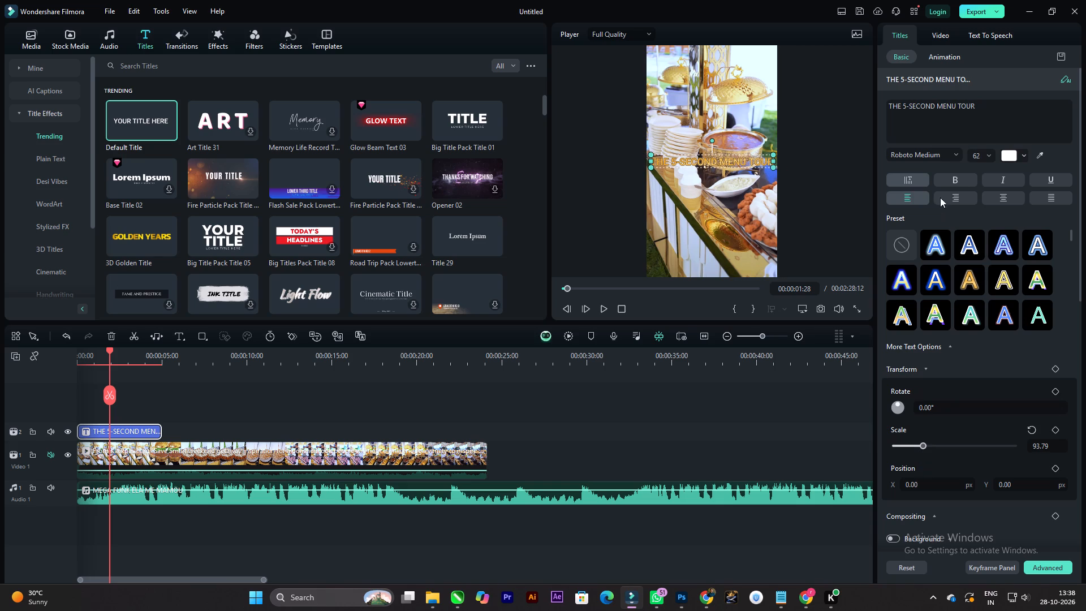
Look through the local fonts from Roboto through the Segoe and Shivaji families, previewing them on the title.
{"action": "left_click", "coordinate": [958, 152]}
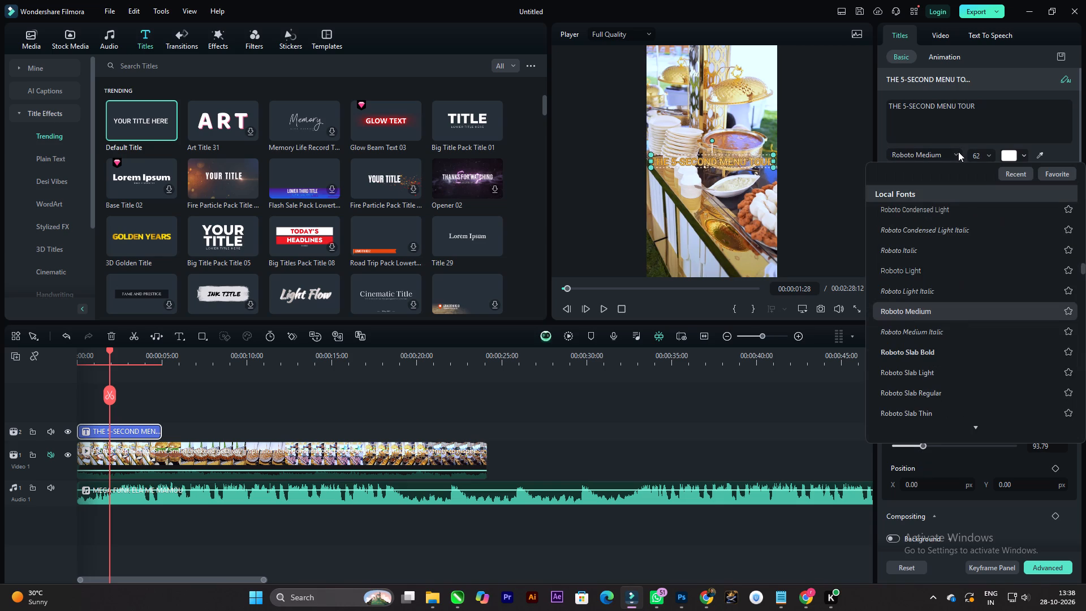
{"action": "scroll", "coordinate": [953, 355], "scroll_direction": "down", "scroll_amount": 7}
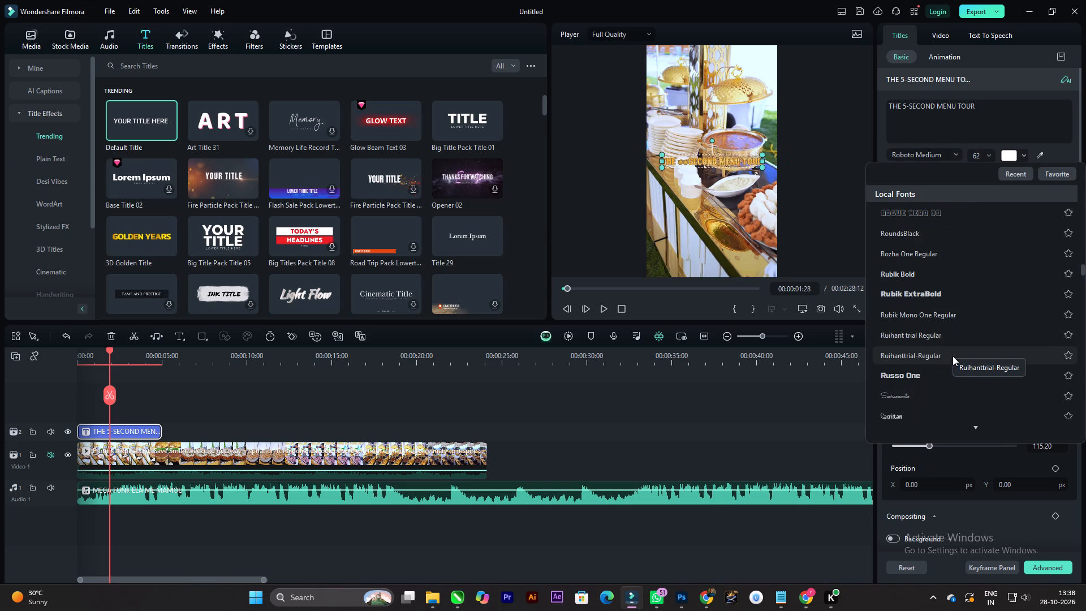
{"action": "scroll", "coordinate": [953, 356], "scroll_direction": "down", "scroll_amount": 2}
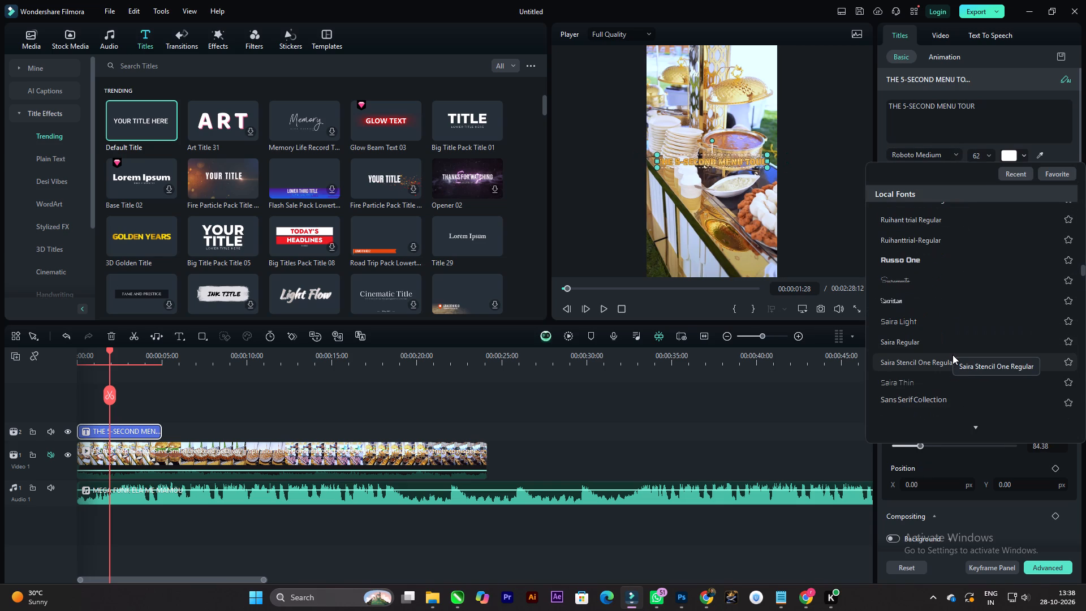
{"action": "scroll", "coordinate": [953, 355], "scroll_direction": "down", "scroll_amount": 4}
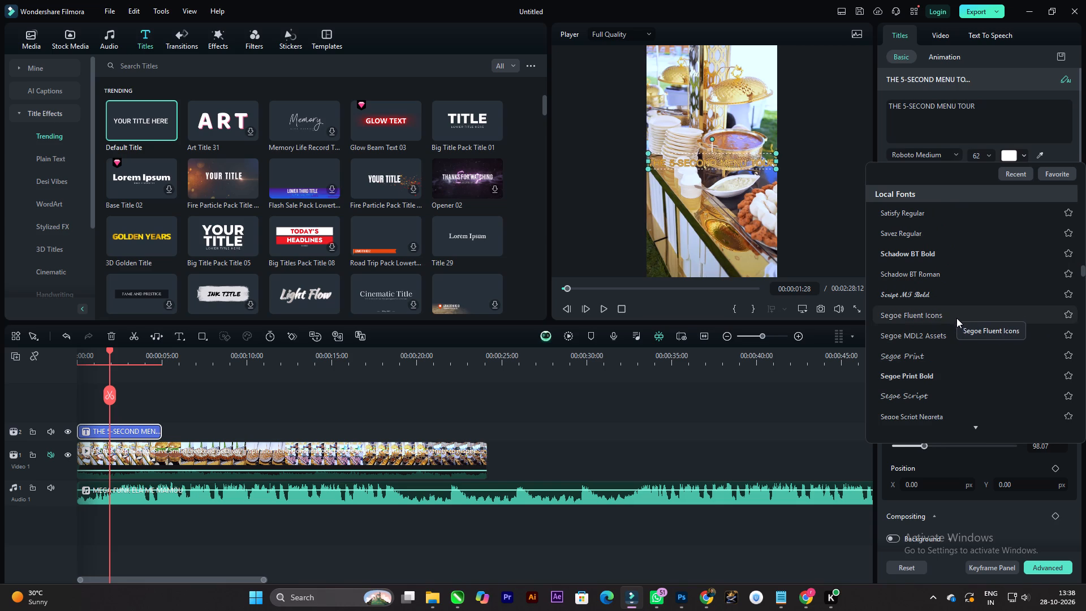
{"action": "scroll", "coordinate": [945, 350], "scroll_direction": "down", "scroll_amount": 4}
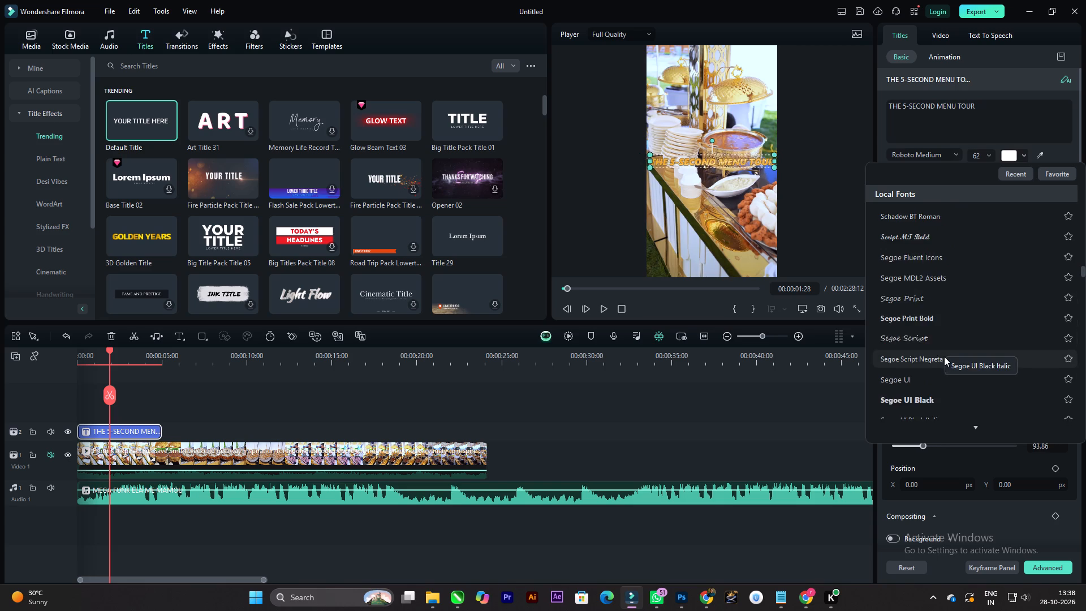
{"action": "scroll", "coordinate": [943, 369], "scroll_direction": "down", "scroll_amount": 4}
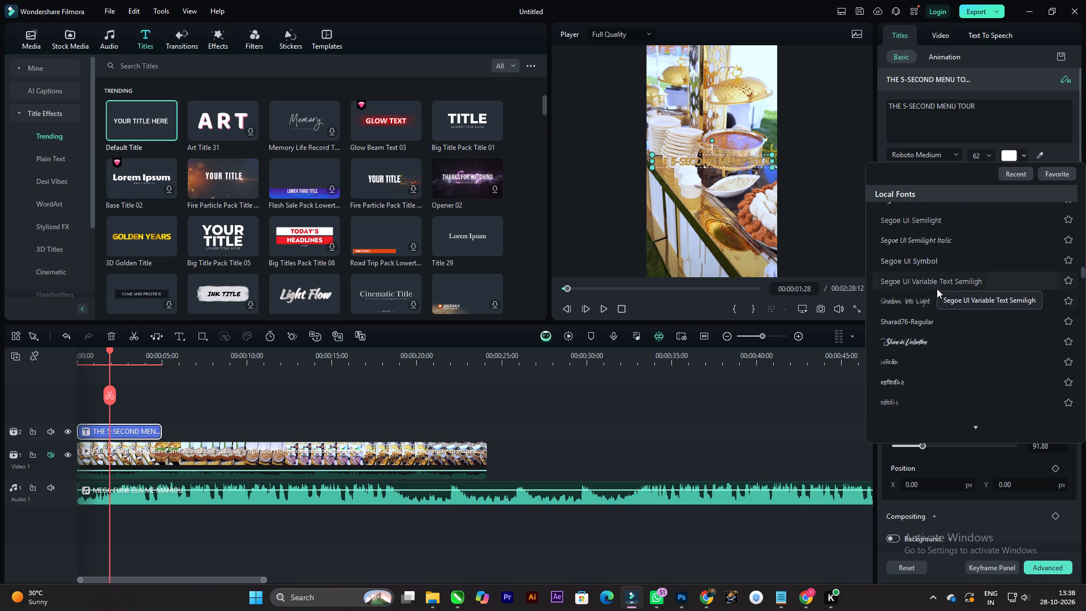
{"action": "scroll", "coordinate": [937, 281], "scroll_direction": "down", "scroll_amount": 2}
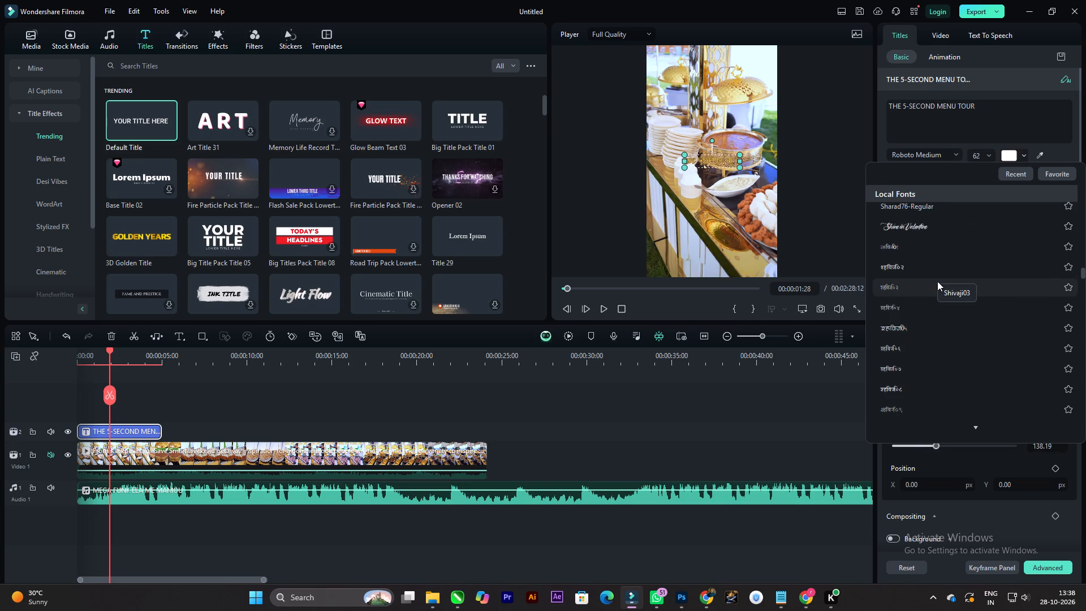
{"action": "left_click", "coordinate": [1014, 126]}
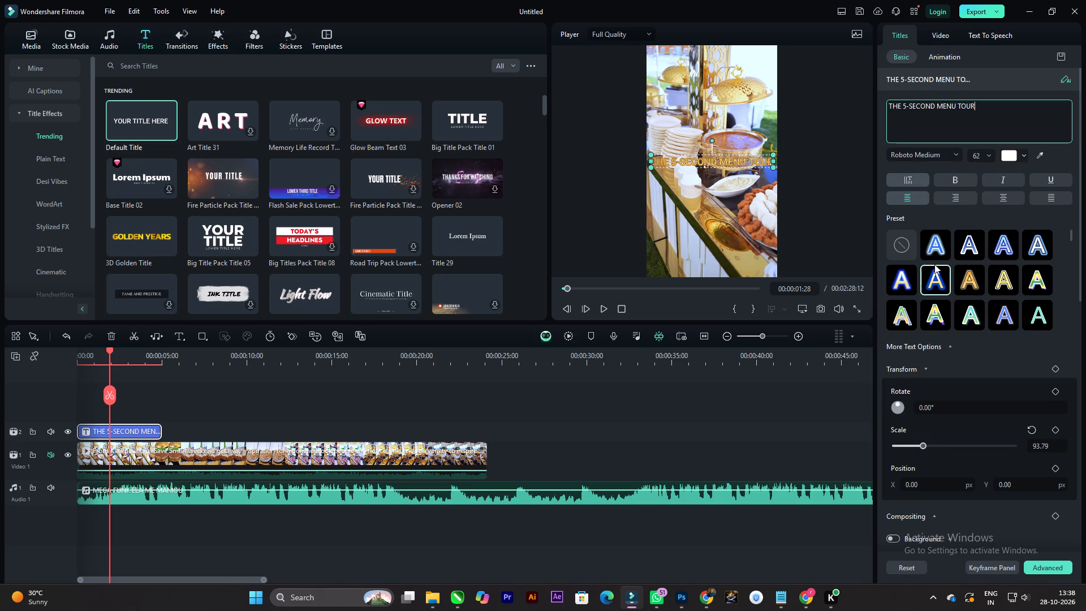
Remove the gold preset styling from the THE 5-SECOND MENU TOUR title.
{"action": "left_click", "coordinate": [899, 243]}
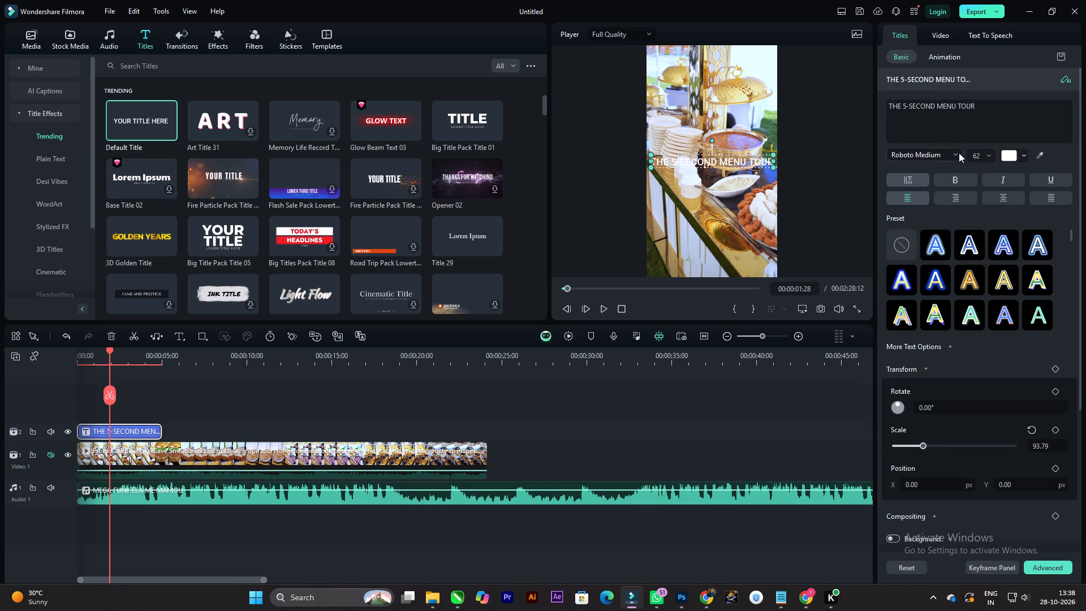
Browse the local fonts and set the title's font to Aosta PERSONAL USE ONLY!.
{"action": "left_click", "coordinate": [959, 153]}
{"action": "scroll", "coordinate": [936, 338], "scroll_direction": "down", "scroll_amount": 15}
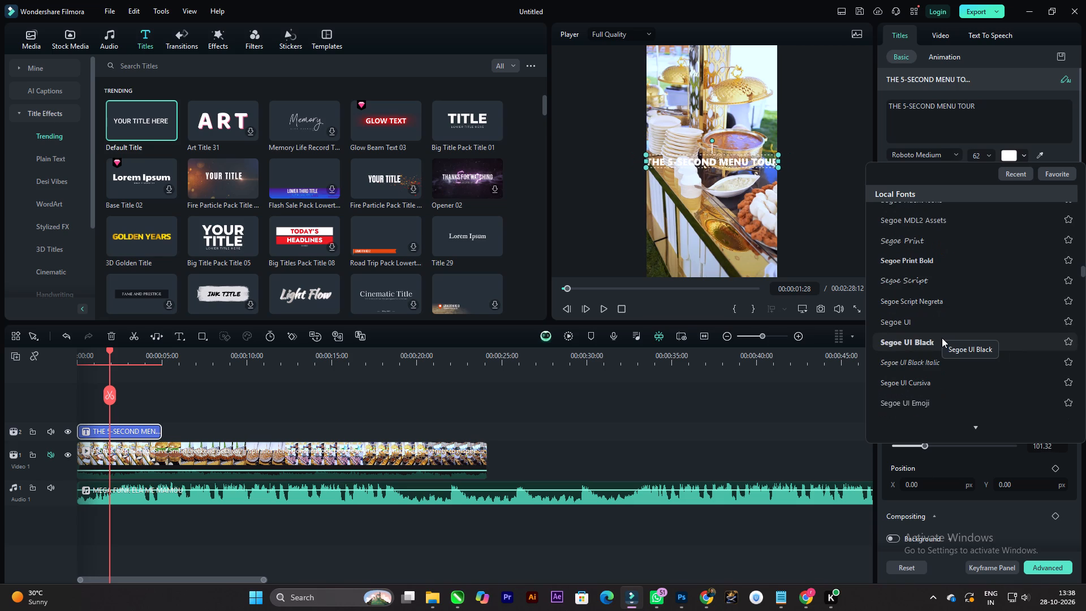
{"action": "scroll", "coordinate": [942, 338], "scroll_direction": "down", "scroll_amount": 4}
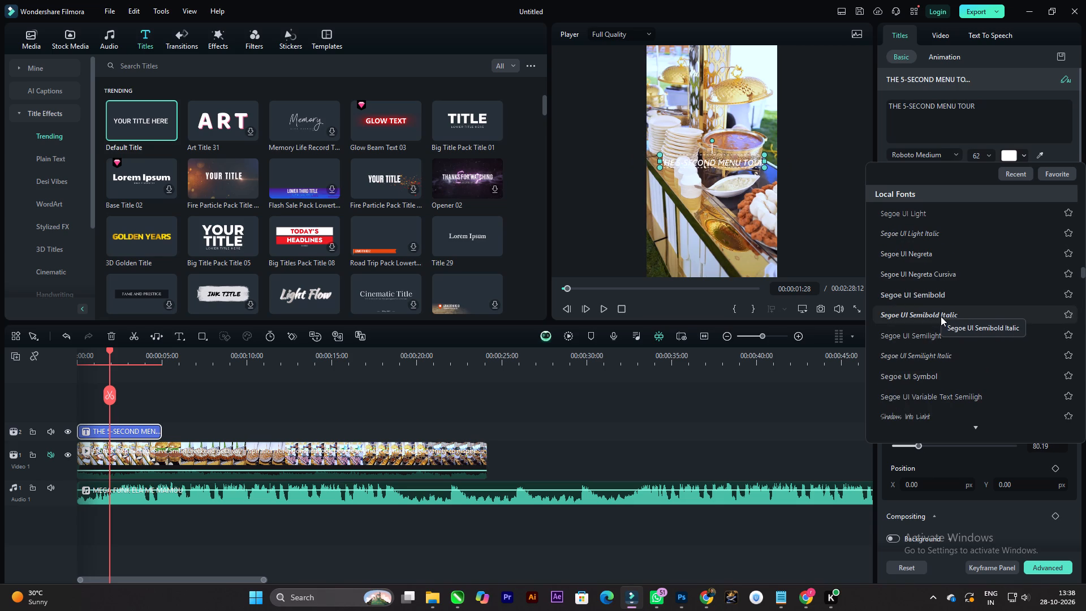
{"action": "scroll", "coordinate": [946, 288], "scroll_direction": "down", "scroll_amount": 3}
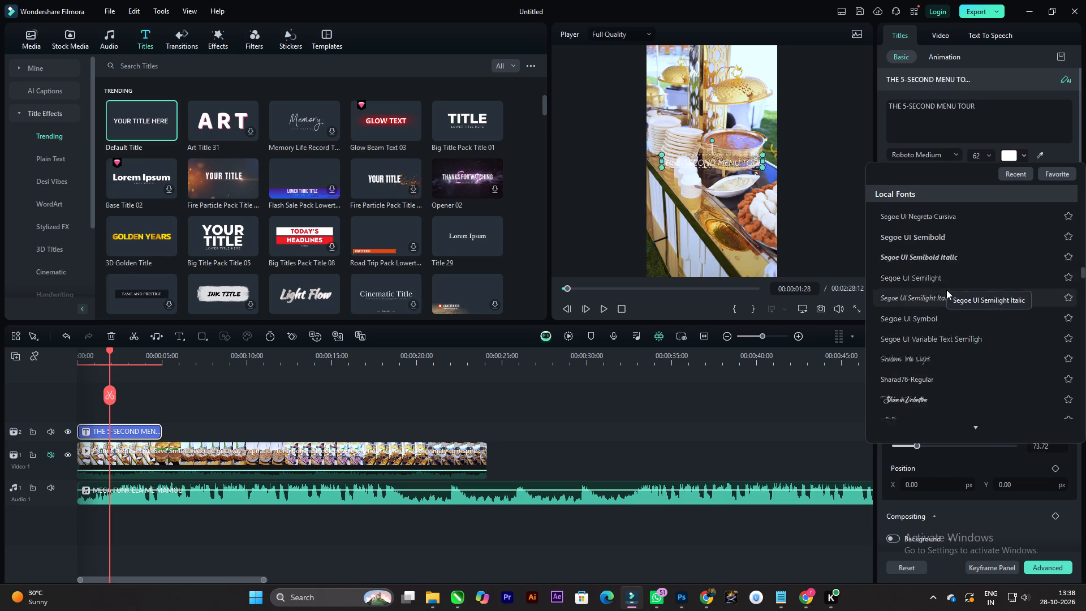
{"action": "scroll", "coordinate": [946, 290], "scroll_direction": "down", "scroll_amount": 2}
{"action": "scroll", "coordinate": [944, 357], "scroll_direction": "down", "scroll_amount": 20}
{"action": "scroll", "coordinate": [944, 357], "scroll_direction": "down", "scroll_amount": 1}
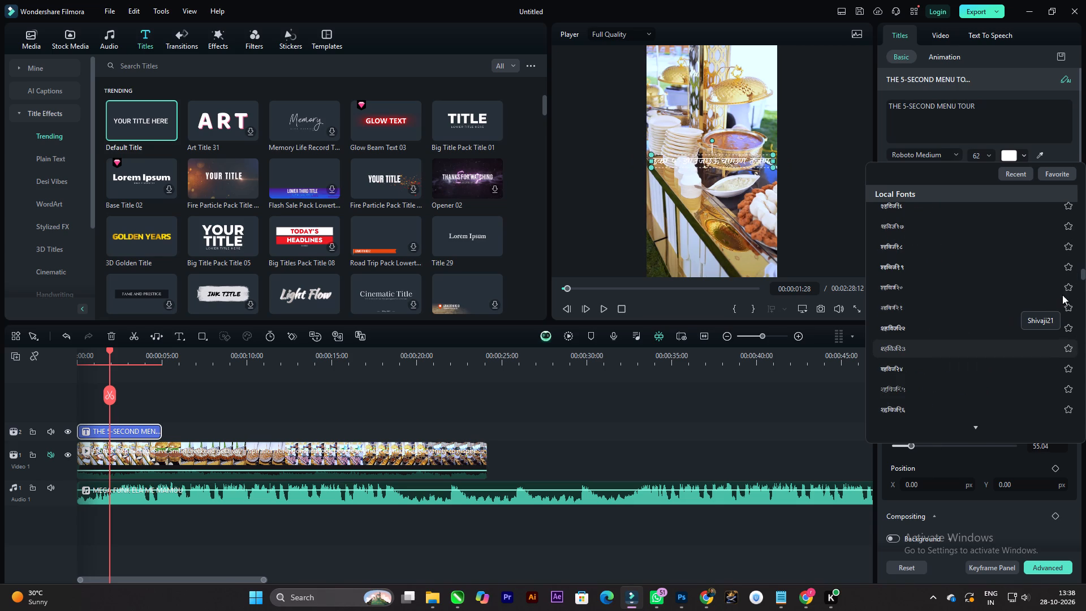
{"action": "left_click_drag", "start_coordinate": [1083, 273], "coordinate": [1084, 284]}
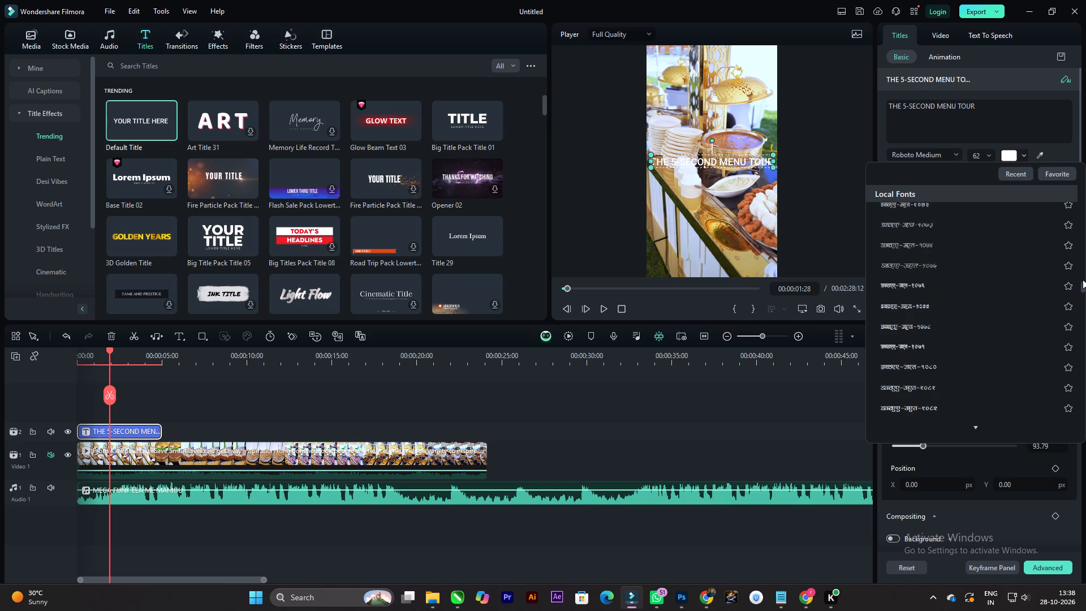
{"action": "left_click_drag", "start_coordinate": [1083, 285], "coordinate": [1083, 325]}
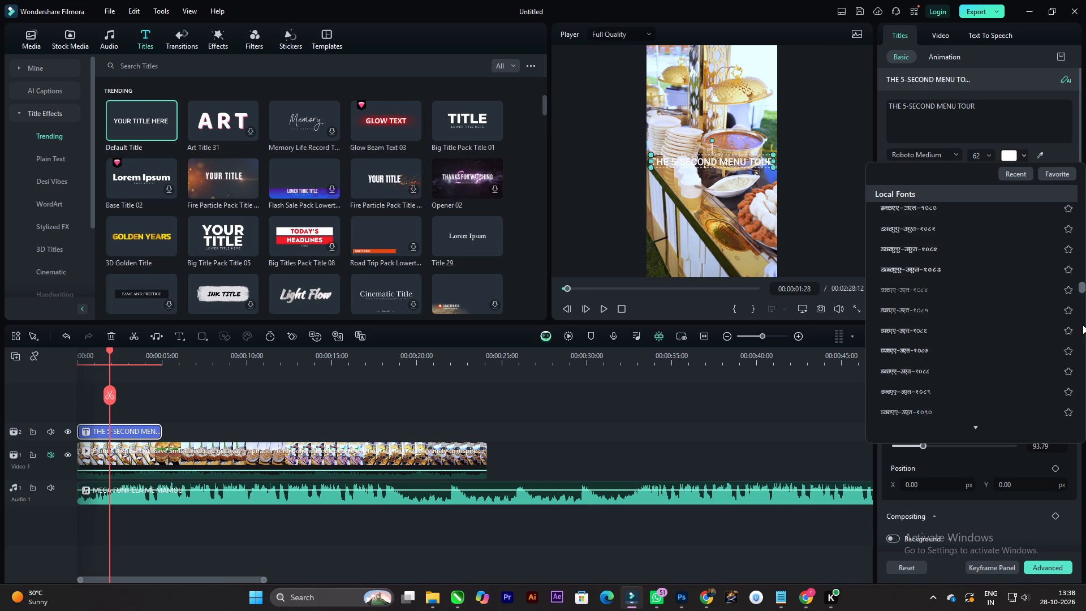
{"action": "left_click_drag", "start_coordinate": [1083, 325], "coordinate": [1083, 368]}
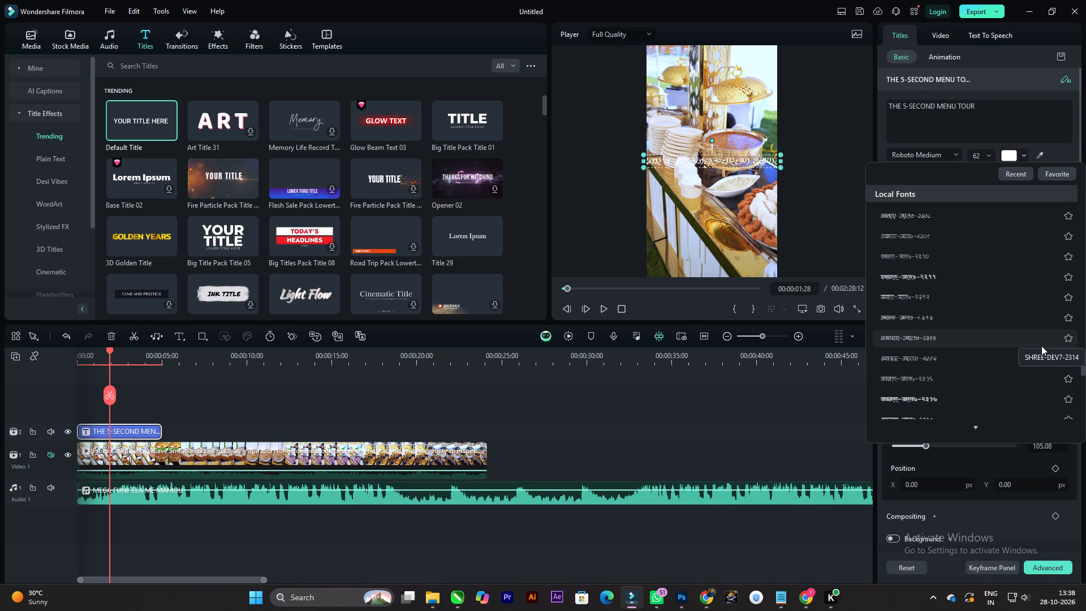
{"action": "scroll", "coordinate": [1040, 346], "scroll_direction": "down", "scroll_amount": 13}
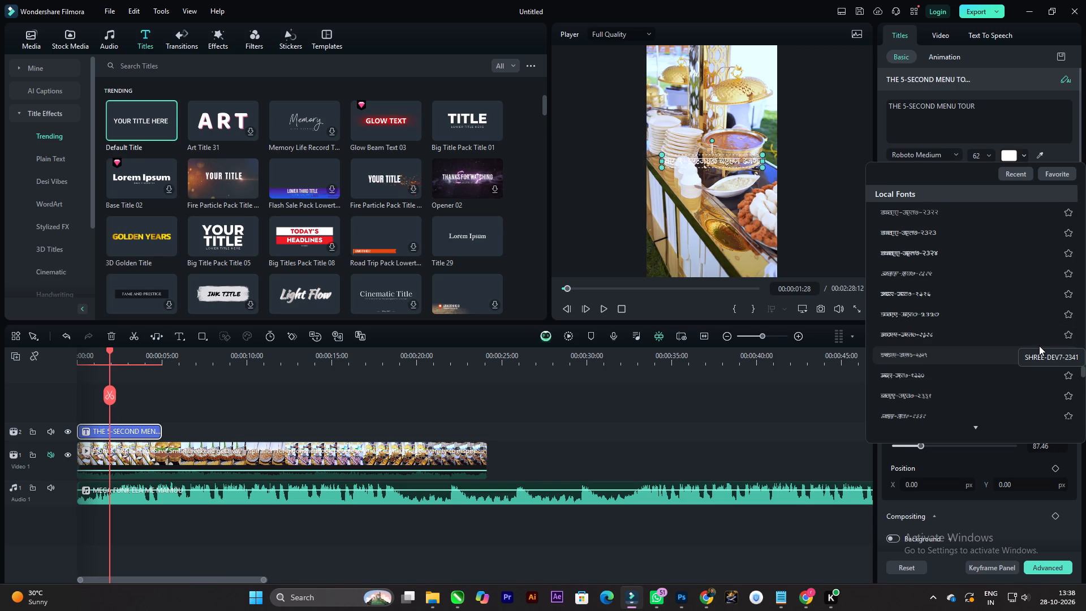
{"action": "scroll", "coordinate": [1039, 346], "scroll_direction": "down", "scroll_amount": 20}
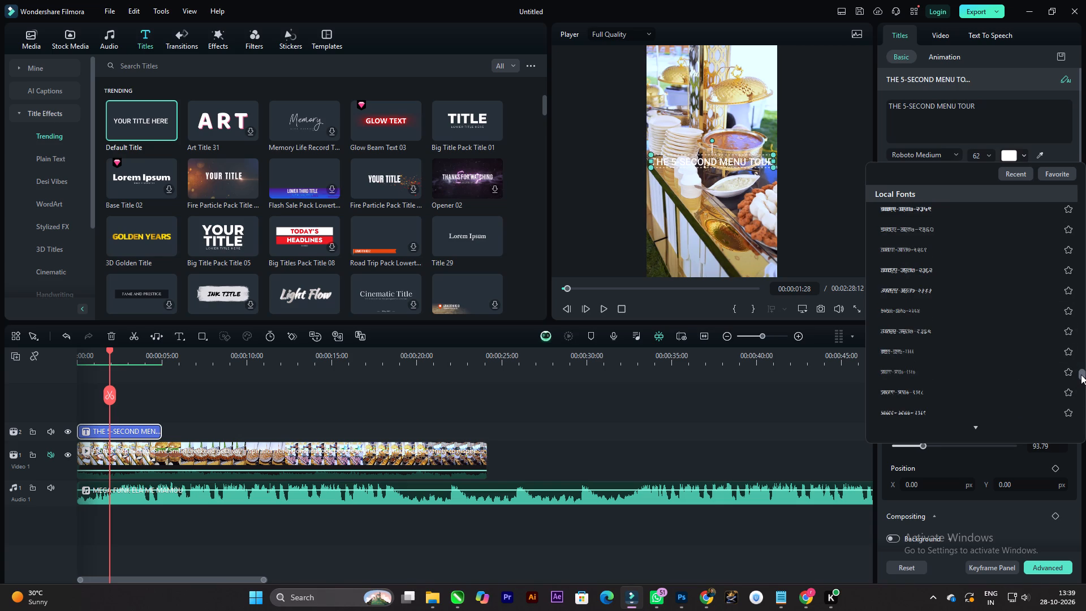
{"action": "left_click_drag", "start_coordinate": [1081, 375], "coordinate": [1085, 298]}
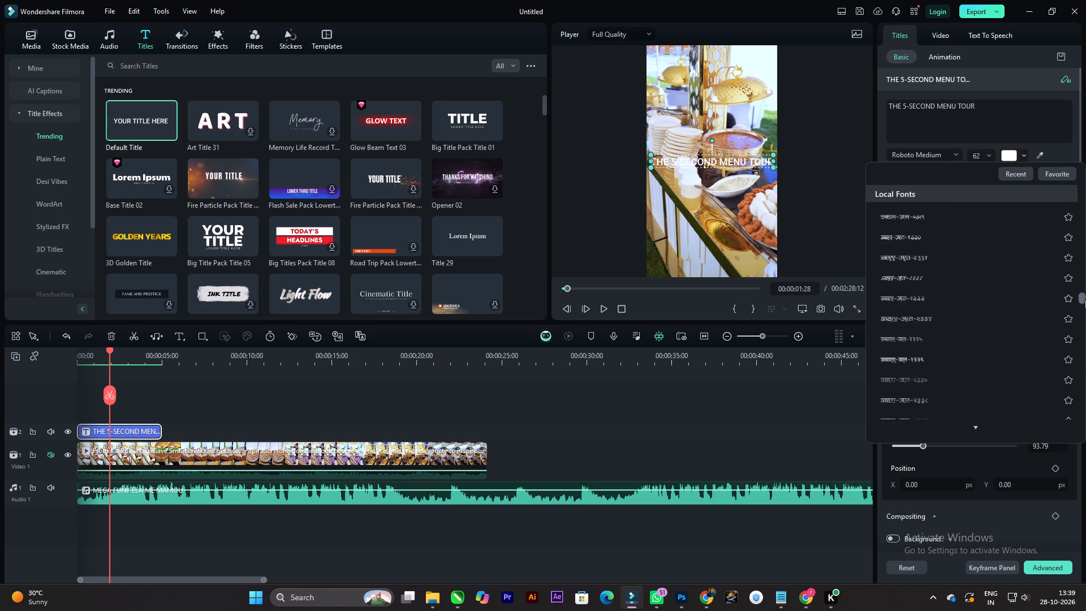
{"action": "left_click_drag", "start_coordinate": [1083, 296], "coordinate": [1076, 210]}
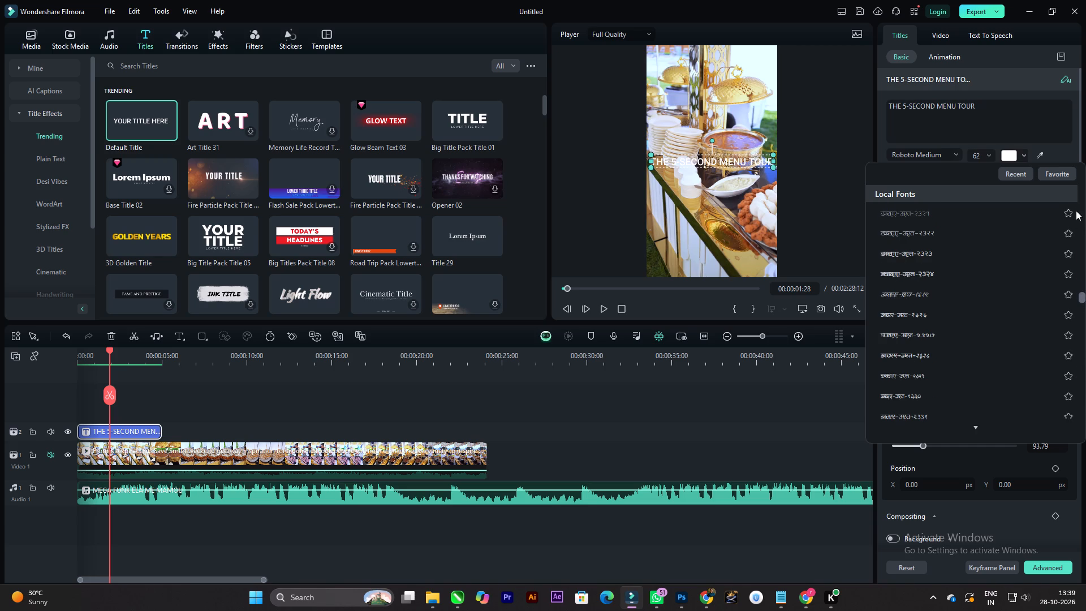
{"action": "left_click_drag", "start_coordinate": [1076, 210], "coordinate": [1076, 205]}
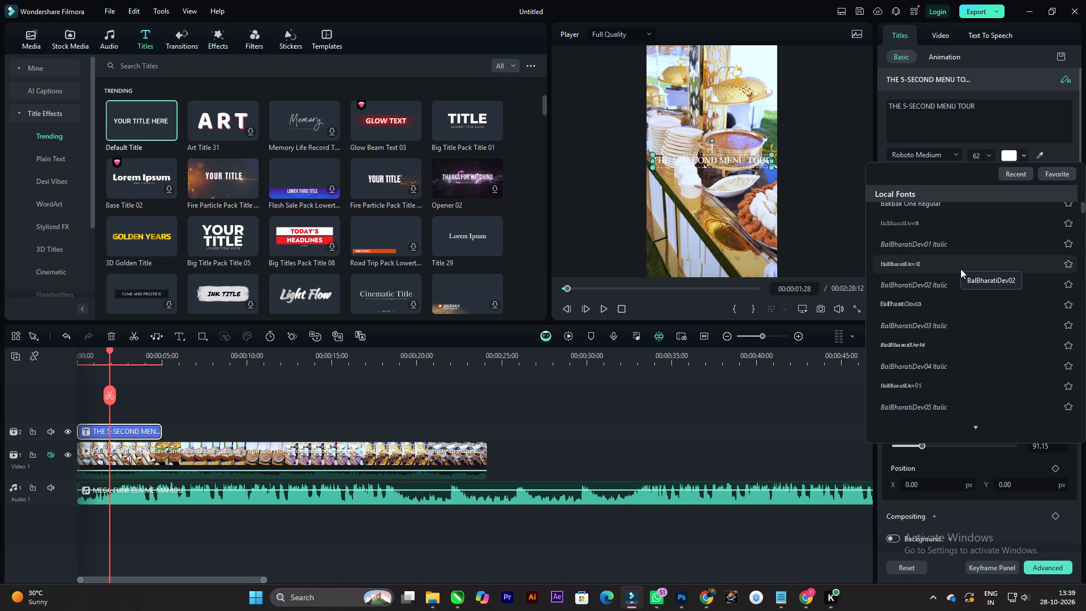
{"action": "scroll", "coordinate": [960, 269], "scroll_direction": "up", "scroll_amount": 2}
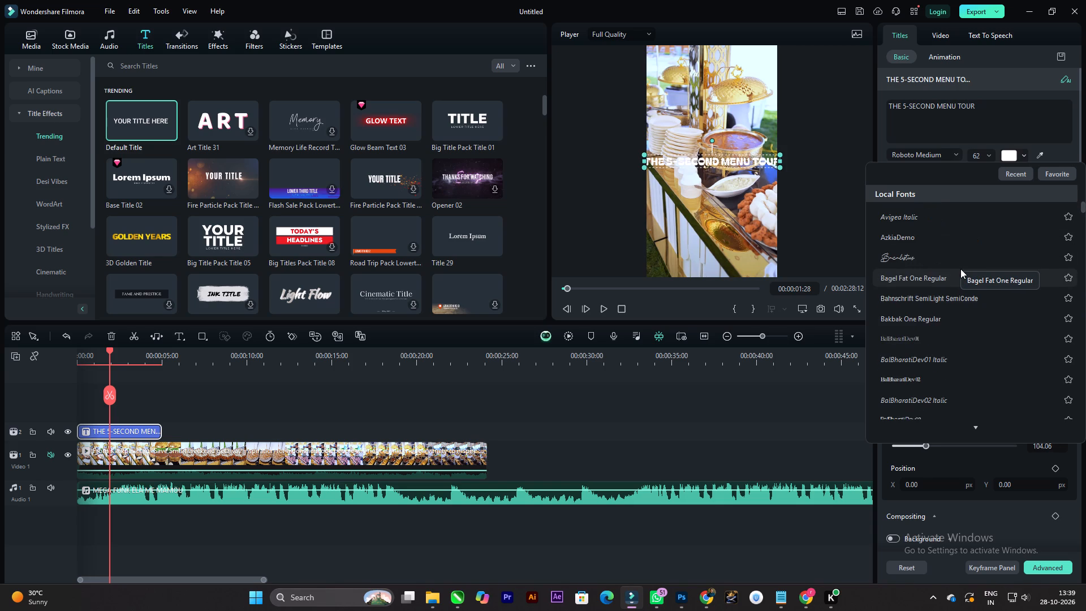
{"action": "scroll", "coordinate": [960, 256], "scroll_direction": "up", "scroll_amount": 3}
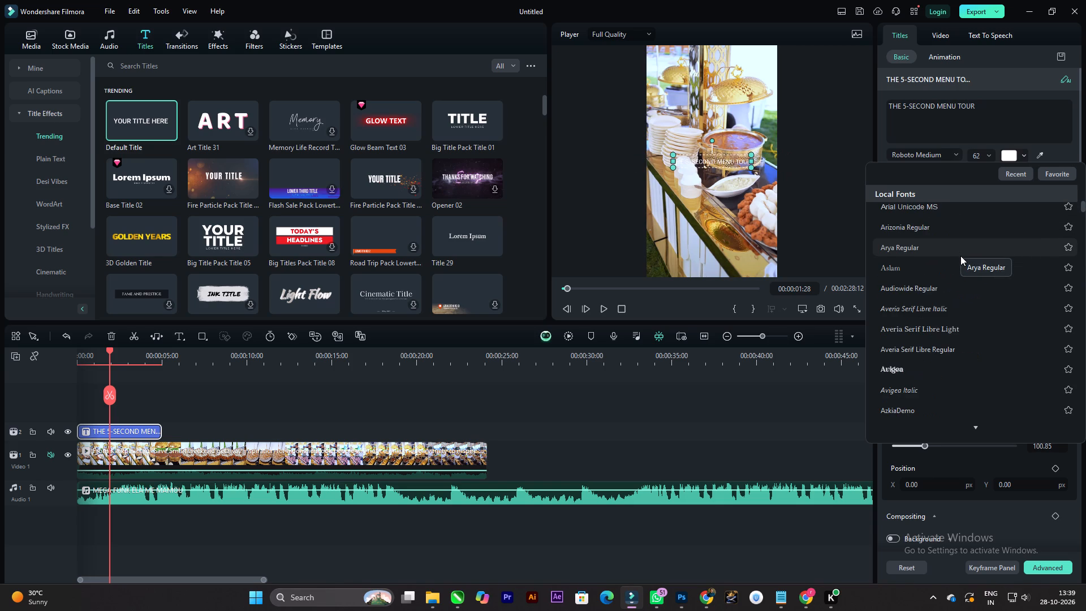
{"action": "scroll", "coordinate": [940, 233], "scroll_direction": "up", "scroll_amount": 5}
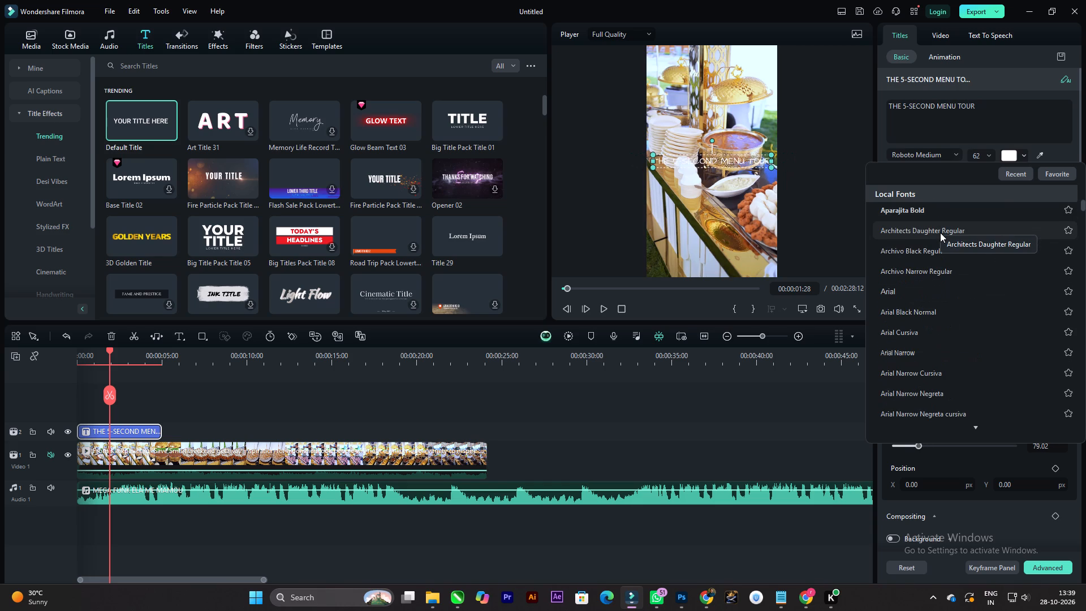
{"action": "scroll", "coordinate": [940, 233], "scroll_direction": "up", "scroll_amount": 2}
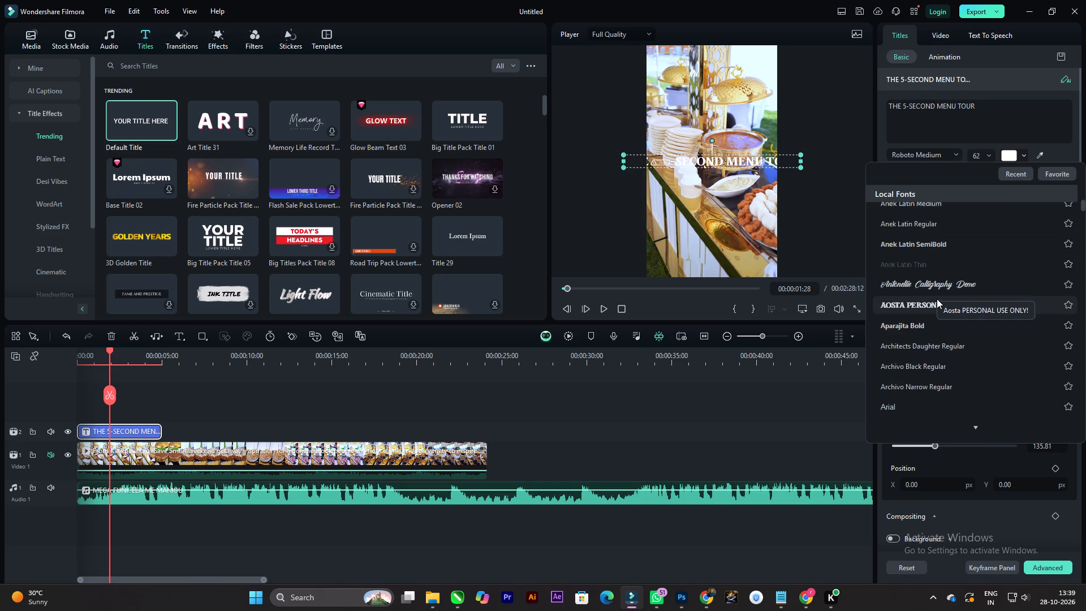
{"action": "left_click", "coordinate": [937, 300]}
Reapply the solid gold text preset to the THE 5-SECOND MENU TOUR title.
{"action": "left_click", "coordinate": [974, 281]}
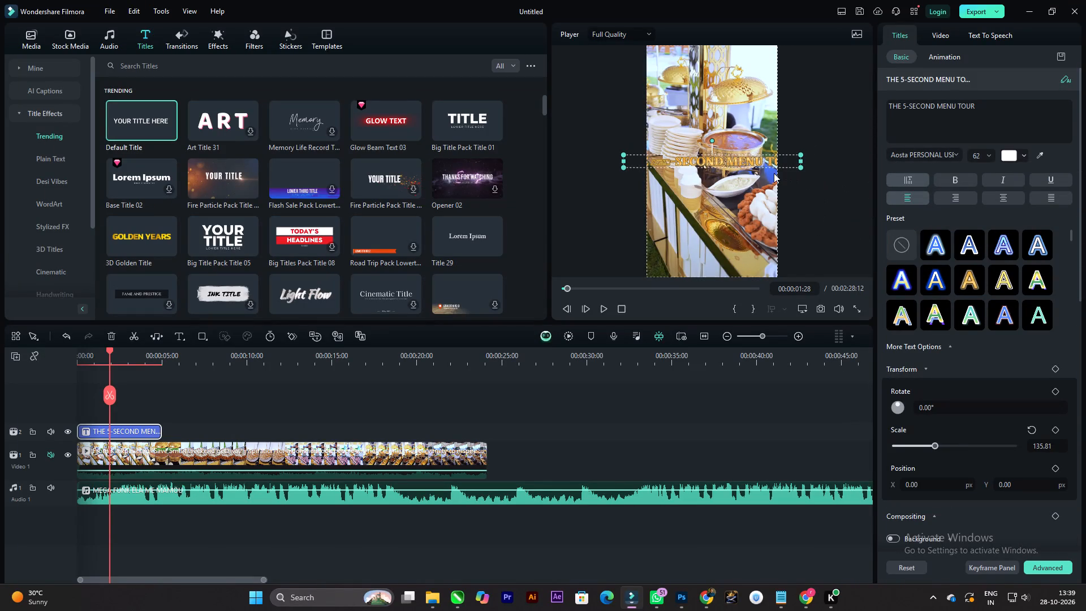
{"action": "left_click_drag", "start_coordinate": [745, 165], "coordinate": [778, 186]}
{"action": "left_click", "coordinate": [815, 140]}
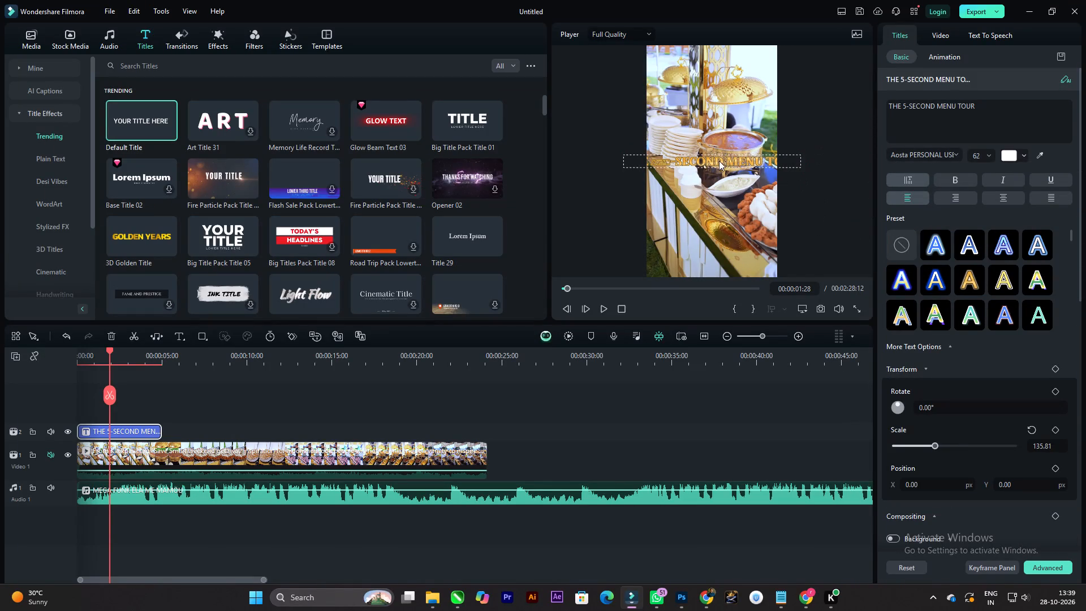
{"action": "left_click", "coordinate": [719, 163]}
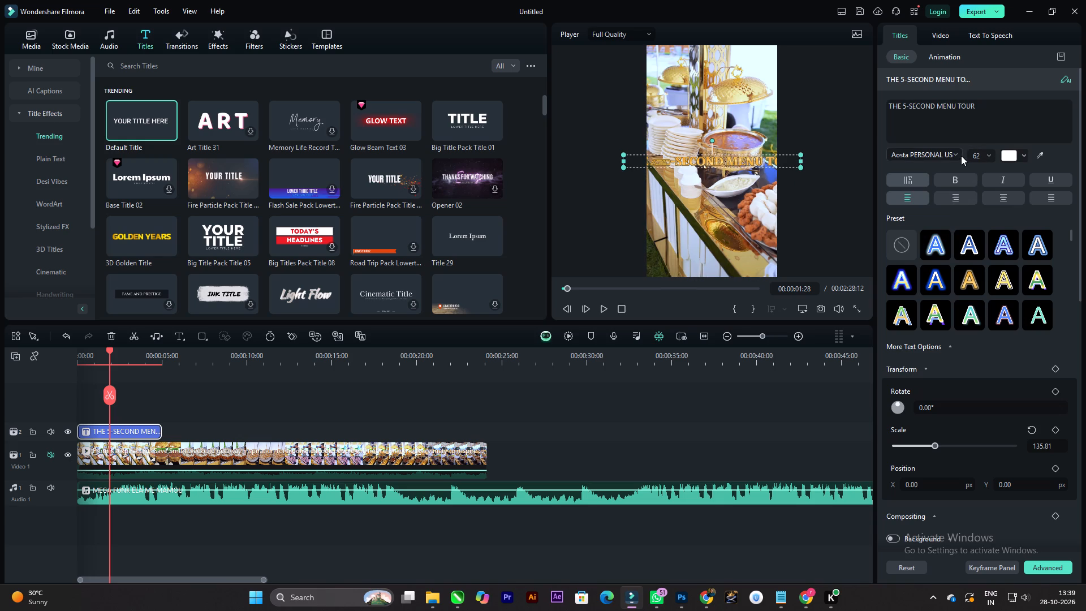
Set the title's font to Anek Devanagari SemiCondensed ExtraBold from the recently used fonts.
{"action": "left_click", "coordinate": [956, 153]}
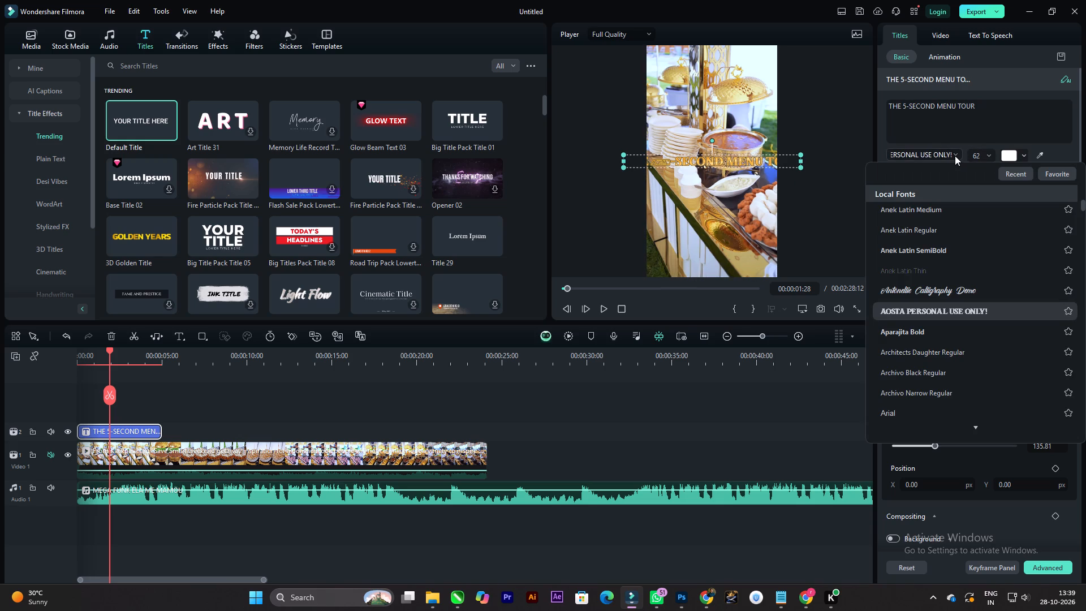
{"action": "scroll", "coordinate": [944, 311], "scroll_direction": "up", "scroll_amount": 8}
{"action": "left_click", "coordinate": [976, 188]}
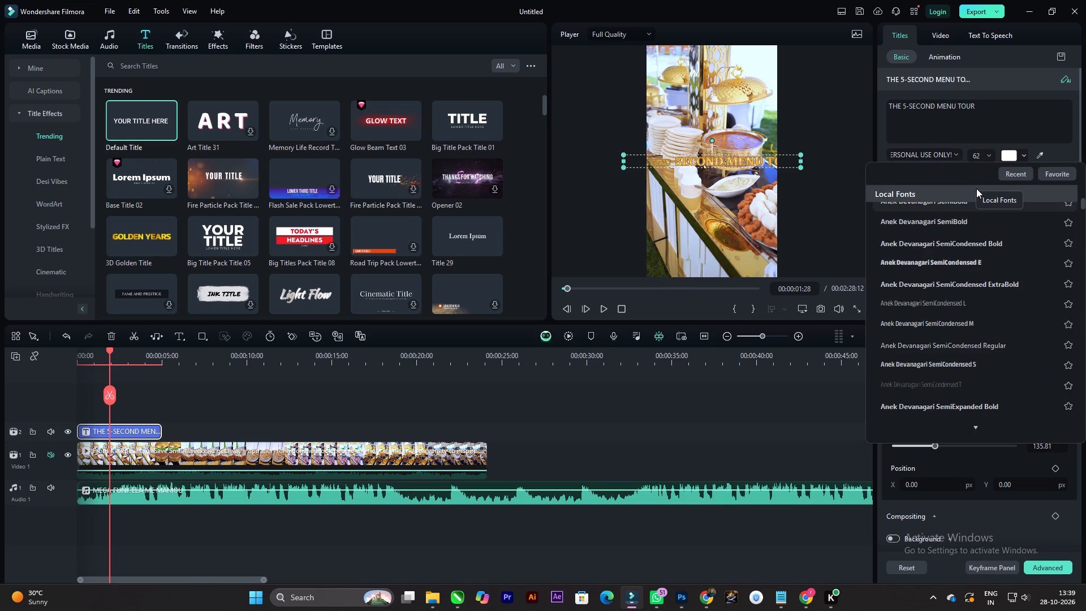
{"action": "double_click", "coordinate": [976, 188]}
{"action": "left_click", "coordinate": [976, 188]}
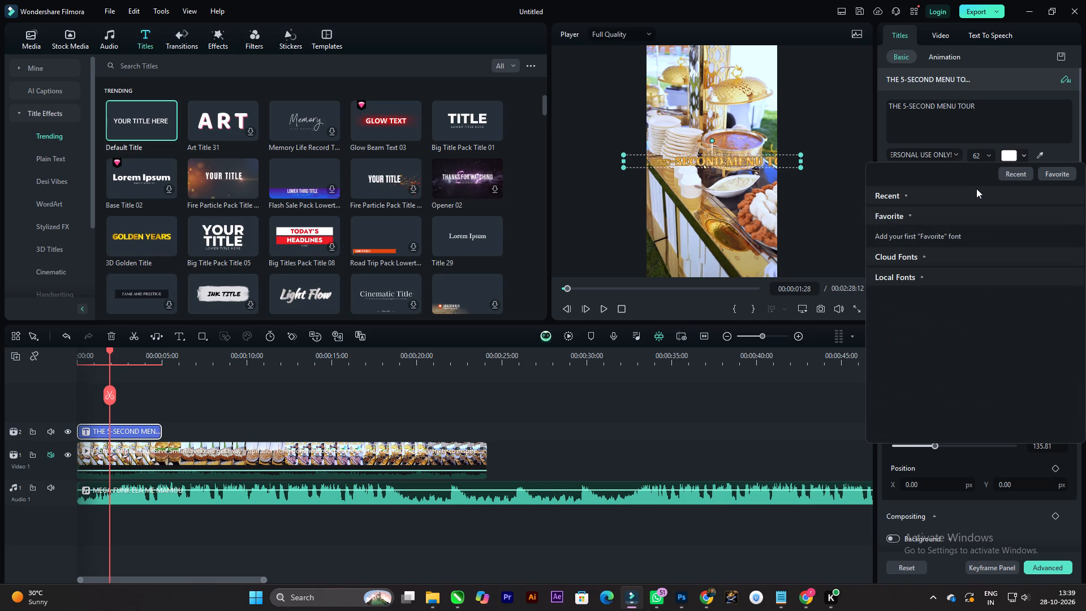
{"action": "left_click", "coordinate": [976, 188]}
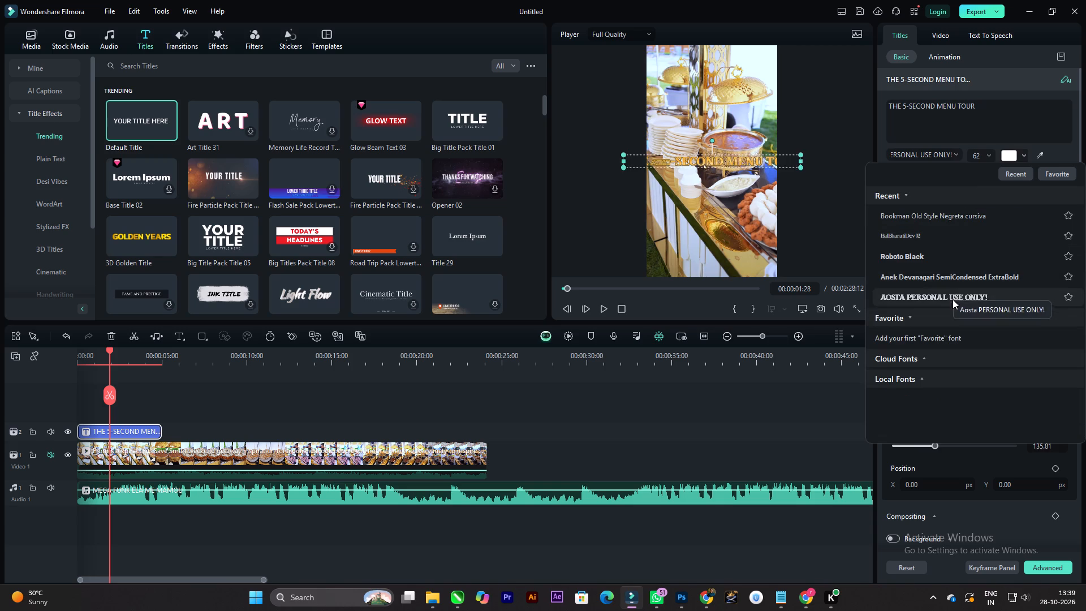
{"action": "scroll", "coordinate": [946, 274], "scroll_direction": "up", "scroll_amount": 4}
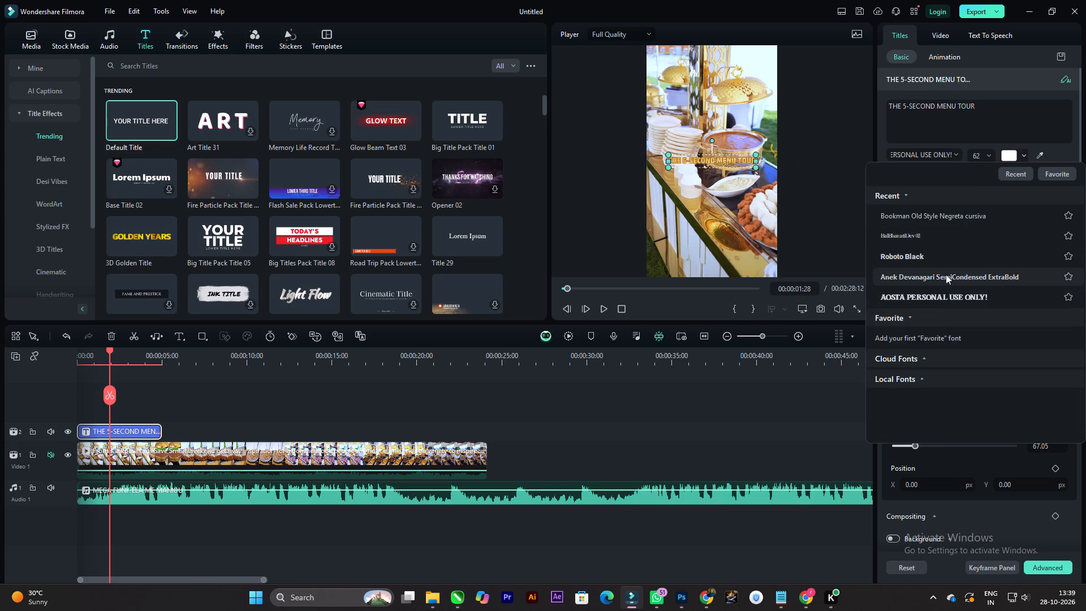
{"action": "left_click", "coordinate": [946, 274]}
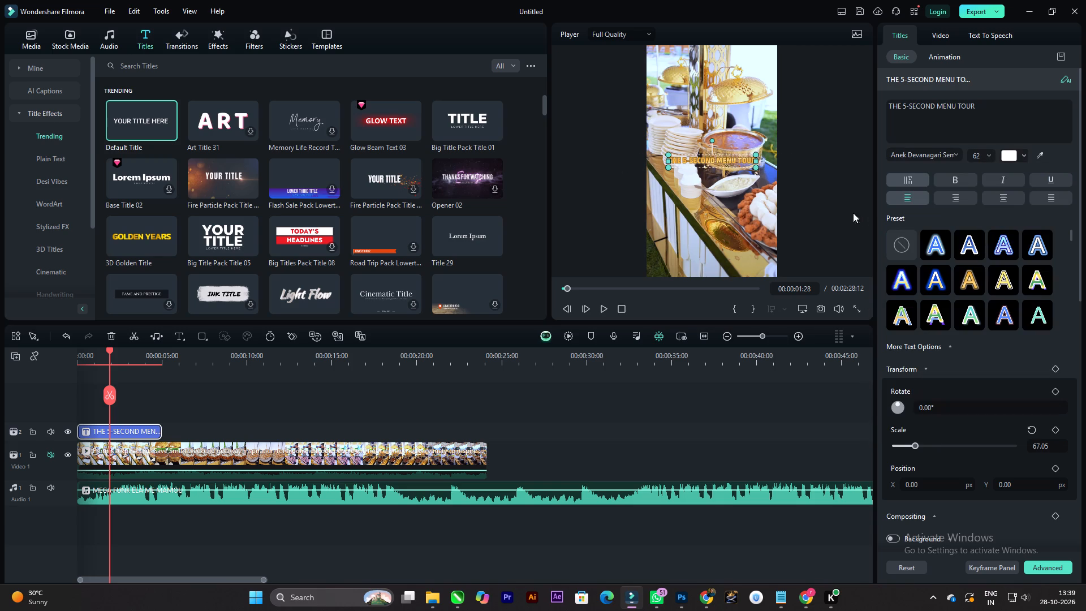
Enlarge the THE 5-SECOND MENU TOUR title to a scale of 86.13.
{"action": "left_click", "coordinate": [808, 167]}
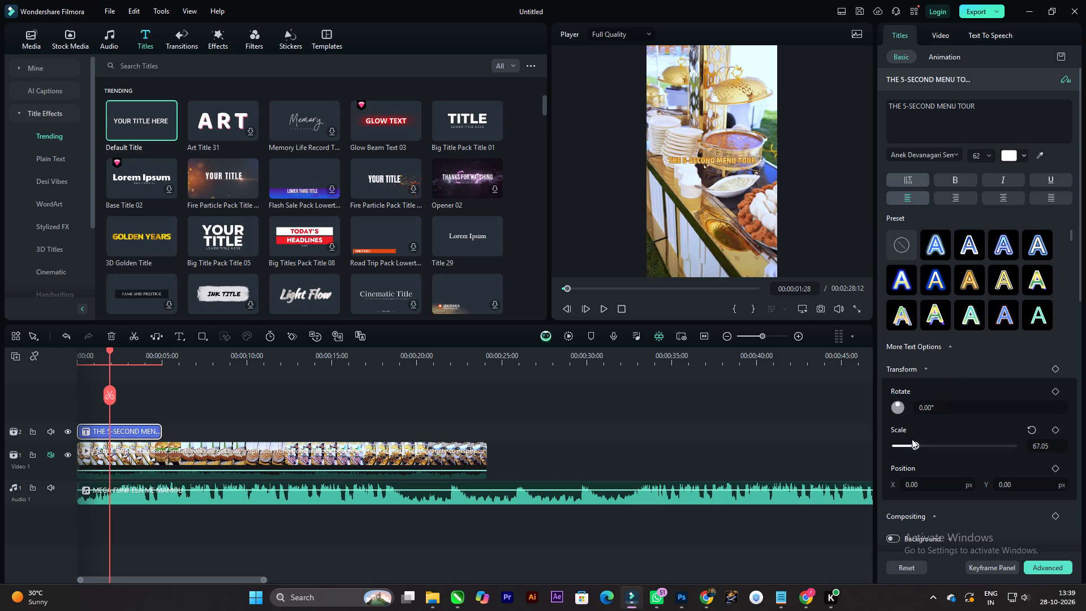
{"action": "left_click_drag", "start_coordinate": [911, 449], "coordinate": [921, 448]}
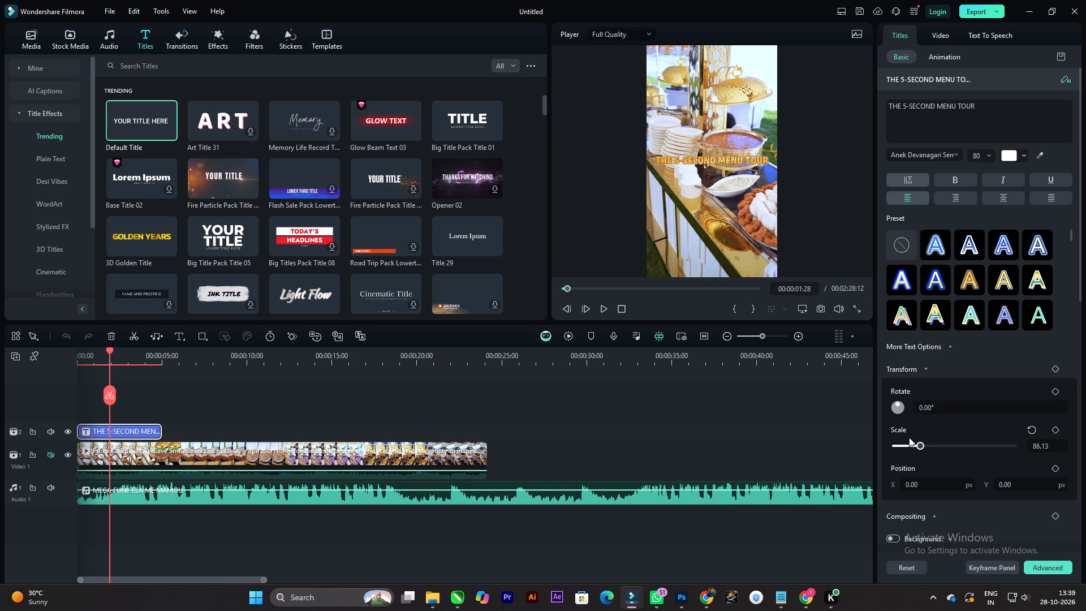
Preview the enlarged THE 5-SECOND MENU TOUR title over the food footage in full screen.
{"action": "left_click", "coordinate": [857, 307]}
{"action": "key", "text": "space"}
{"action": "key", "text": "space"}
{"action": "key", "text": "space"}
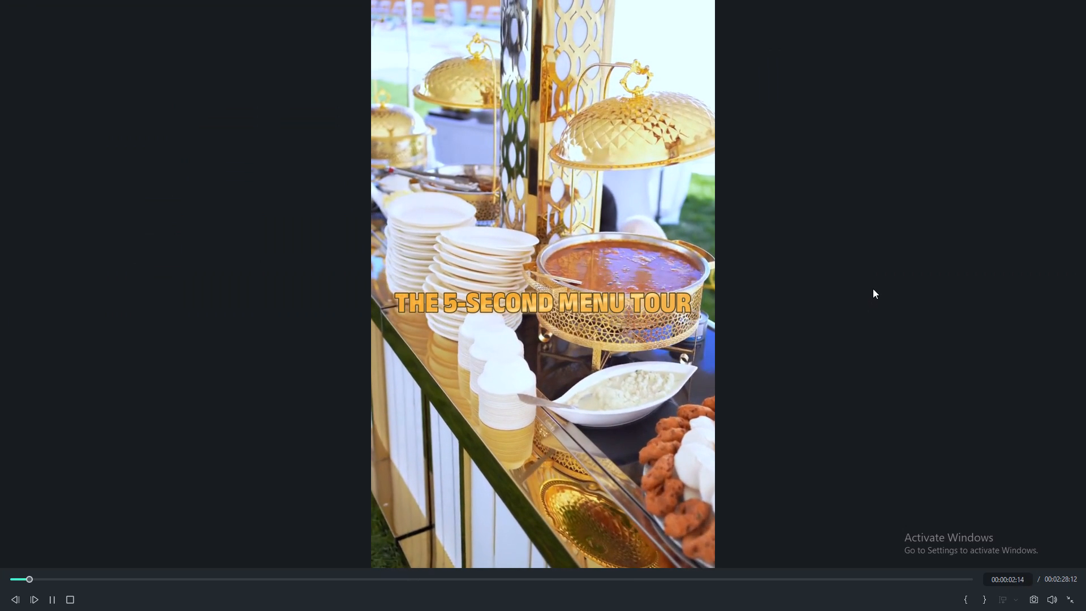
{"action": "key", "text": "space"}
{"action": "key", "text": "Escape"}
{"action": "key", "text": "space"}
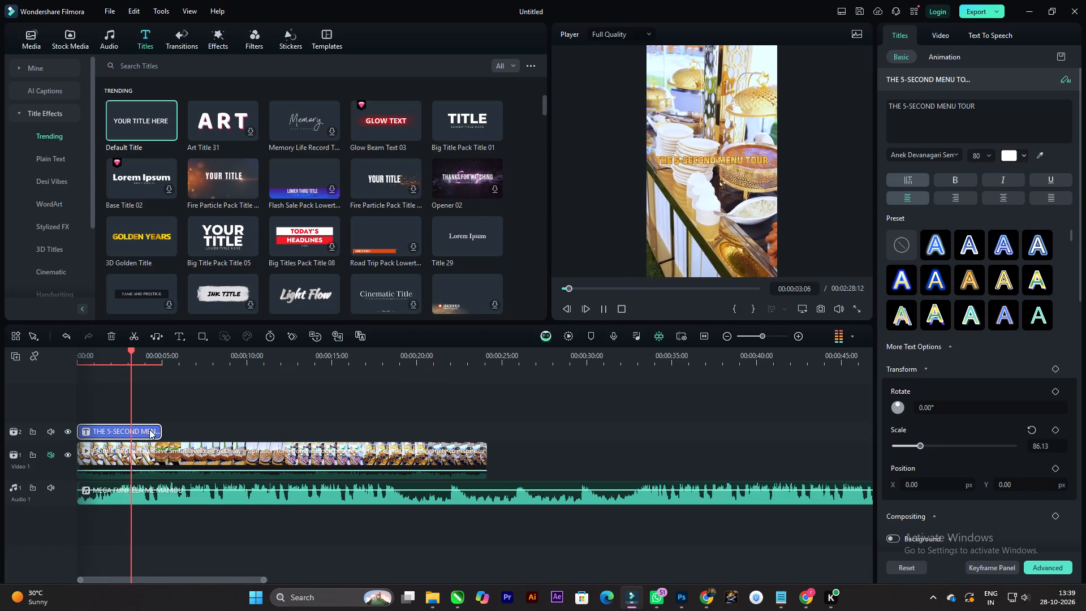
{"action": "key", "text": "space"}
Move the THE 5-SECOND MENU TOUR title straight down to a Y position of -259.12 px.
{"action": "left_click", "coordinate": [723, 157]}
{"action": "left_click_drag", "start_coordinate": [723, 157], "coordinate": [728, 197]}
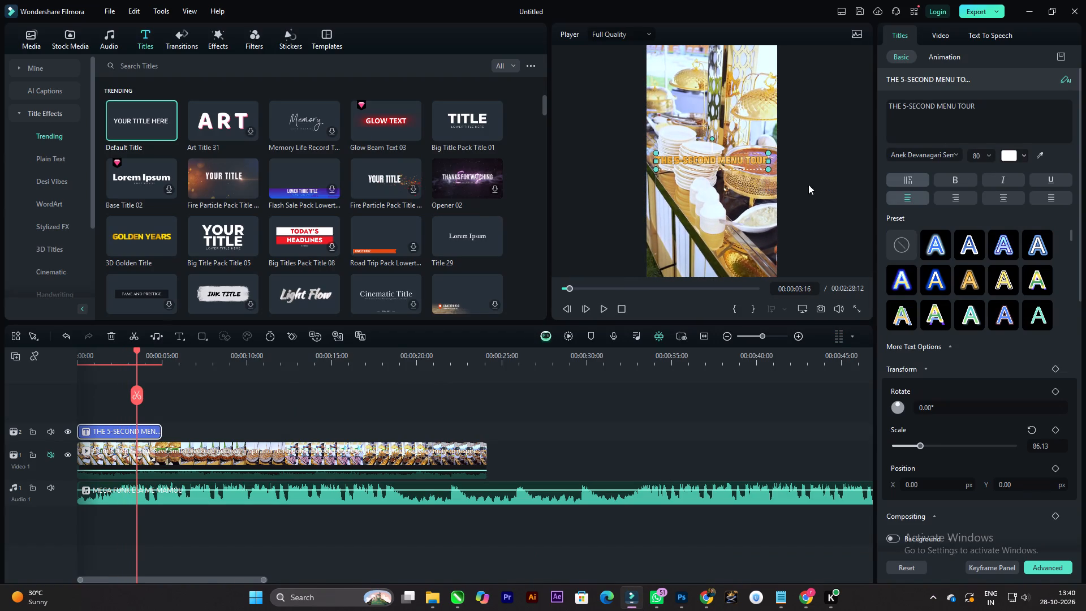
{"action": "left_click", "coordinate": [838, 174]}
{"action": "left_click", "coordinate": [724, 164]}
{"action": "key", "text": "Down"}
{"action": "key", "text": "Down"}
{"action": "key", "text": "Down"}
{"action": "key", "text": "Down"}
{"action": "key", "text": "Down"}
{"action": "key", "text": "Down"}
{"action": "key", "text": "Down"}
{"action": "key", "text": "Down"}
{"action": "key", "text": "Down"}
{"action": "key", "text": "Down"}
{"action": "key", "text": "Down"}
{"action": "key", "text": "Down"}
{"action": "key", "text": "Down"}
{"action": "key", "text": "Down"}
{"action": "key", "text": "Down"}
{"action": "key", "text": "Down"}
{"action": "key", "text": "Down"}
{"action": "key", "text": "Down"}
{"action": "key", "text": "Down"}
{"action": "key", "text": "Down"}
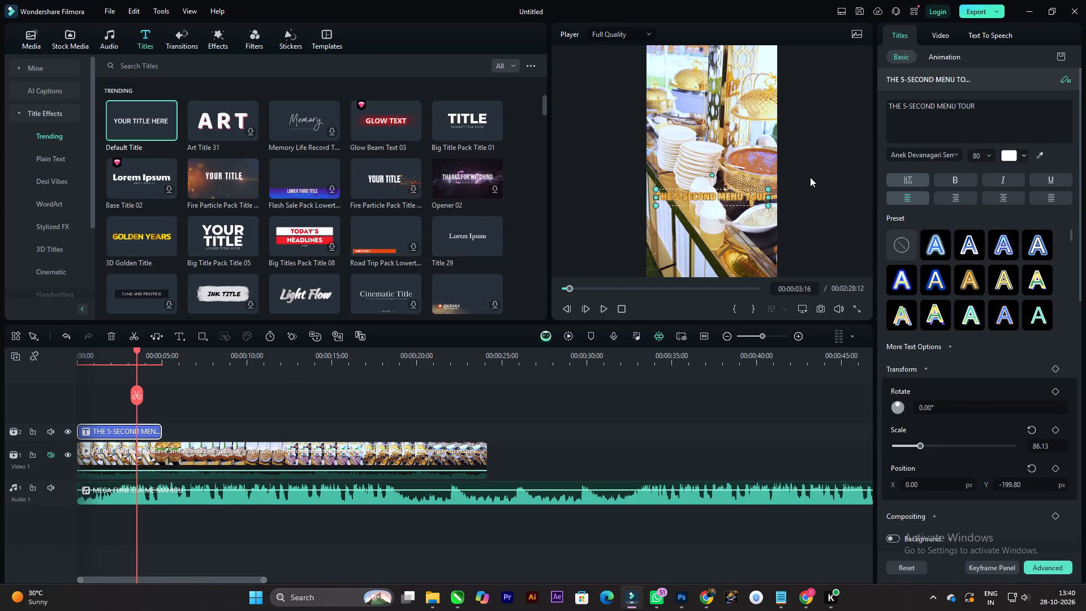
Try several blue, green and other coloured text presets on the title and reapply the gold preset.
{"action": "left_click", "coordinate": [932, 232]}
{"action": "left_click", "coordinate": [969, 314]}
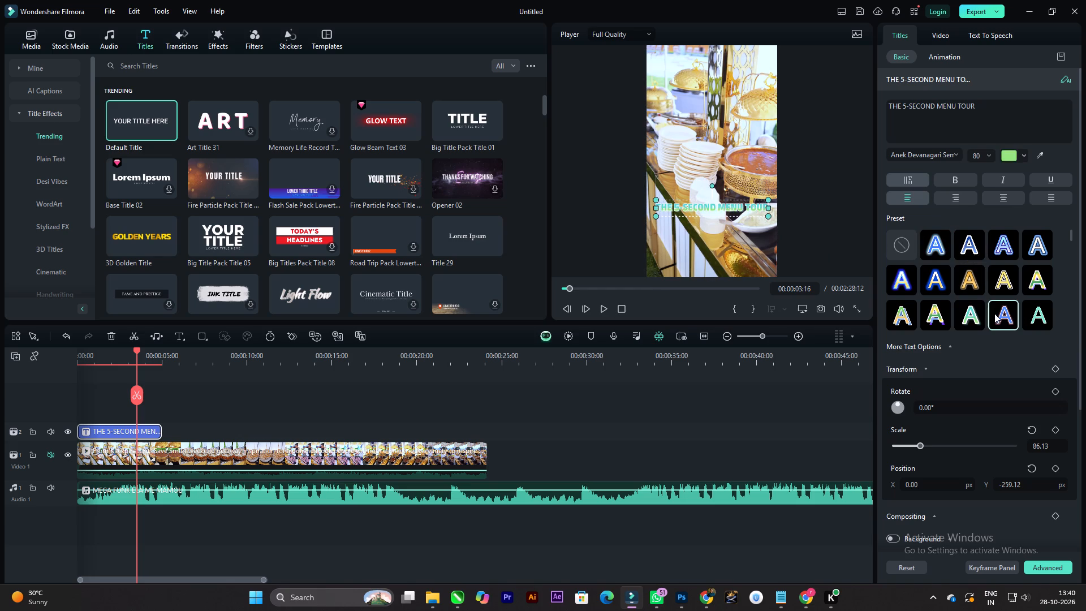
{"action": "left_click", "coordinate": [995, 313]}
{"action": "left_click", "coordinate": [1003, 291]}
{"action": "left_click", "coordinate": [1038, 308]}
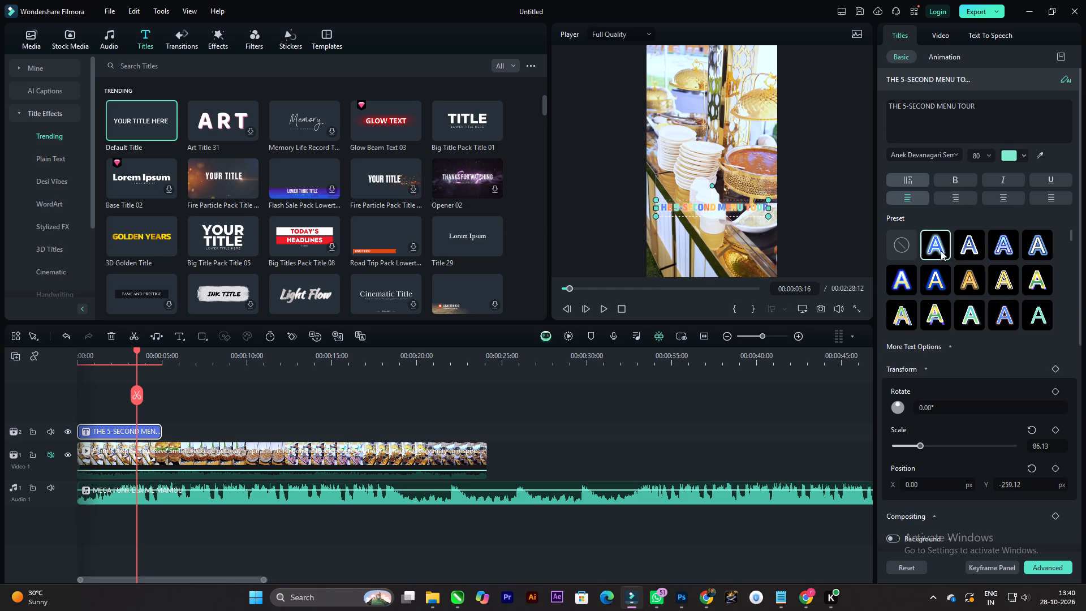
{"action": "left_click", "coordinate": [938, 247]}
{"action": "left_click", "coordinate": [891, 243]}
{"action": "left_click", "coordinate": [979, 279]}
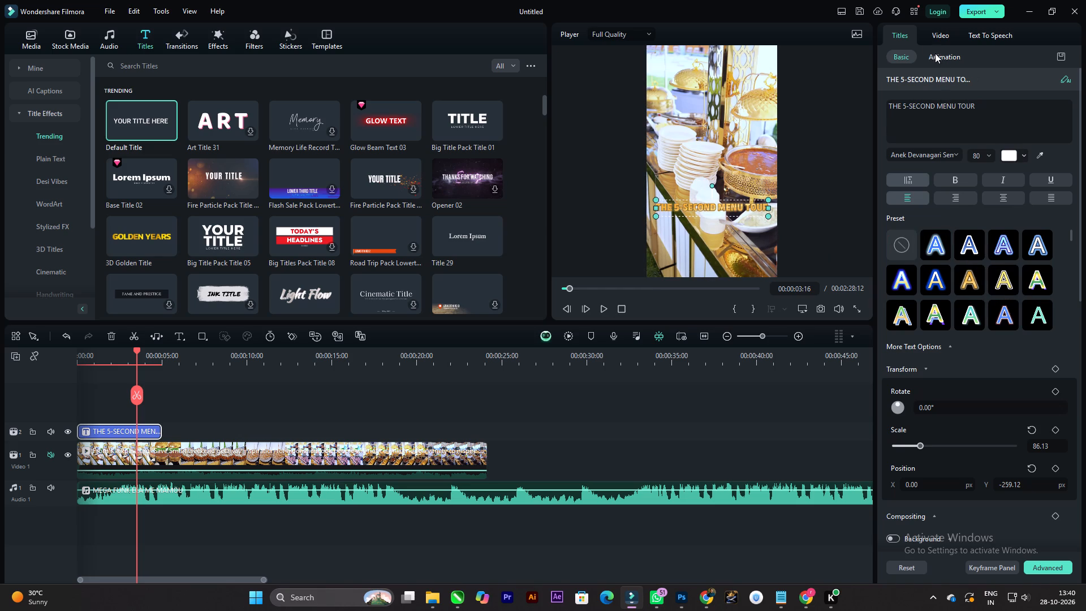
Try entrance animations on the title, including Jump from, and apply the first Typewriter one.
{"action": "left_click", "coordinate": [937, 57]}
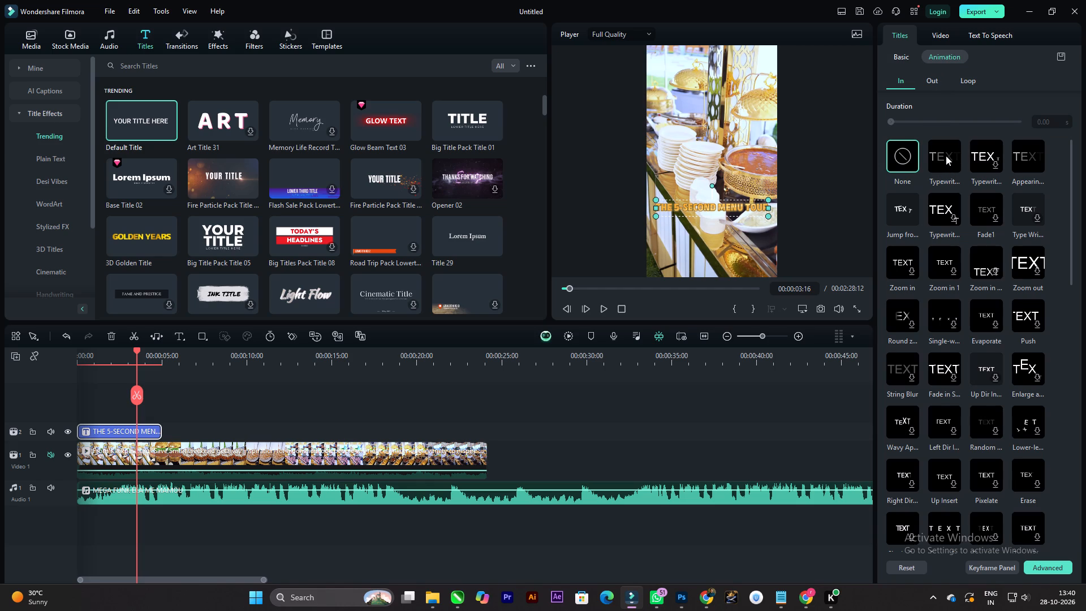
{"action": "left_click", "coordinate": [946, 156]}
{"action": "left_click", "coordinate": [985, 158]}
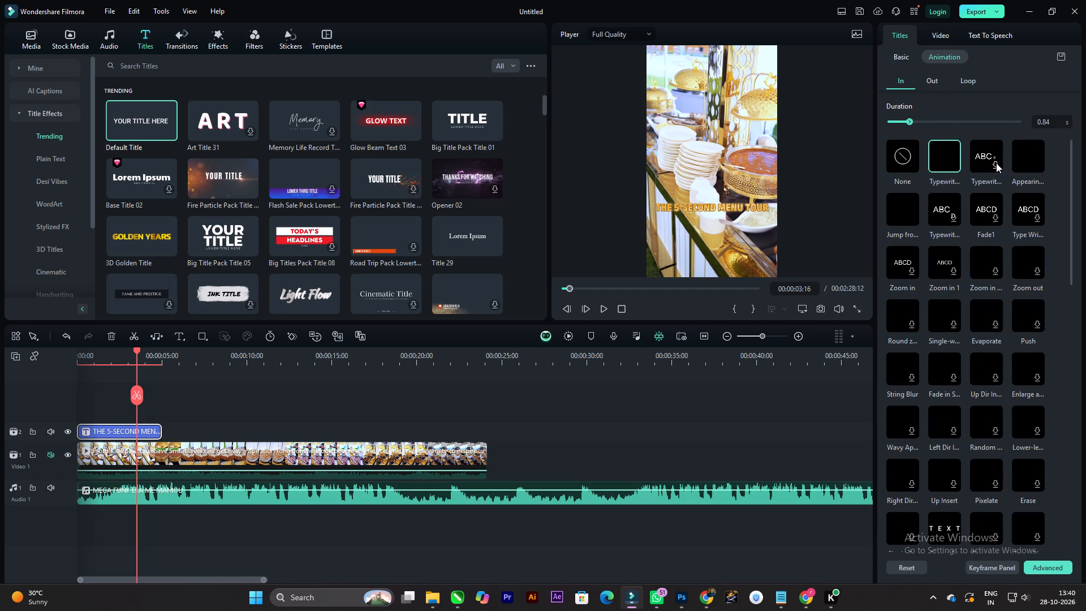
{"action": "left_click", "coordinate": [996, 162]}
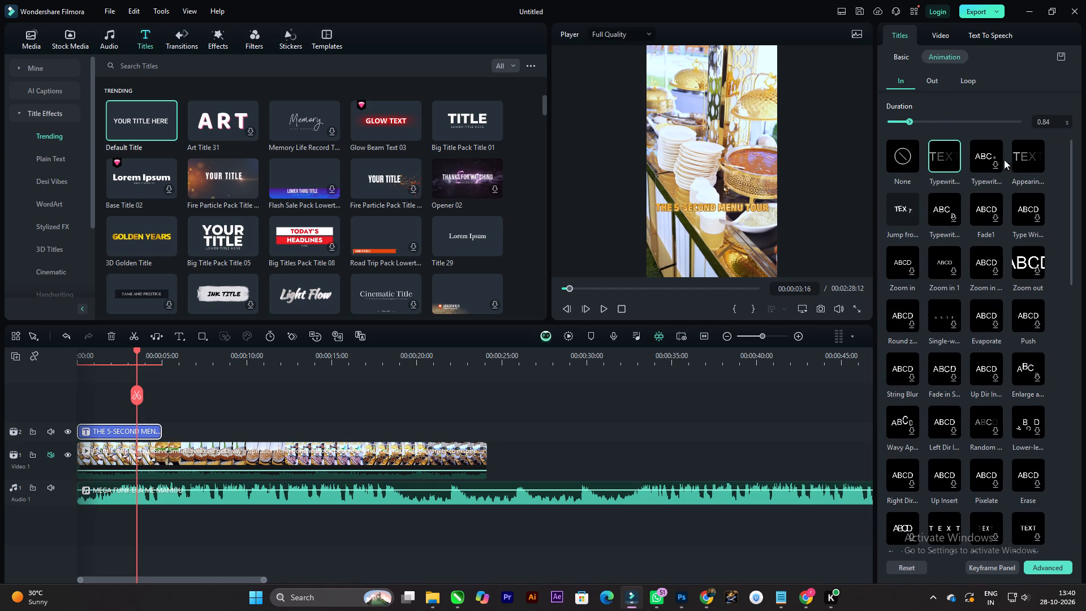
{"action": "left_click", "coordinate": [985, 154]}
{"action": "left_click", "coordinate": [1029, 158]}
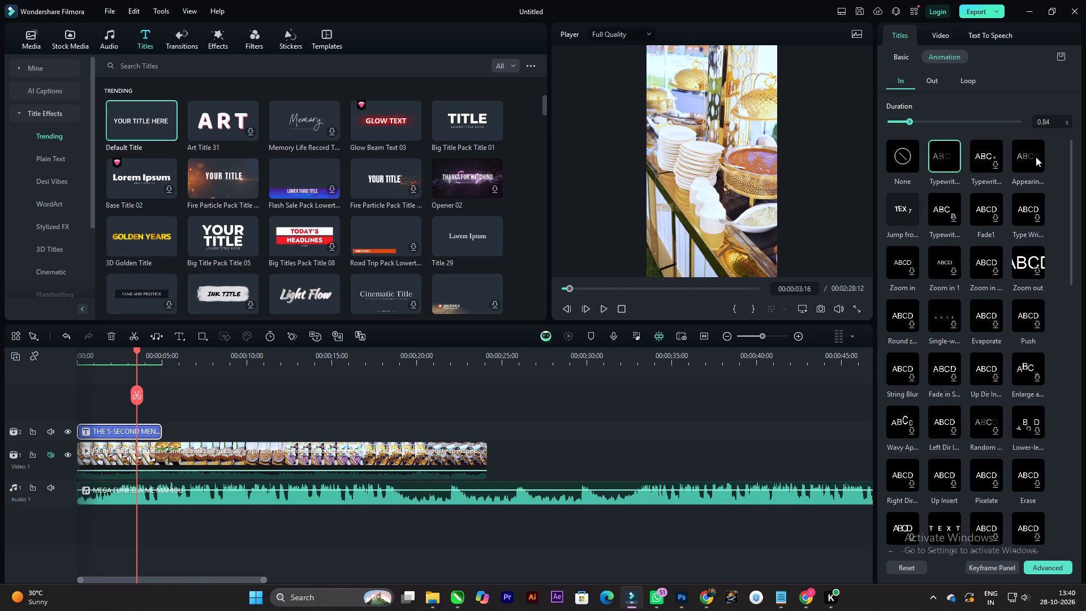
{"action": "left_click", "coordinate": [950, 155]}
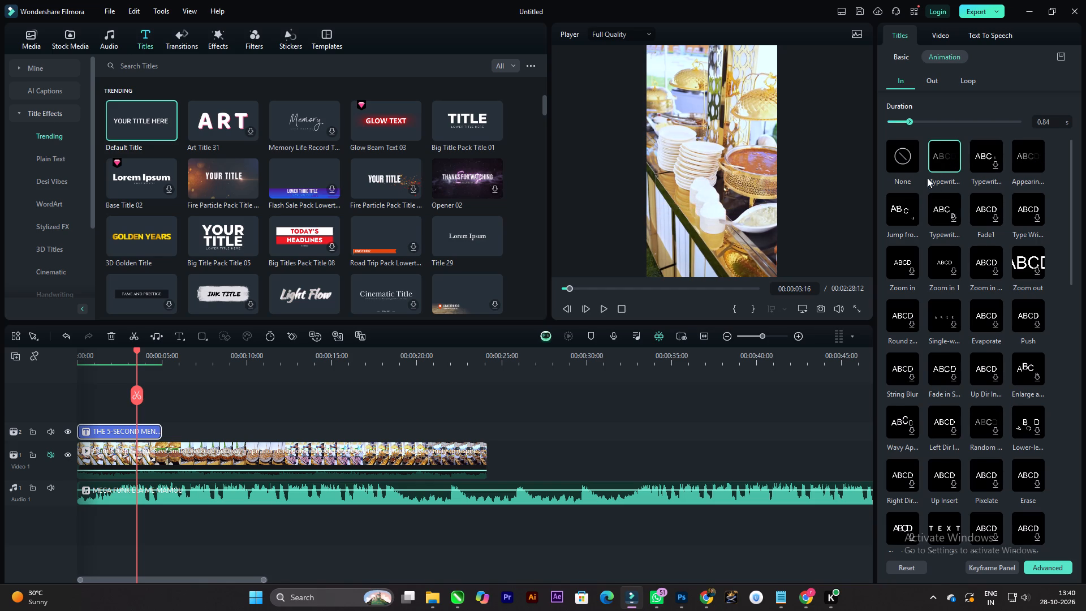
{"action": "left_click", "coordinate": [911, 197]}
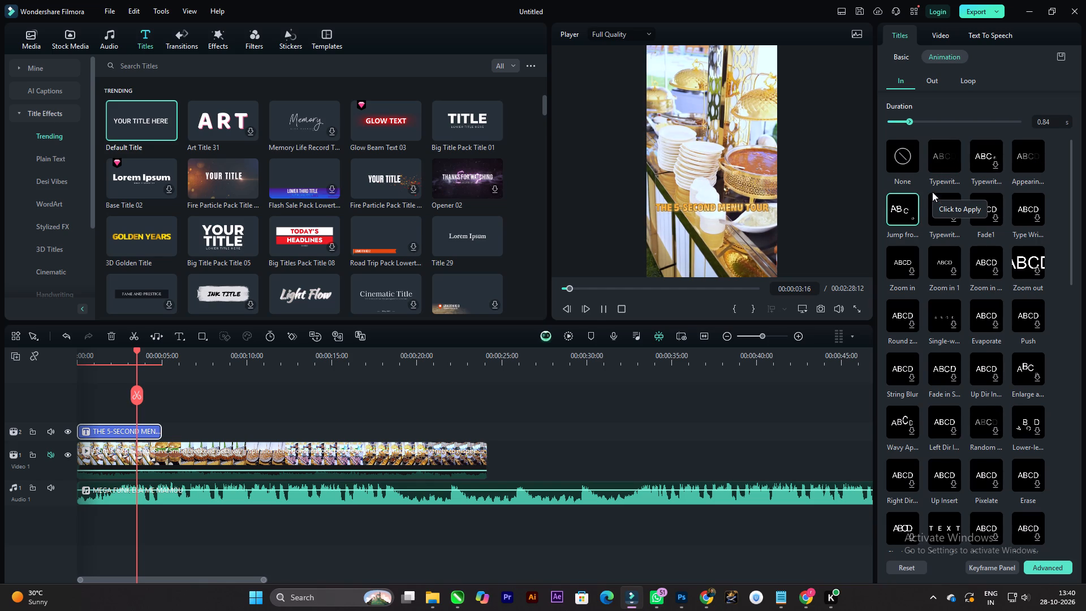
{"action": "left_click", "coordinate": [941, 158]}
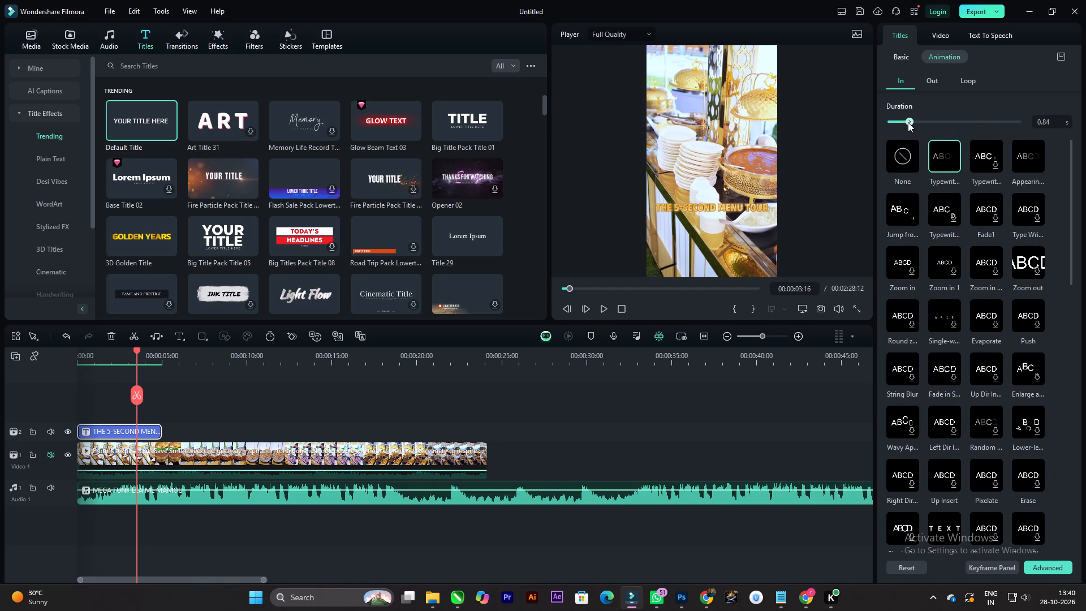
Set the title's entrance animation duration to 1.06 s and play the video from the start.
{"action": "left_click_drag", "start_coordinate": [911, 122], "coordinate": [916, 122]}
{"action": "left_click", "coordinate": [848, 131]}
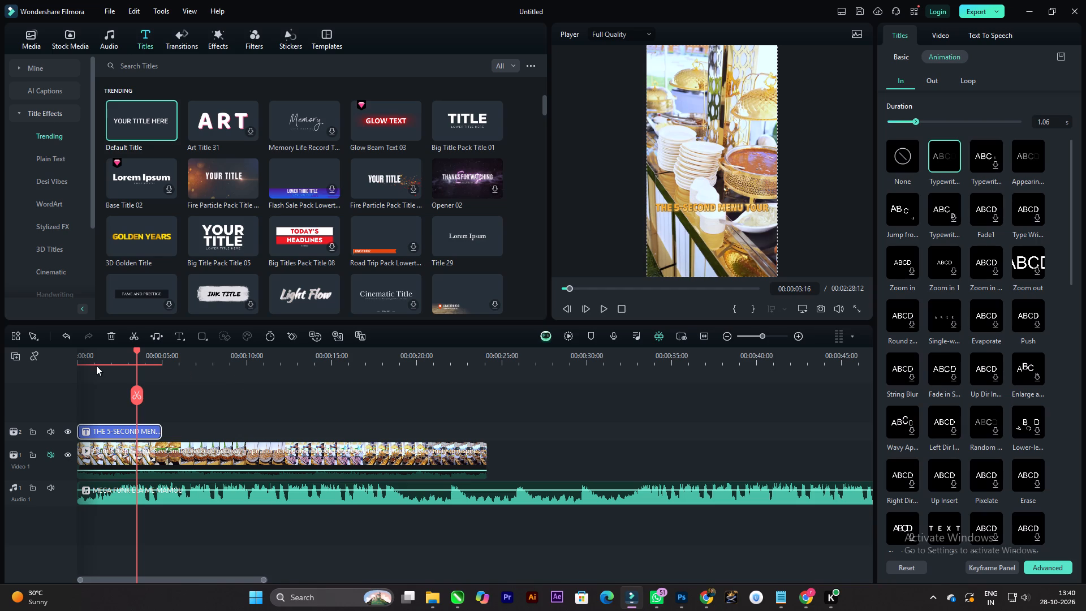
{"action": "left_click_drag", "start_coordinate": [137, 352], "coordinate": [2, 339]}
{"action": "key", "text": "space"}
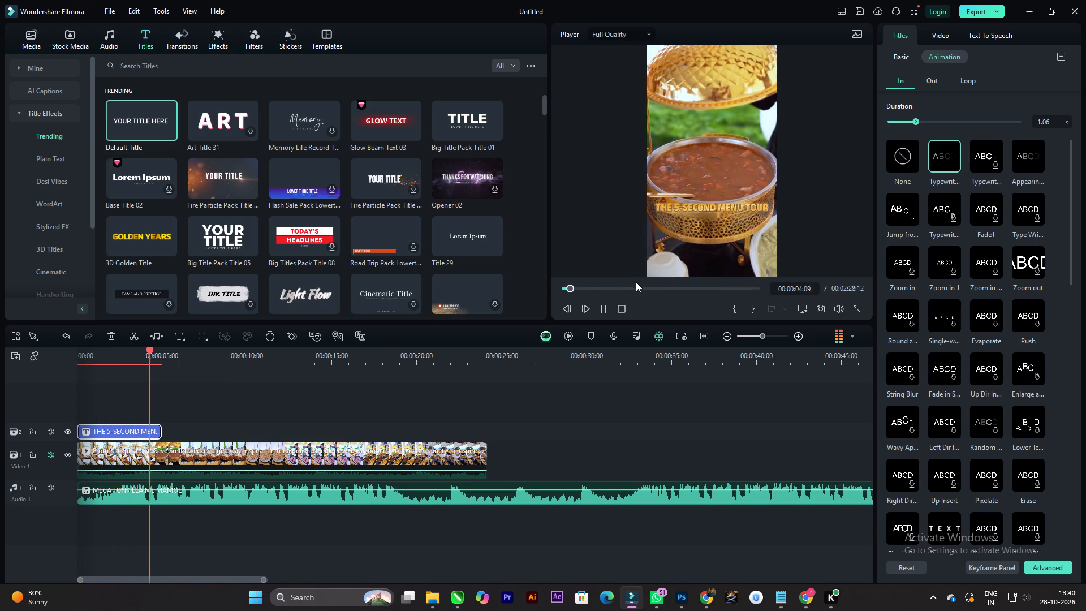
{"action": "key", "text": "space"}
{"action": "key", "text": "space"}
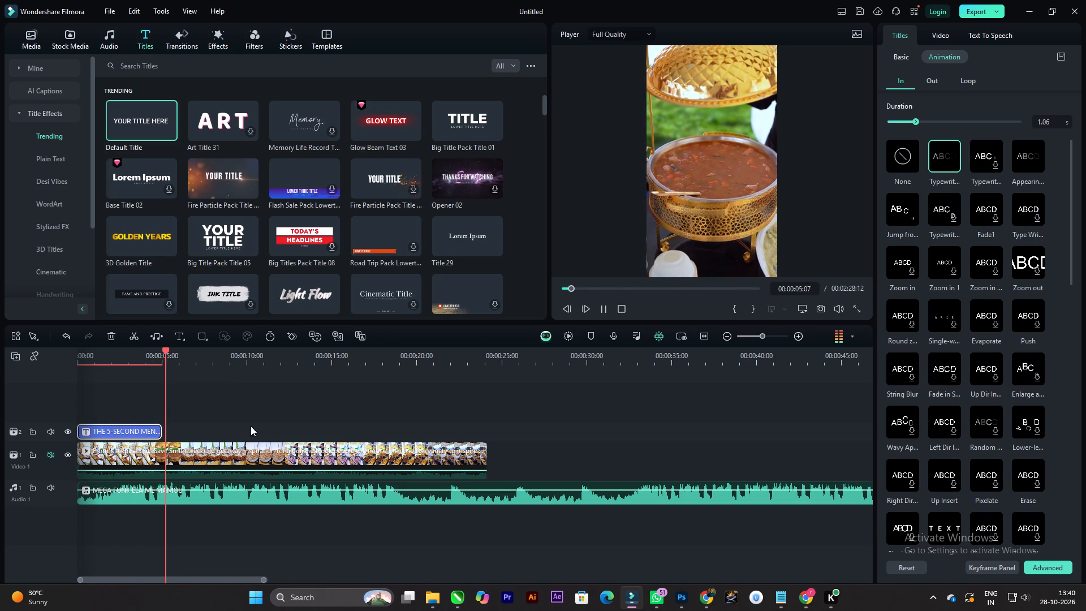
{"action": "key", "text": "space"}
Extend the end of the title clip to about 5.7 seconds and replay its opening.
{"action": "left_click_drag", "start_coordinate": [160, 428], "coordinate": [174, 427]}
{"action": "left_click_drag", "start_coordinate": [174, 350], "coordinate": [0, 345]}
{"action": "key", "text": "space"}
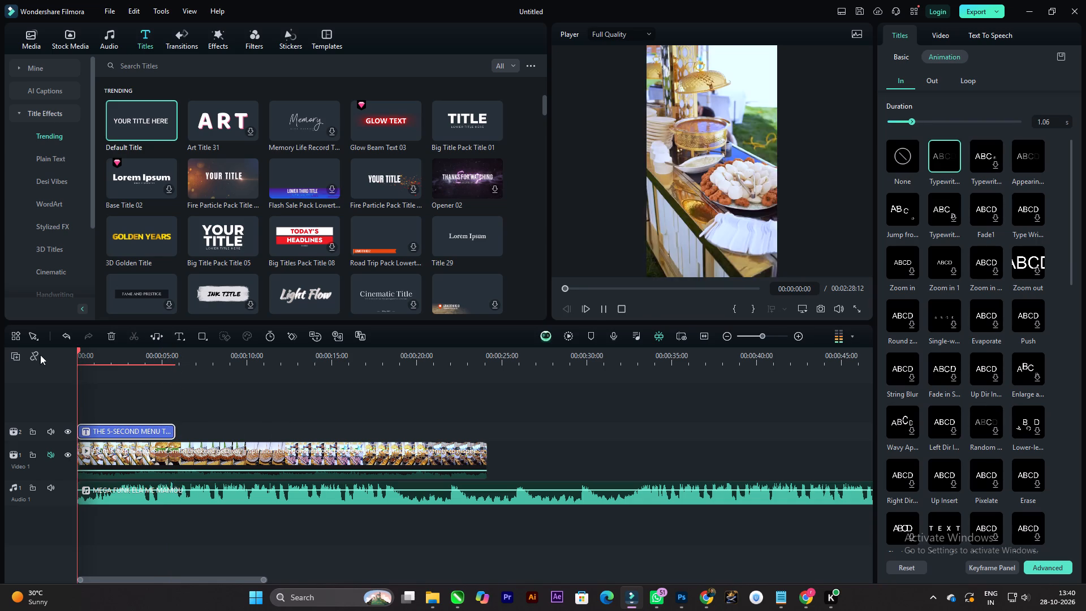
{"action": "key", "text": "space"}
Set the title's Typewriter entrance animation duration to 1.37 s.
{"action": "left_click", "coordinate": [718, 203]}
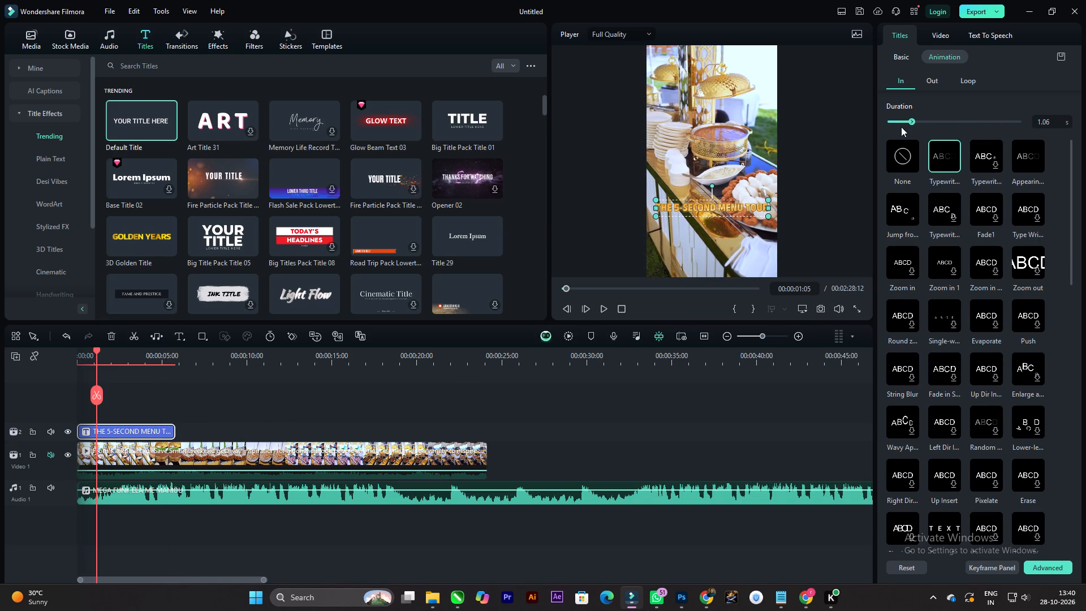
{"action": "left_click_drag", "start_coordinate": [913, 121], "coordinate": [919, 120]}
{"action": "key", "text": "space"}
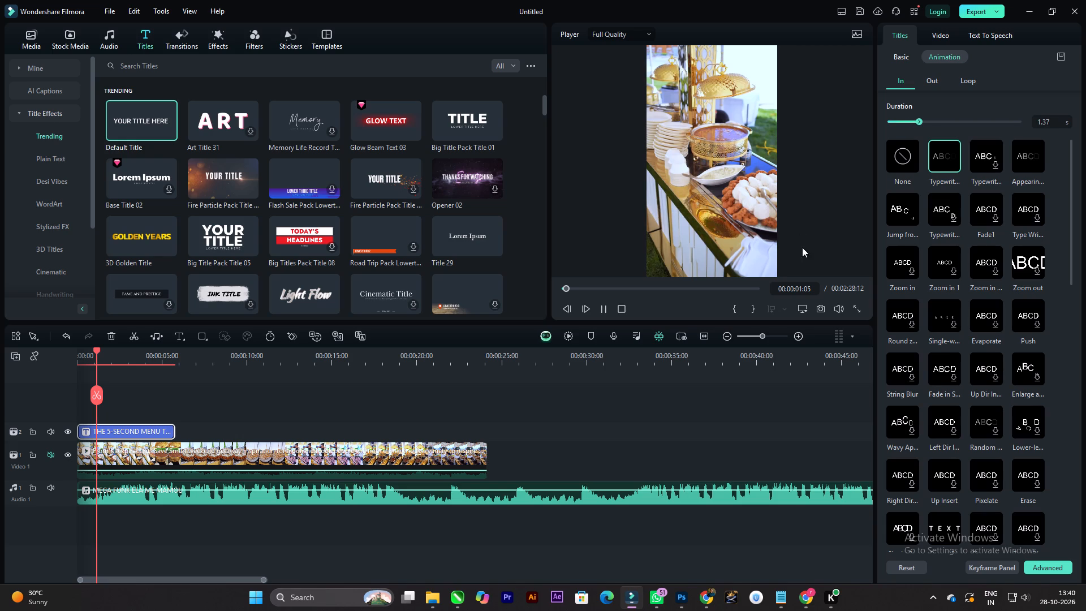
{"action": "left_click", "coordinate": [820, 188]}
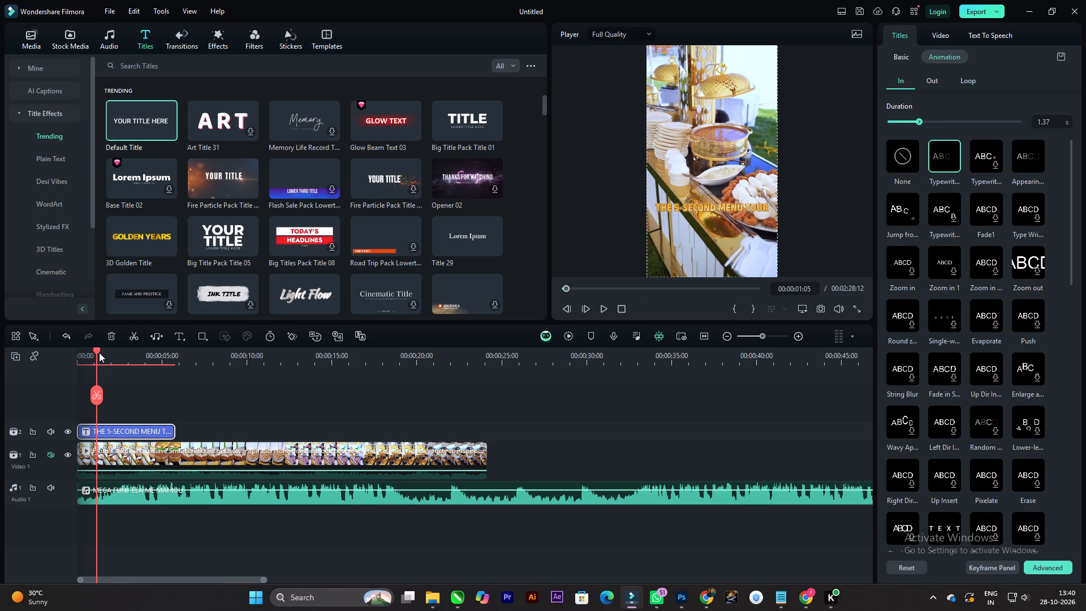
Play the video from the start, including in full screen, to check the title's entrance animation and timing.
{"action": "left_click_drag", "start_coordinate": [100, 353], "coordinate": [0, 334]}
{"action": "key", "text": "space"}
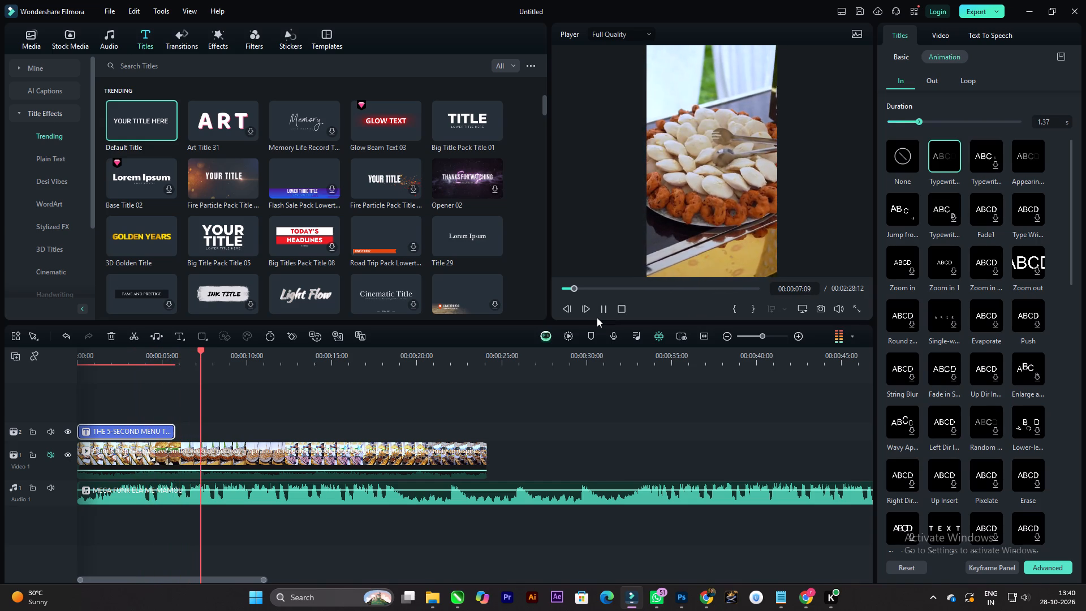
{"action": "key", "text": "space"}
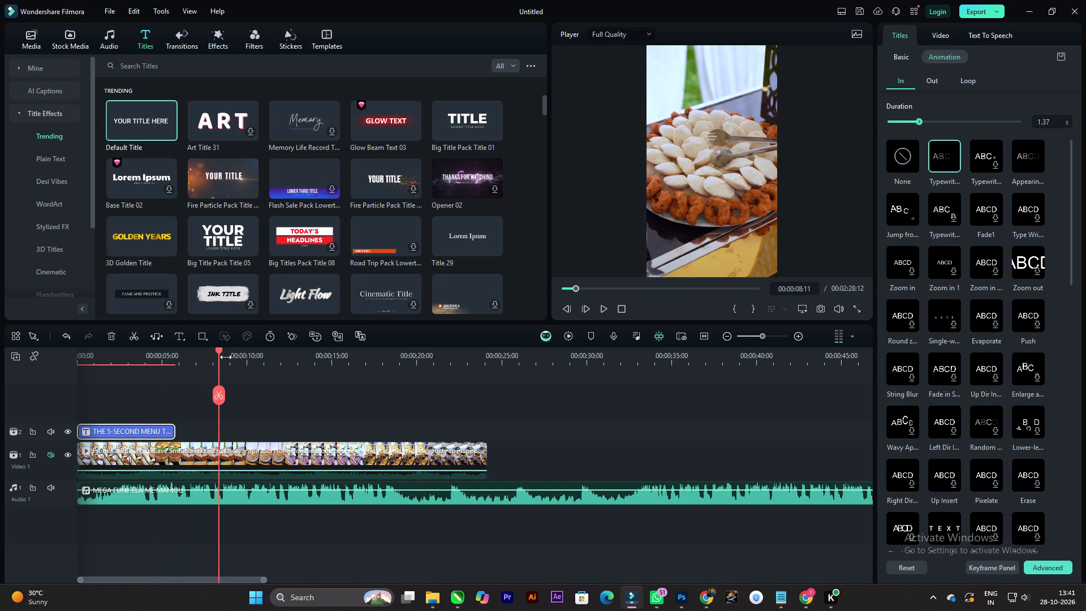
{"action": "left_click_drag", "start_coordinate": [220, 352], "coordinate": [7, 329]}
{"action": "key", "text": "space"}
{"action": "double_click", "coordinate": [865, 312]}
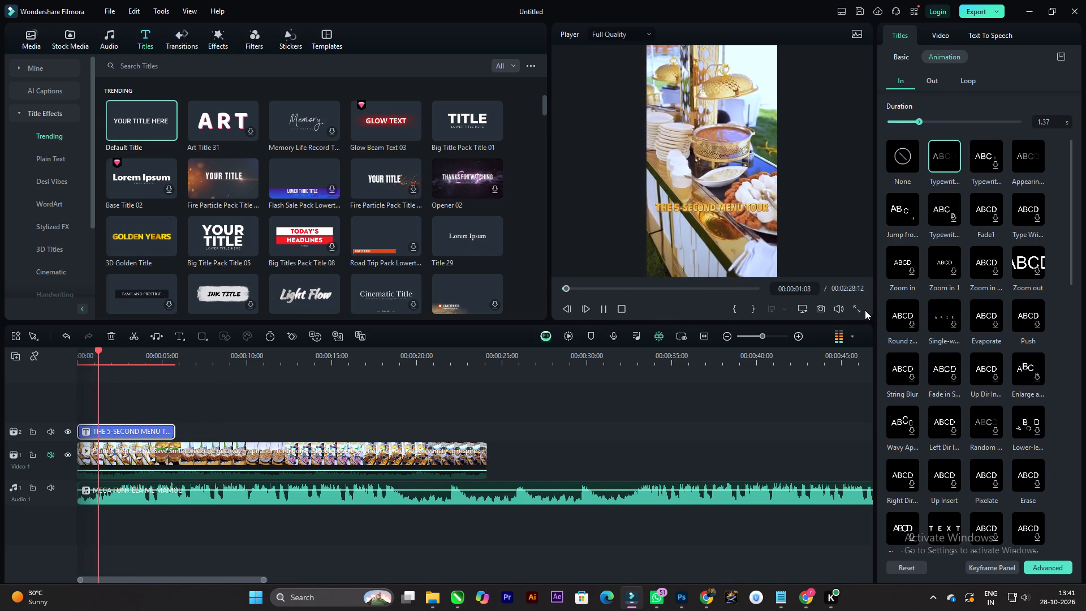
{"action": "left_click", "coordinate": [860, 305]}
{"action": "key", "text": "space"}
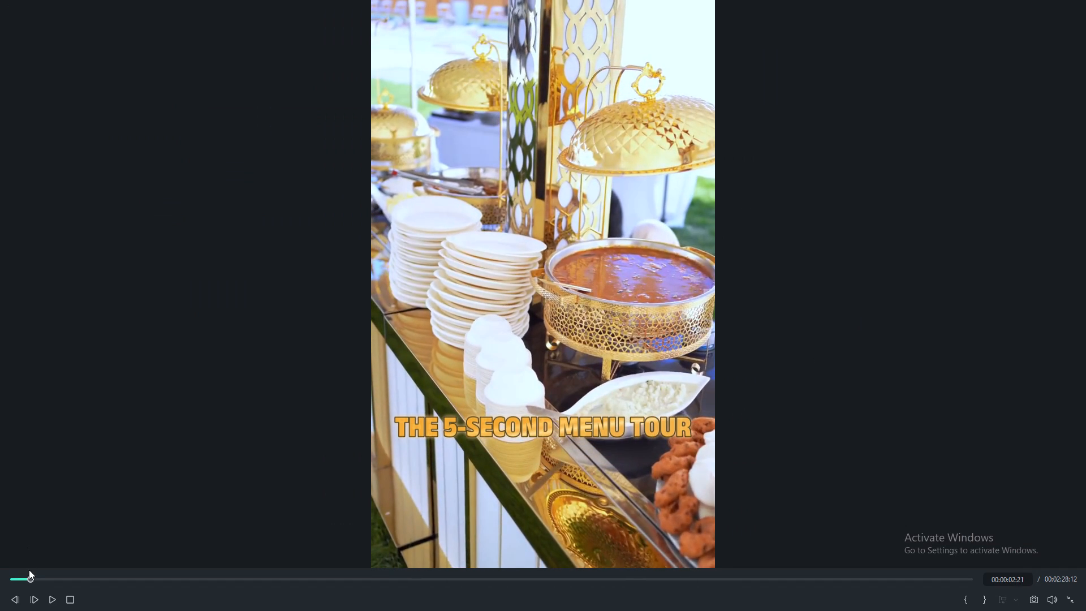
{"action": "left_click_drag", "start_coordinate": [0, 579], "coordinate": [0, 553]}
{"action": "key", "text": "space"}
{"action": "key", "text": "space"}
{"action": "left_click_drag", "start_coordinate": [23, 579], "coordinate": [0, 579]}
{"action": "key", "text": "space"}
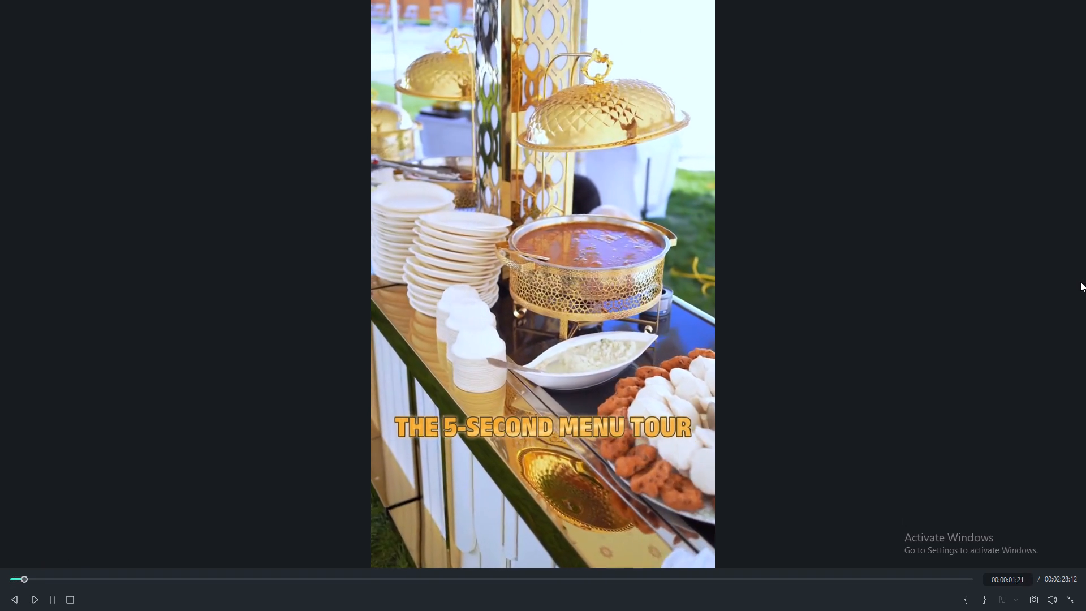
{"action": "key", "text": "space"}
{"action": "key", "text": "Escape"}
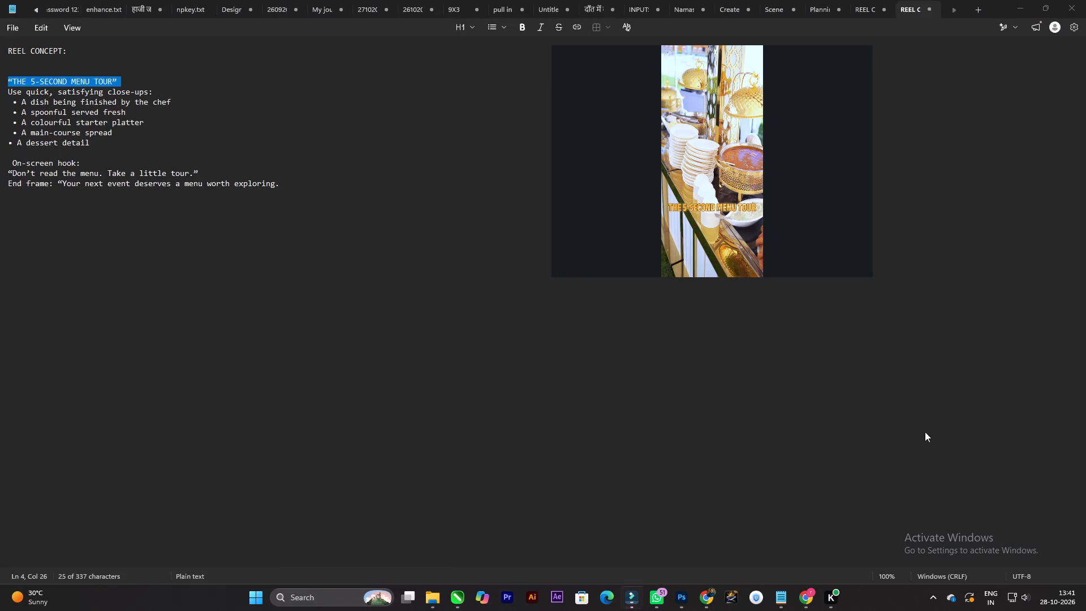
Switch to Notepad to check the reel concept text, and return to Filmora.
{"action": "left_click", "coordinate": [811, 596]}
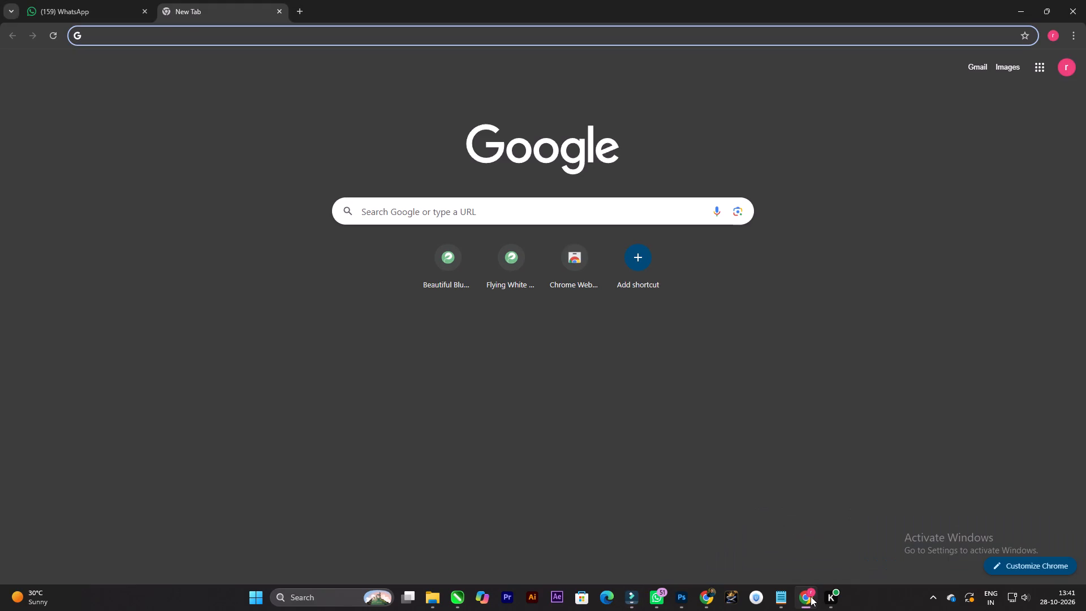
{"action": "left_click", "coordinate": [811, 596]}
{"action": "left_click", "coordinate": [778, 598]}
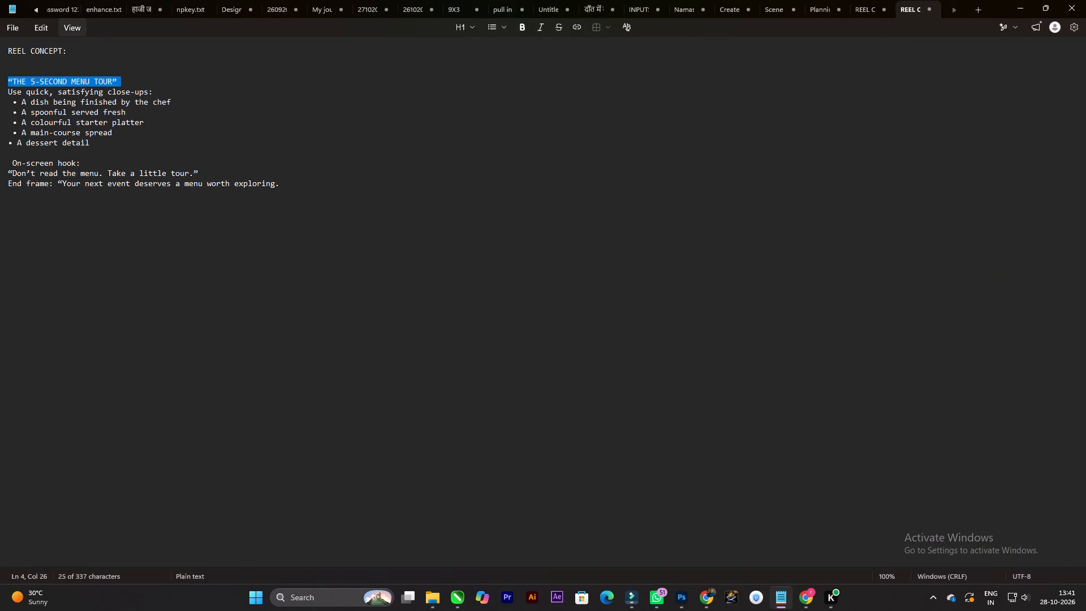
{"action": "left_click", "coordinate": [48, 105]}
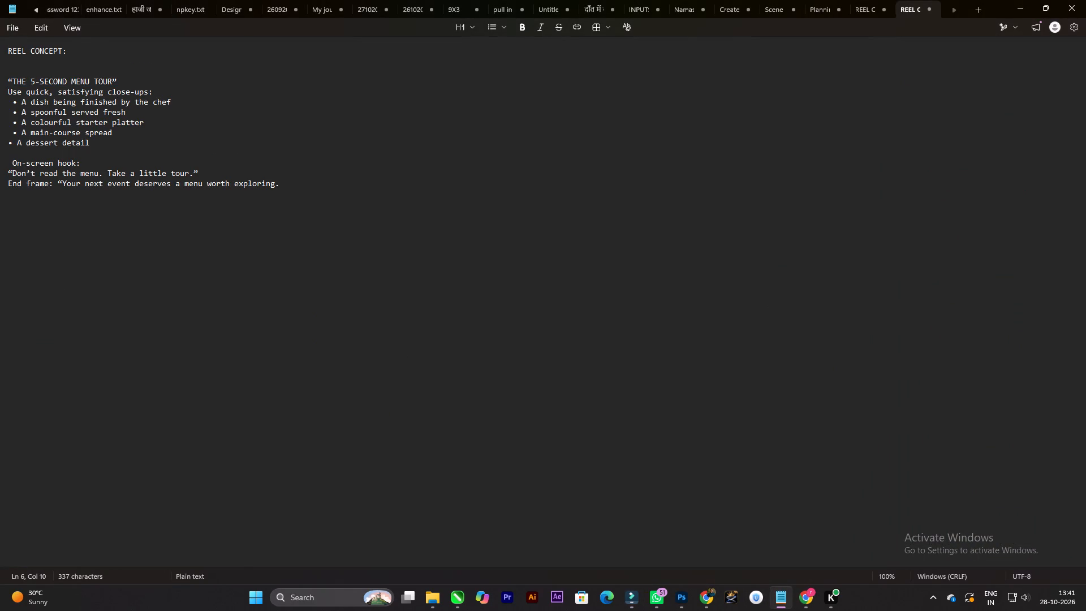
{"action": "left_click", "coordinate": [807, 600]}
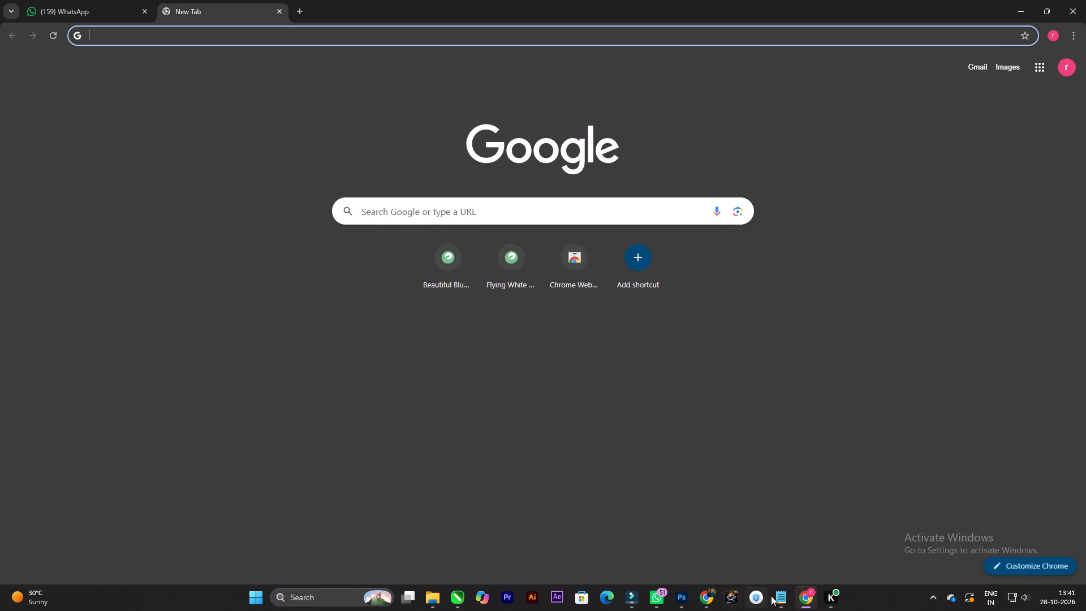
{"action": "left_click", "coordinate": [630, 595]}
Start saving the project under a new name and browse to pd data > season hospitality on Local Disk (E:).
{"action": "key", "text": "ctrl+shift+s"}
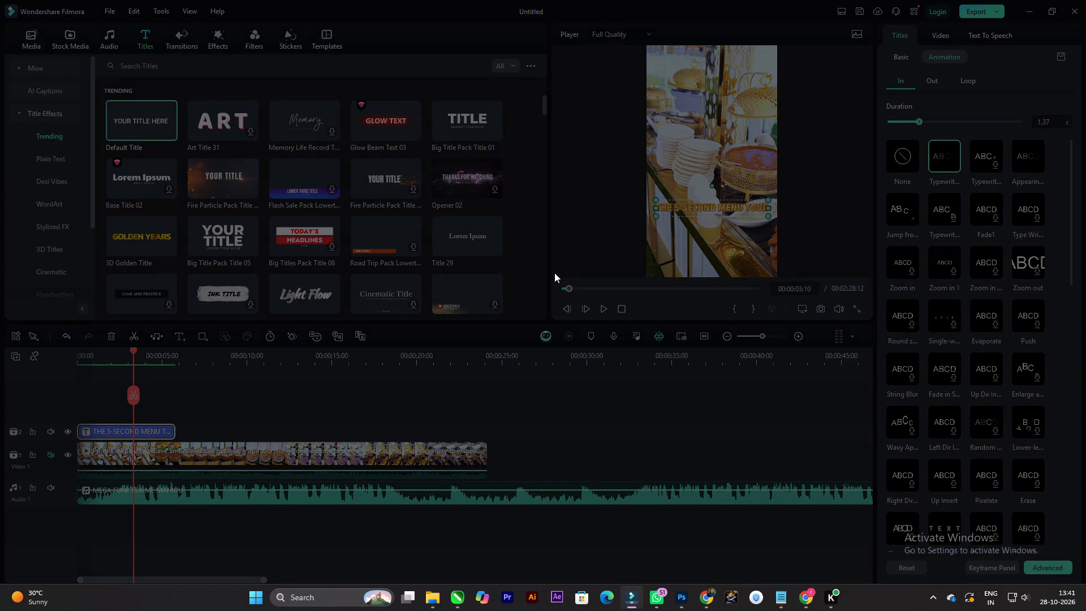
{"action": "left_click", "coordinate": [127, 35]}
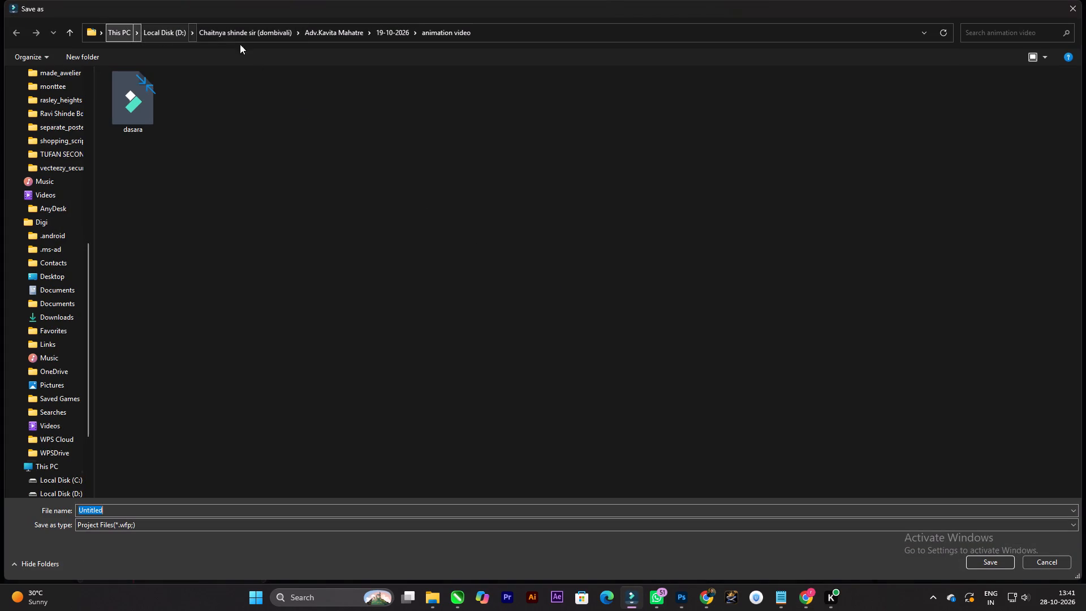
{"action": "double_click", "coordinate": [481, 102]}
{"action": "left_click", "coordinate": [476, 102]}
{"action": "key", "text": "p"}
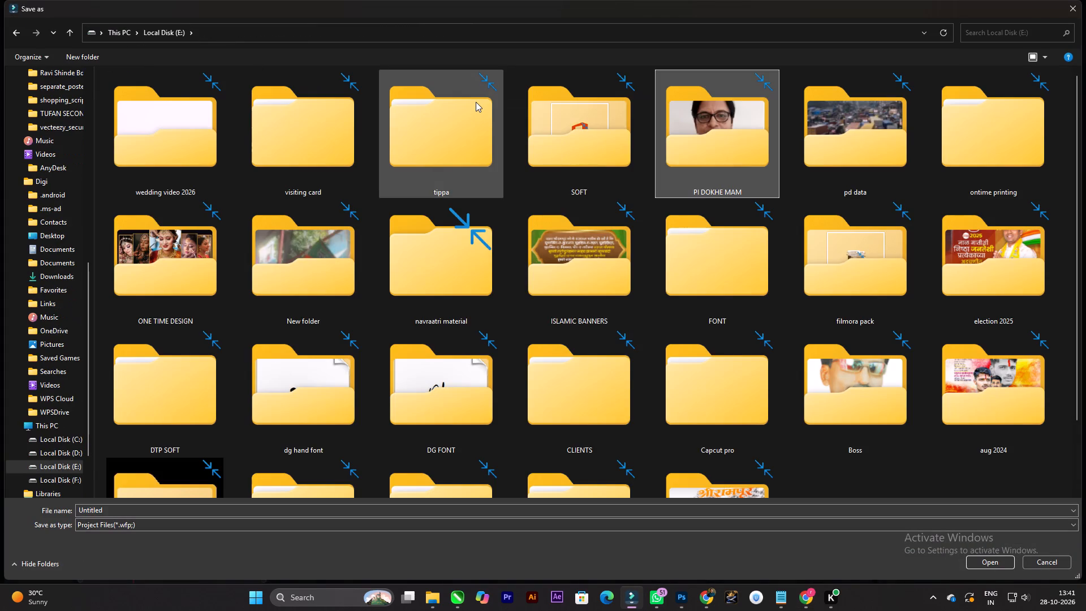
{"action": "double_click", "coordinate": [887, 182]}
{"action": "left_click", "coordinate": [318, 122]}
{"action": "left_click", "coordinate": [459, 124]}
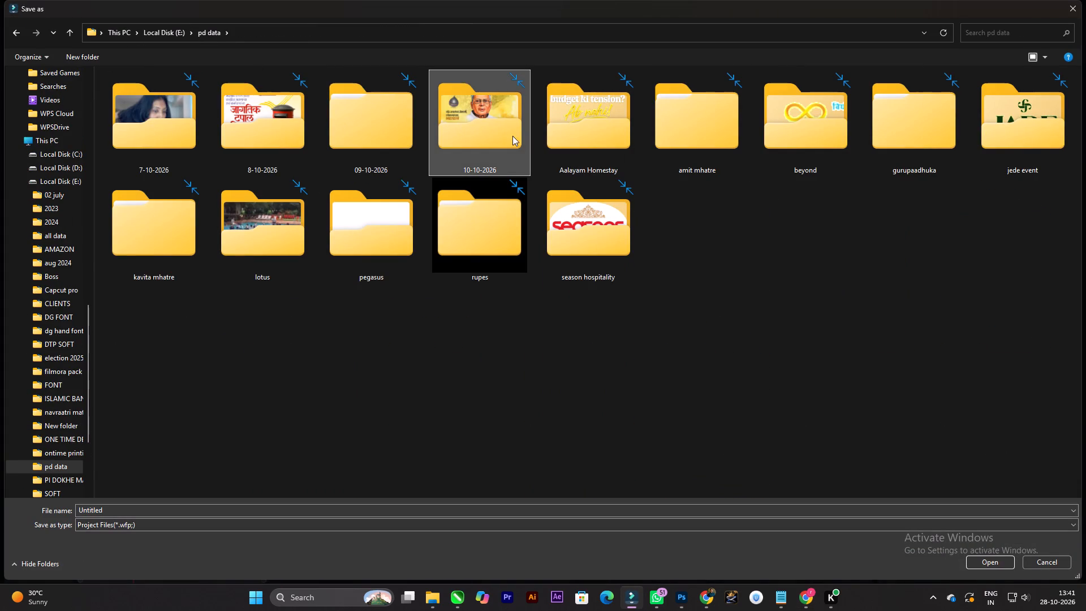
{"action": "left_click", "coordinate": [922, 146]}
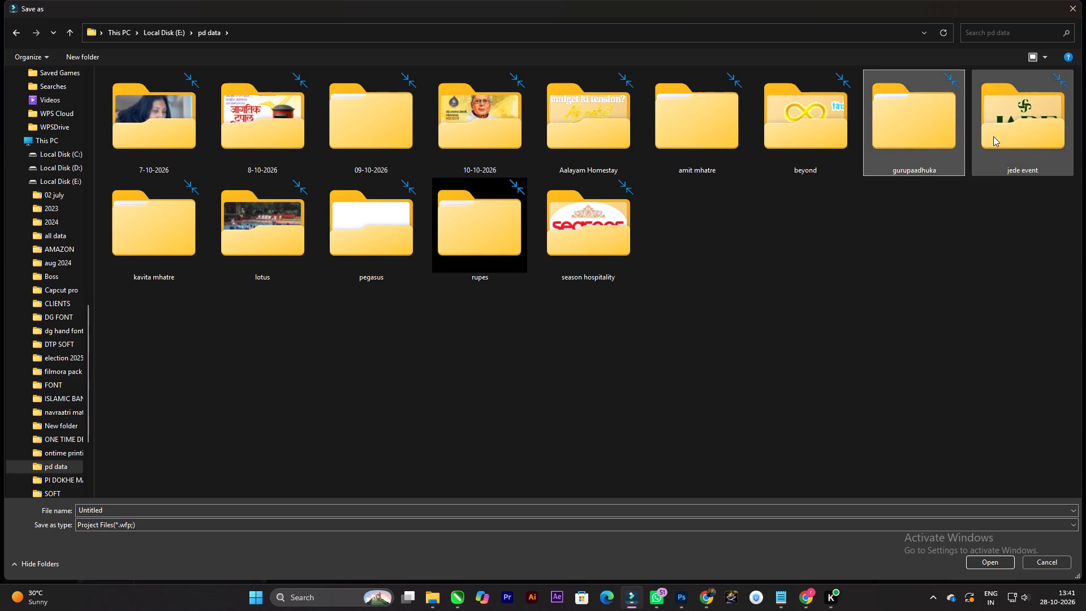
{"action": "double_click", "coordinate": [558, 253]}
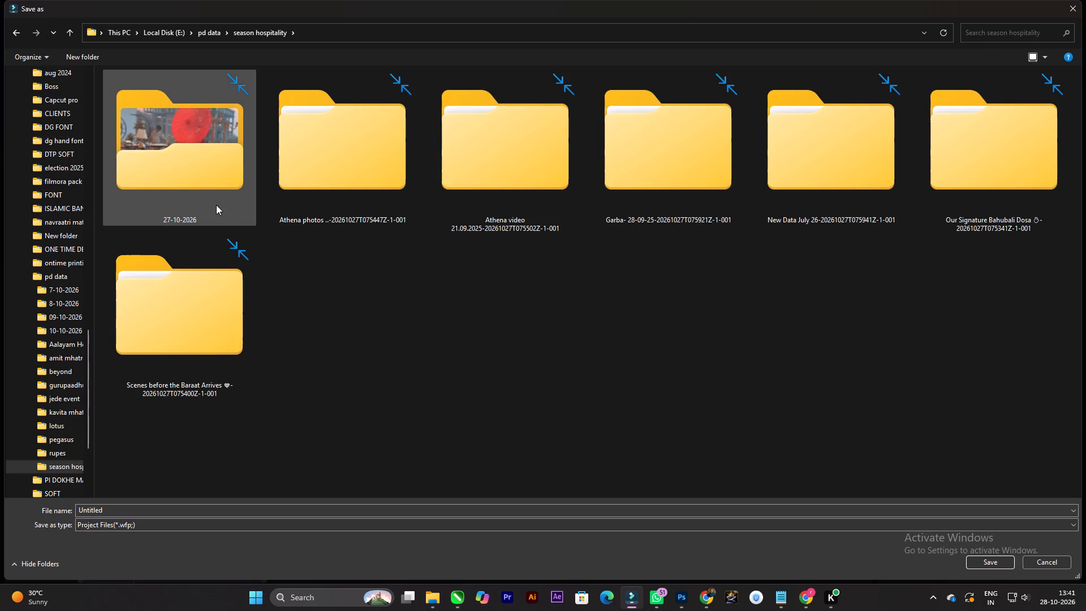
Create a folder named 28-10-2026 inside season hospitality and open it as the save location.
{"action": "right_click", "coordinate": [455, 363]}
{"action": "left_click", "coordinate": [486, 498]}
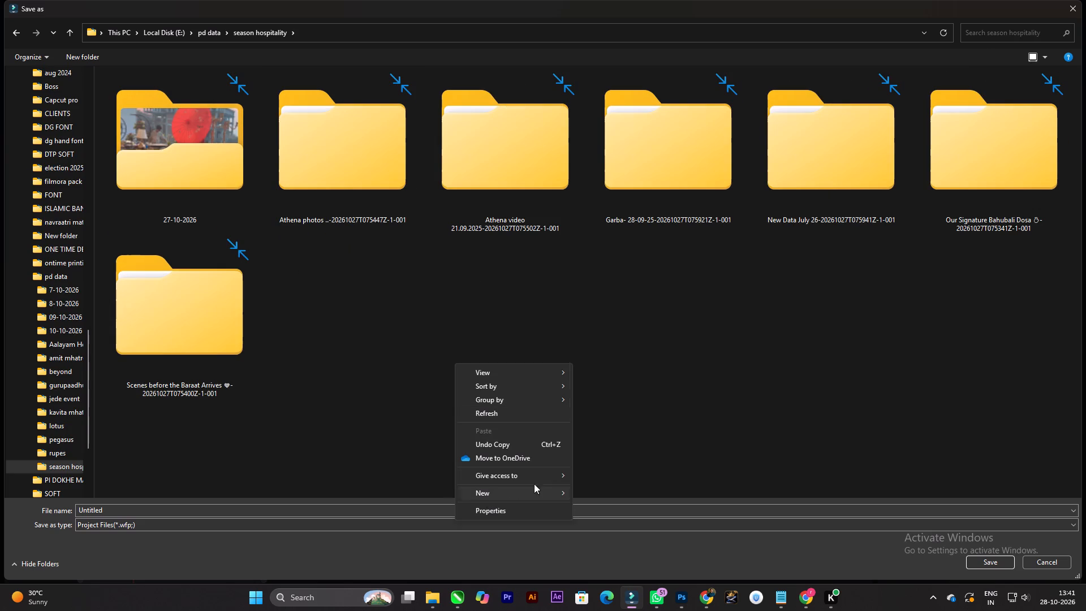
{"action": "left_click", "coordinate": [663, 354]}
{"action": "type", "text": "28-0"}
{"action": "key", "text": "BackSpace"}
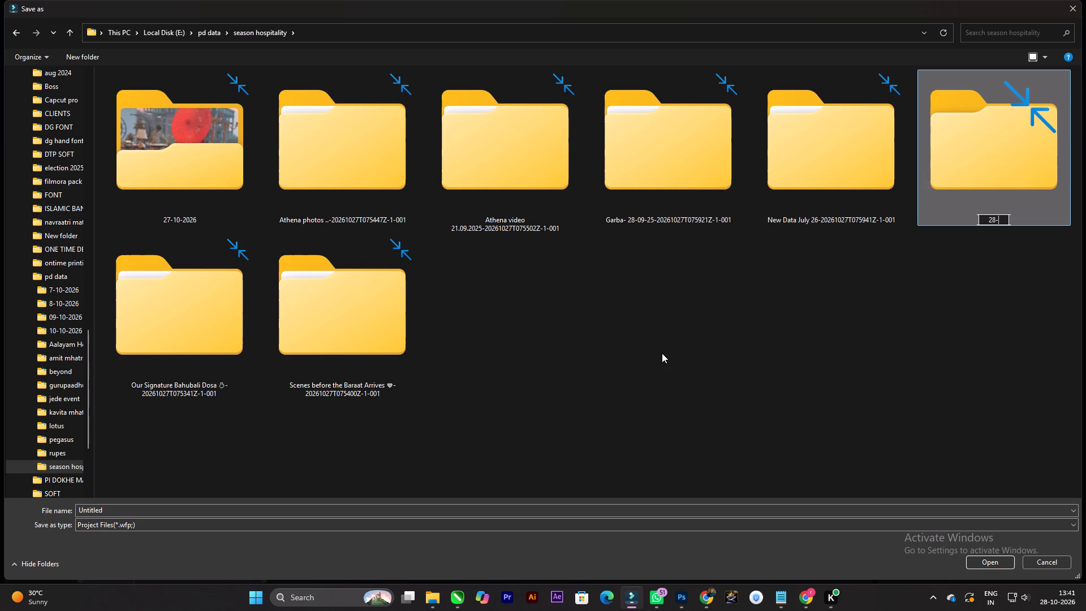
{"action": "type", "text": "10-2026"}
{"action": "key", "text": "Return"}
{"action": "key", "text": "Return"}
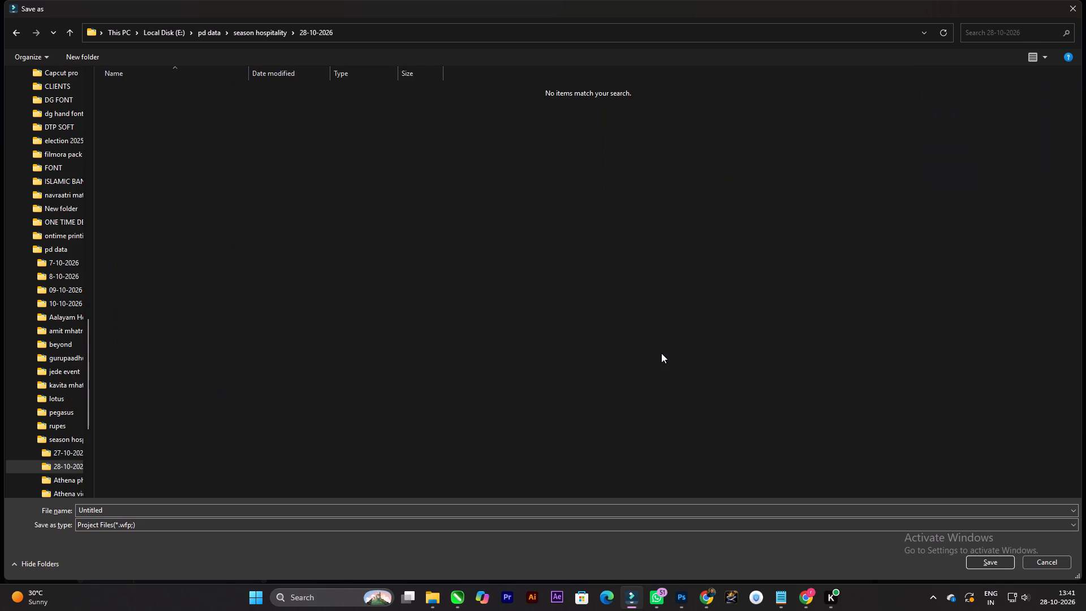
Switch to Notepad, copy the heading “THE 5-SECOND MENU TOUR” from the reel concept, and return to Filmora.
{"action": "left_click", "coordinate": [785, 599]}
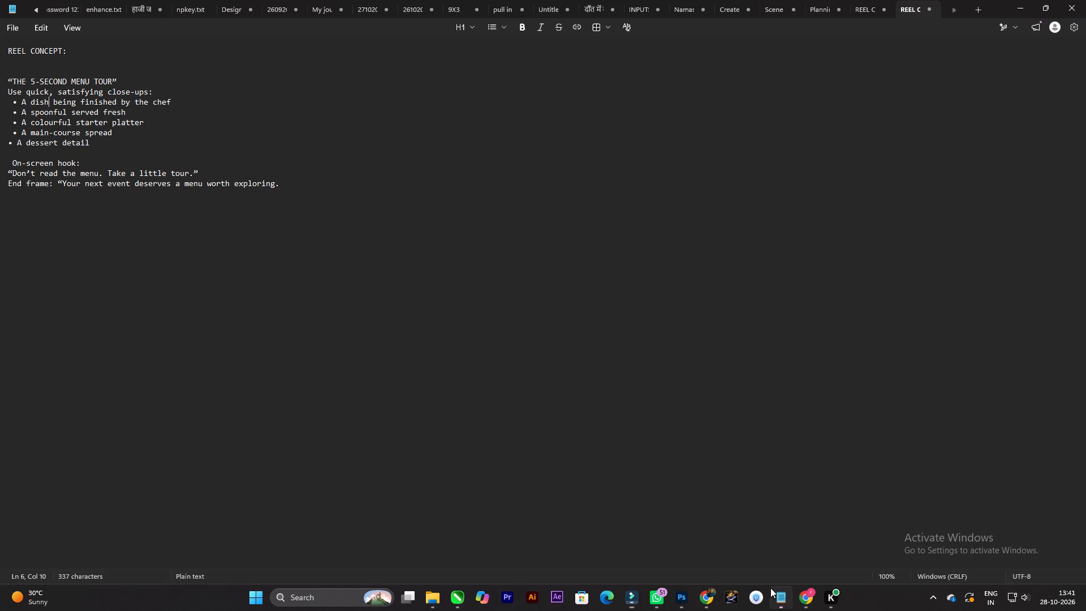
{"action": "left_click_drag", "start_coordinate": [135, 83], "coordinate": [0, 82]}
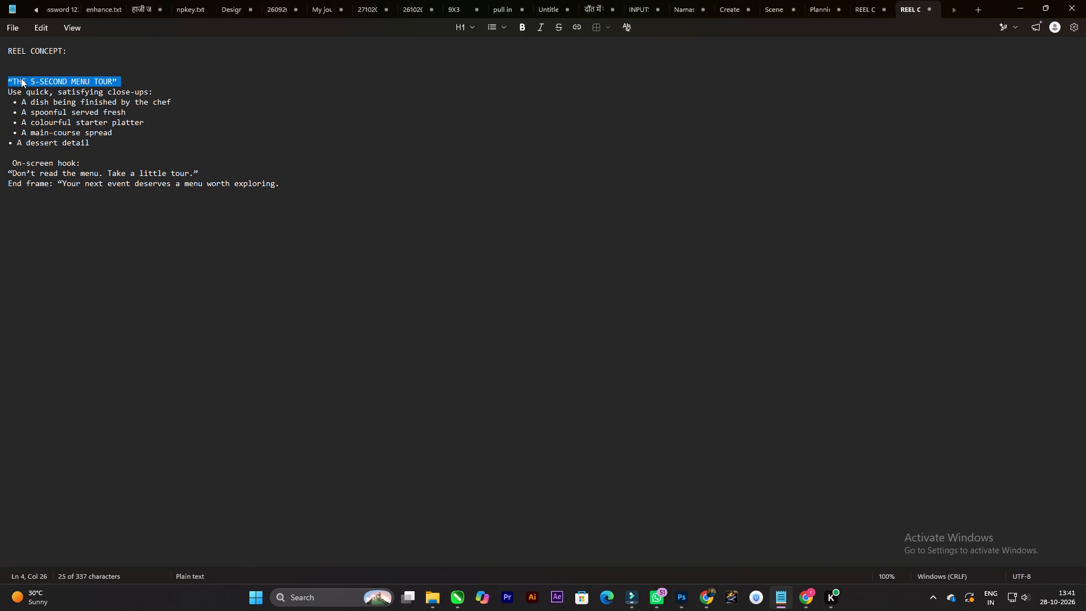
{"action": "key", "text": "ctrl+c"}
{"action": "key", "text": "ctrl+c"}
{"action": "key", "text": "ctrl+c"}
{"action": "left_click", "coordinate": [805, 603]}
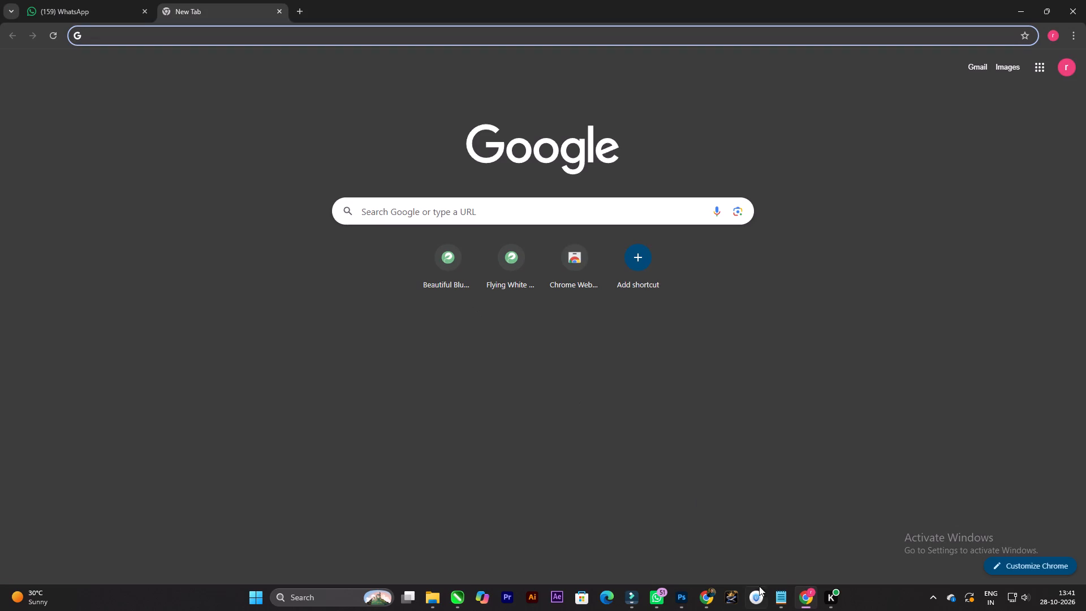
{"action": "left_click", "coordinate": [629, 597]}
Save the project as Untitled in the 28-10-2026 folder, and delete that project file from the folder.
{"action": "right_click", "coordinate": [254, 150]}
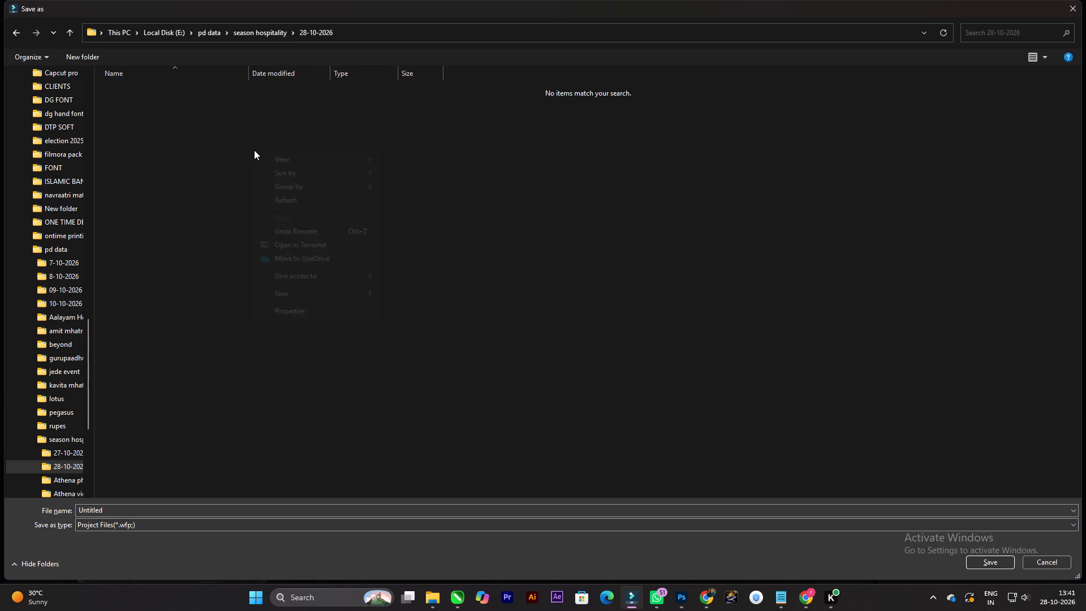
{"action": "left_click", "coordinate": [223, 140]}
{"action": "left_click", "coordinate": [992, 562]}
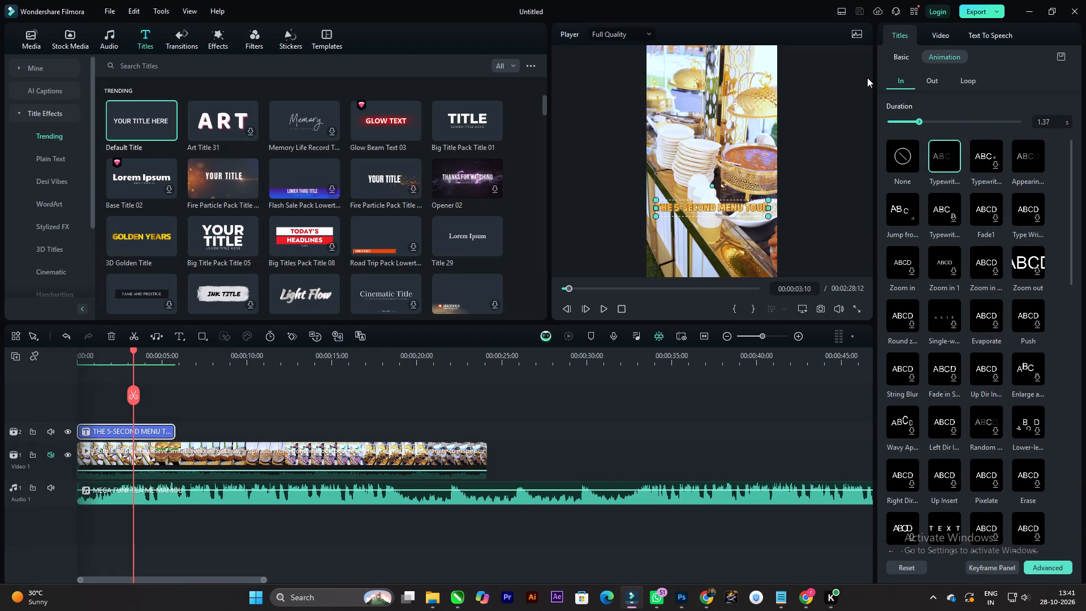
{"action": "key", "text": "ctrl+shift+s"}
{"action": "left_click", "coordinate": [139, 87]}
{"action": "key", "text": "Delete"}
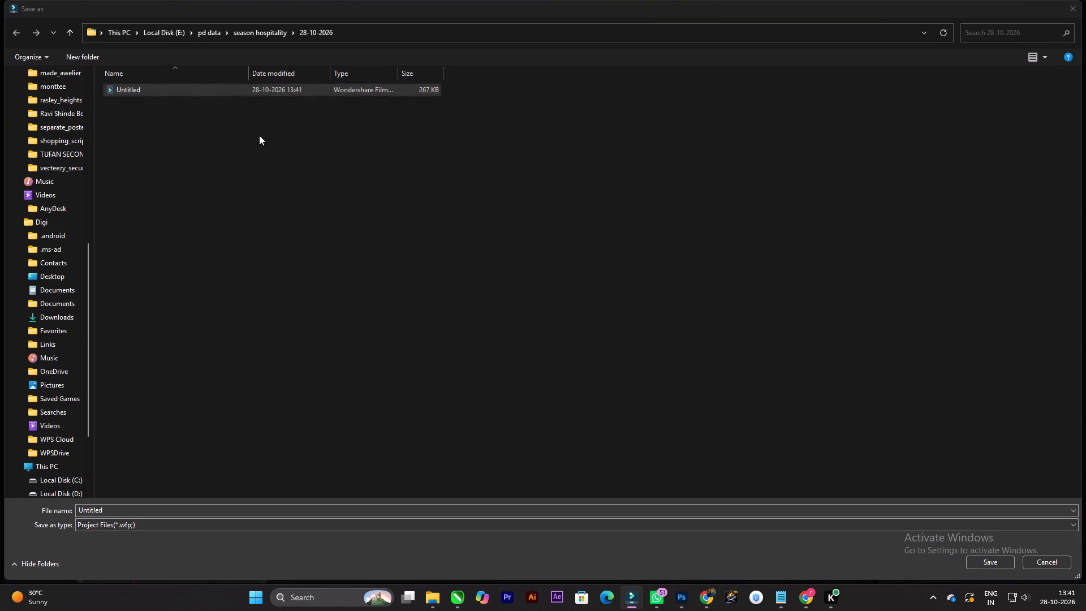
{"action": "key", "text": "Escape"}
Save the project in the 28-10-2026 folder as THE 5-SECOND MENU TOUR, using the copied heading without its quotation marks.
{"action": "key", "text": "ctrl+shift+s"}
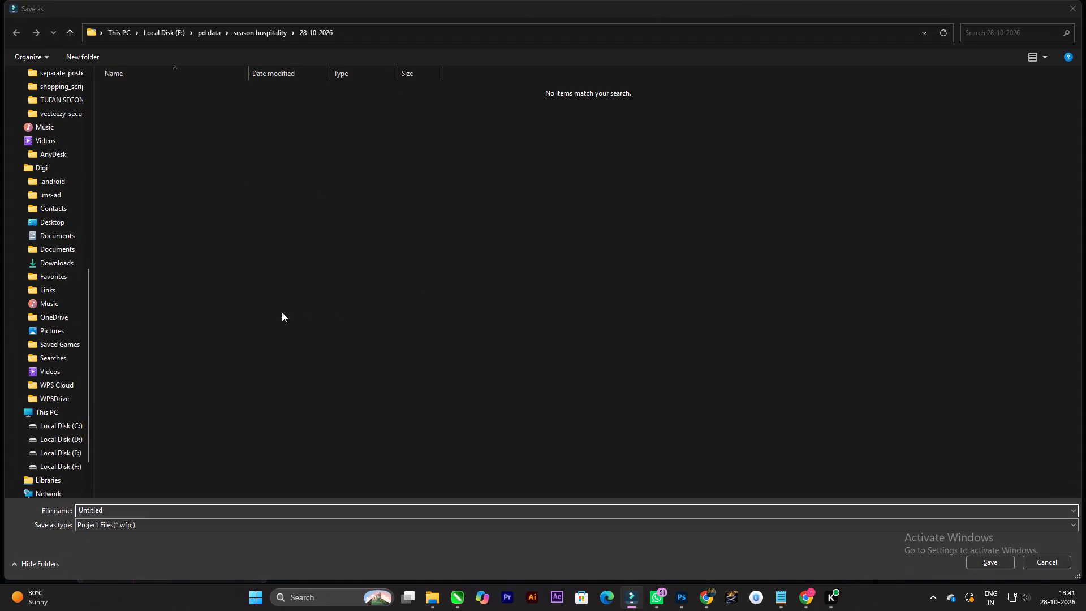
{"action": "left_click", "coordinate": [135, 518]}
{"action": "key", "text": "ctrl+v"}
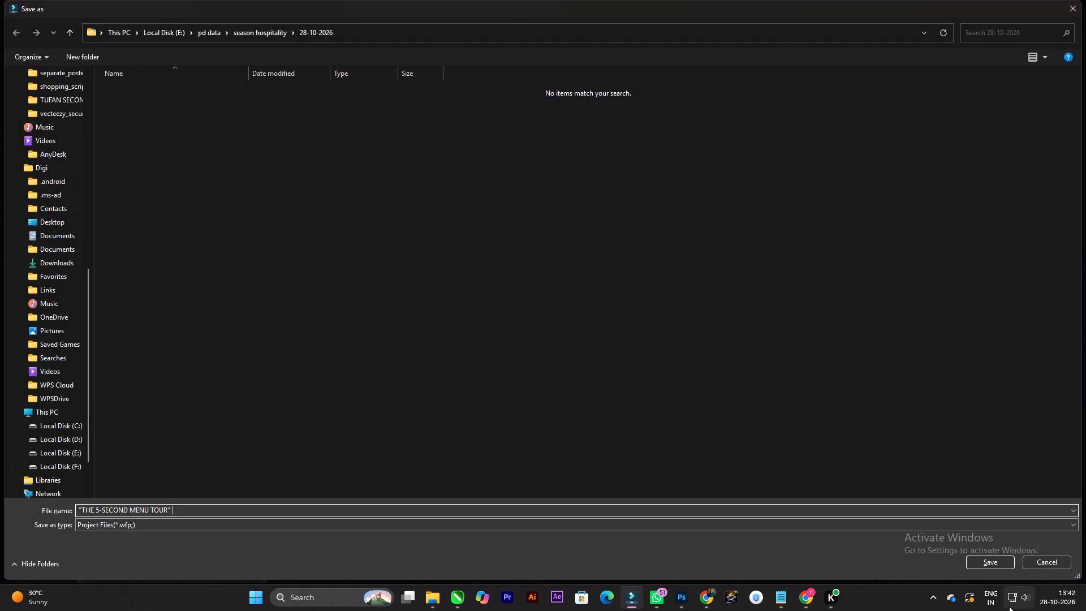
{"action": "key", "text": "BackSpace"}
{"action": "key", "text": "BackSpace"}
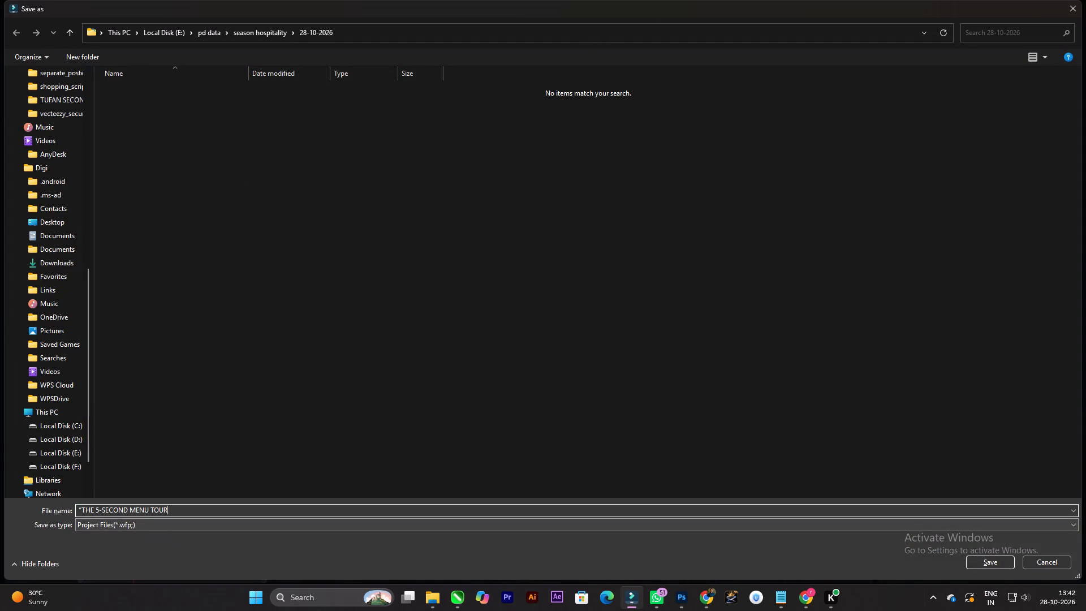
{"action": "left_click", "coordinate": [81, 509]}
{"action": "key", "text": "BackSpace"}
{"action": "key", "text": "BackSpace"}
{"action": "key", "text": "BackSpace"}
{"action": "key", "text": "BackSpace"}
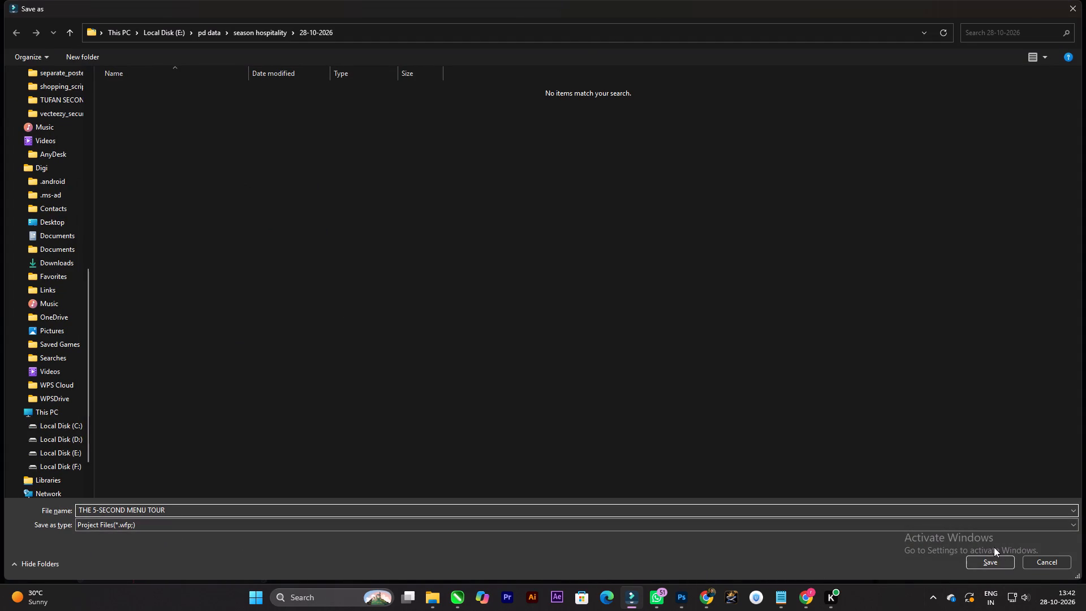
{"action": "left_click", "coordinate": [994, 547]}
{"action": "left_click", "coordinate": [996, 558]}
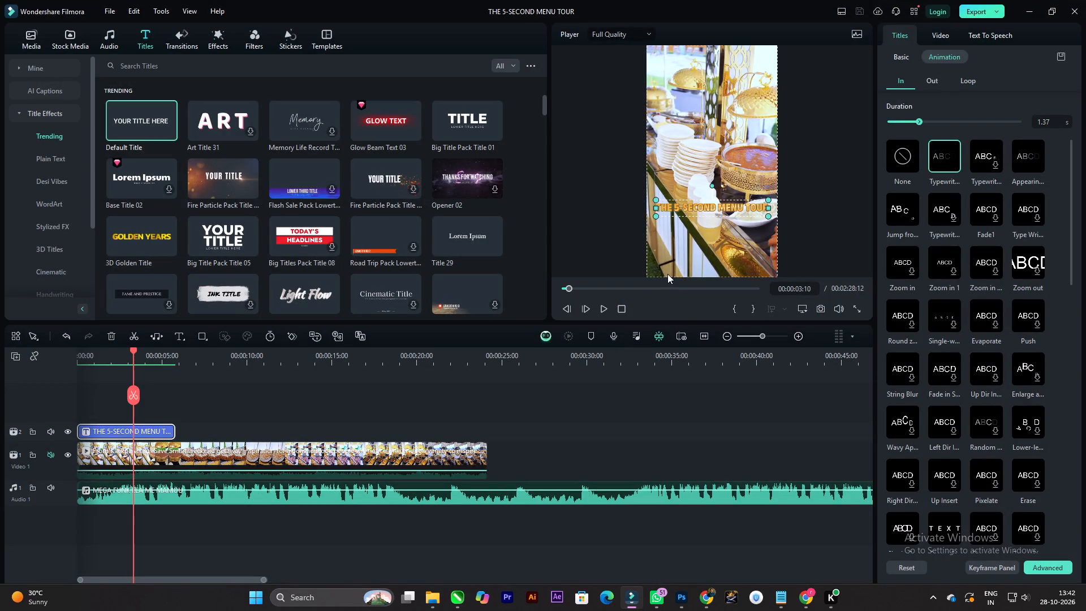
Play the reel's opening from the start and scrub through the rest of the footage to review the food shots.
{"action": "key", "text": "space"}
{"action": "key", "text": "space"}
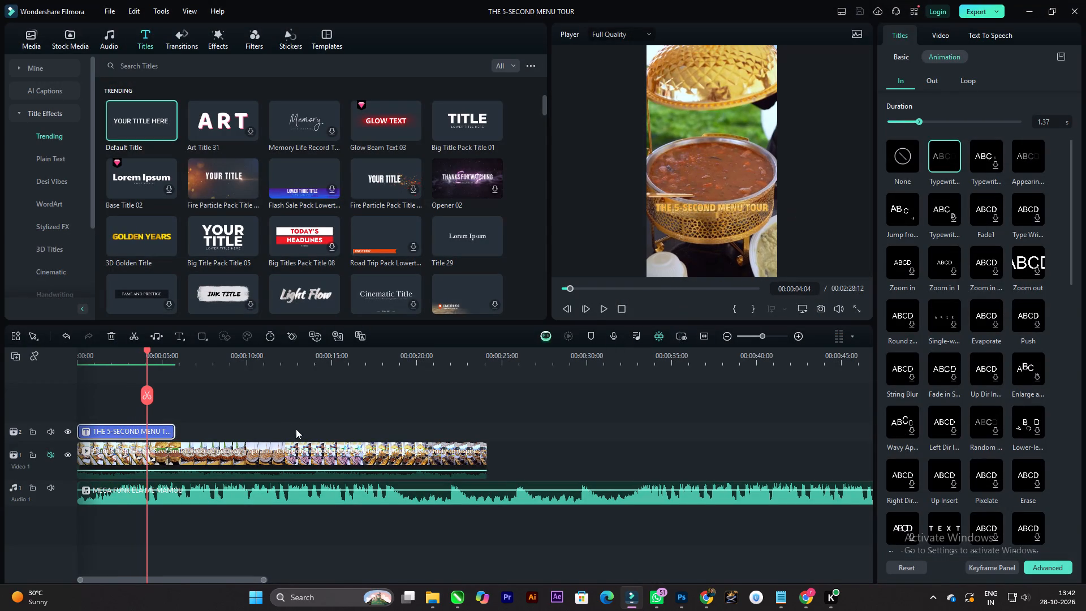
{"action": "left_click_drag", "start_coordinate": [146, 354], "coordinate": [0, 326]}
{"action": "key", "text": "space"}
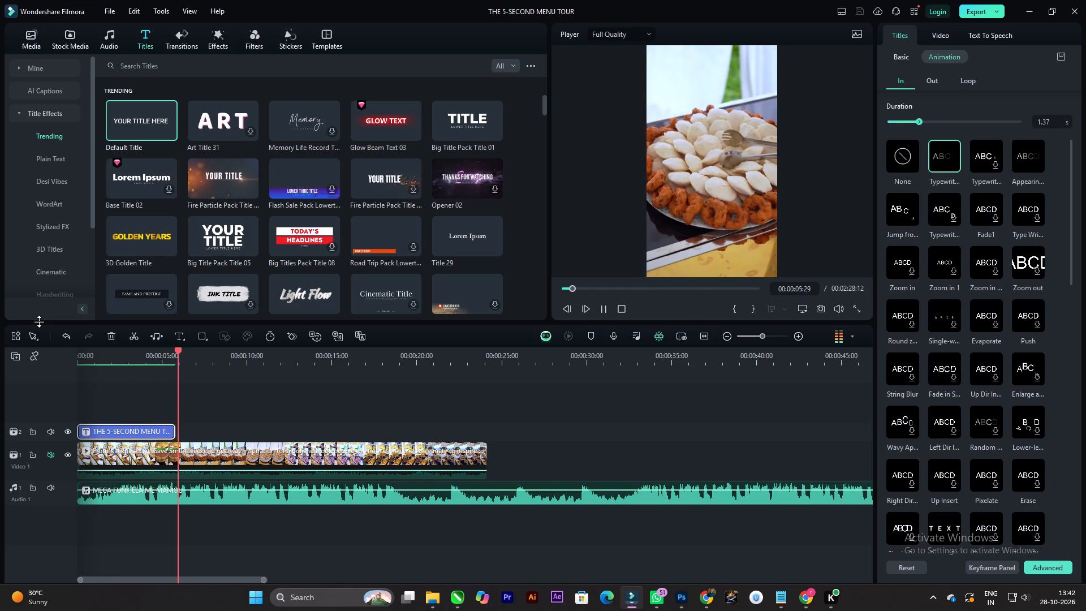
{"action": "key", "text": "space"}
{"action": "left_click_drag", "start_coordinate": [182, 350], "coordinate": [226, 350]}
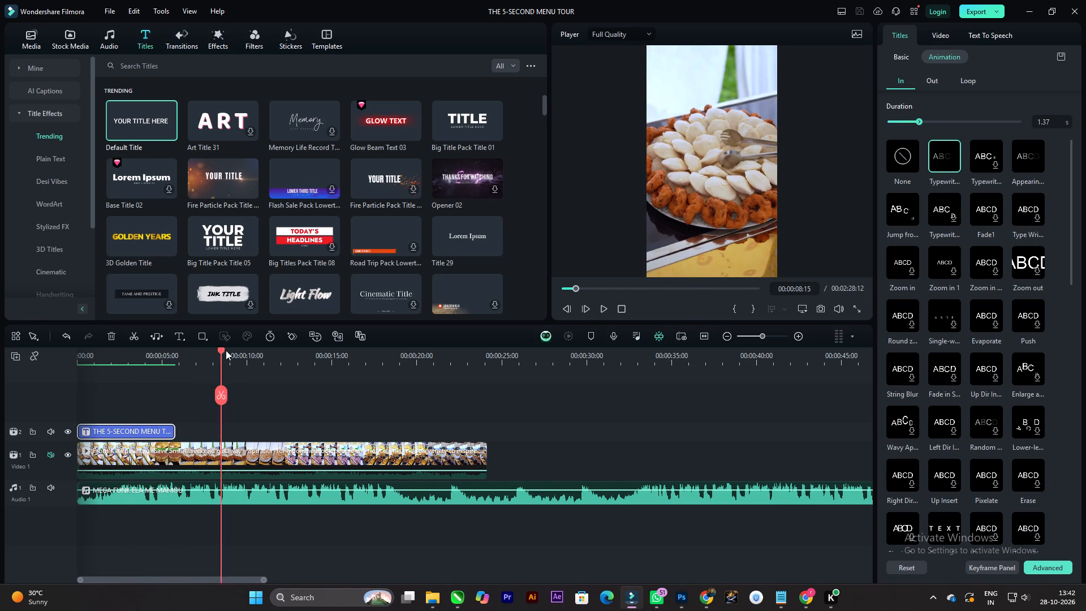
{"action": "left_click_drag", "start_coordinate": [226, 350], "coordinate": [322, 351]}
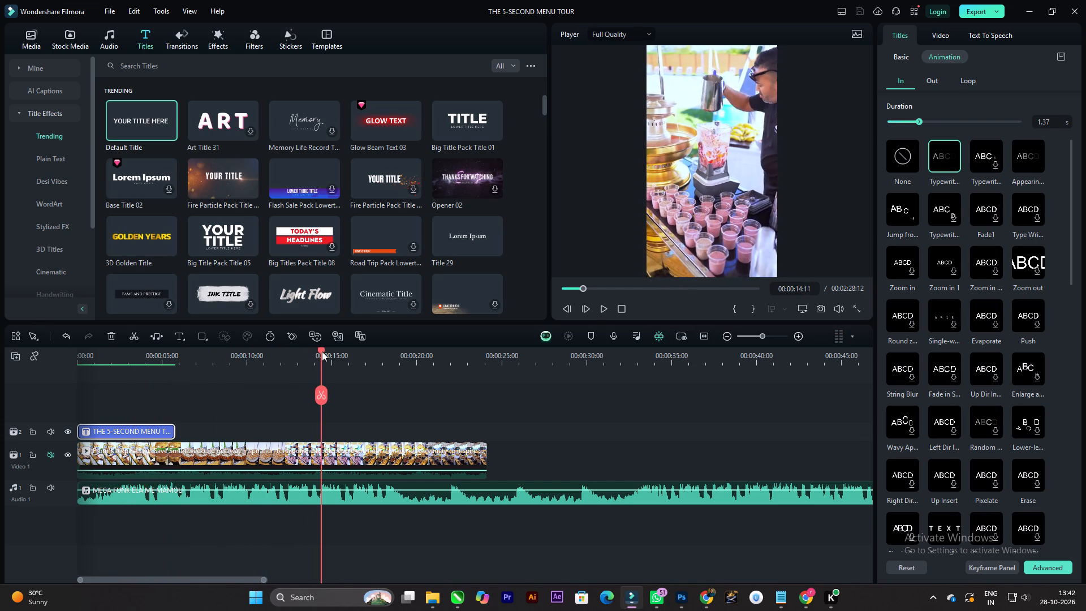
{"action": "left_click_drag", "start_coordinate": [322, 351], "coordinate": [447, 351]}
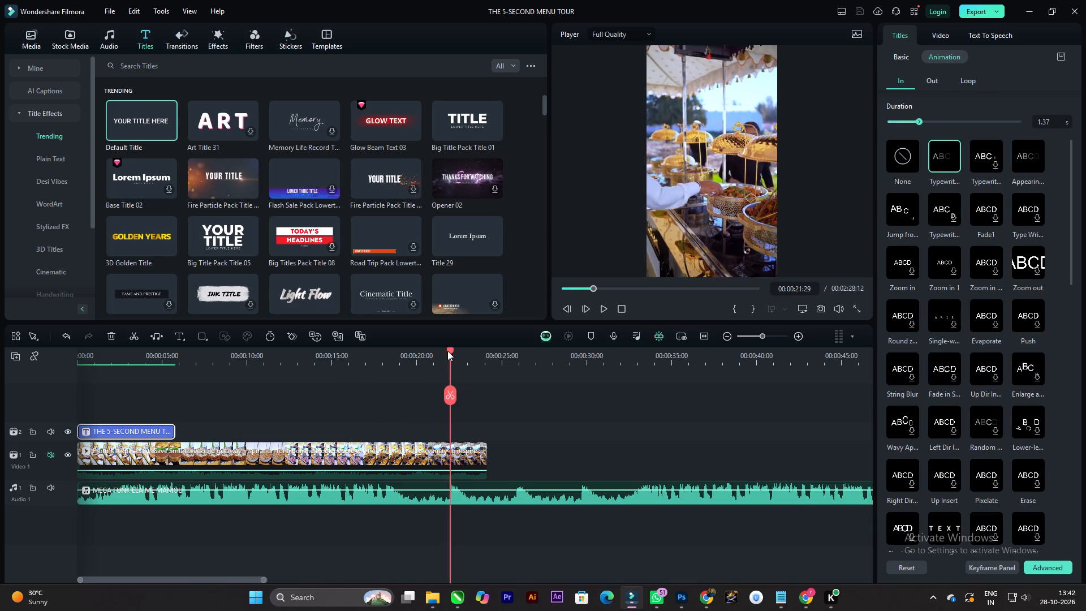
{"action": "left_click_drag", "start_coordinate": [447, 351], "coordinate": [366, 351]}
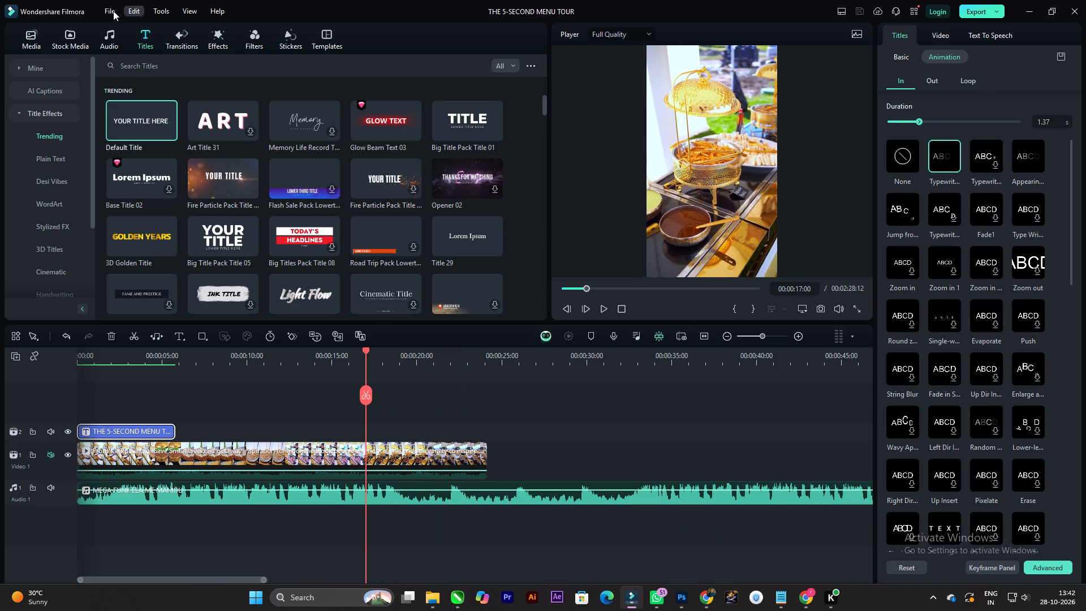
Preview the imported food clips and place the 20-second "From Klickpin.com- 3..." clip on Video 1, shortly after the existing footage.
{"action": "left_click", "coordinate": [36, 33]}
{"action": "left_click", "coordinate": [399, 147]}
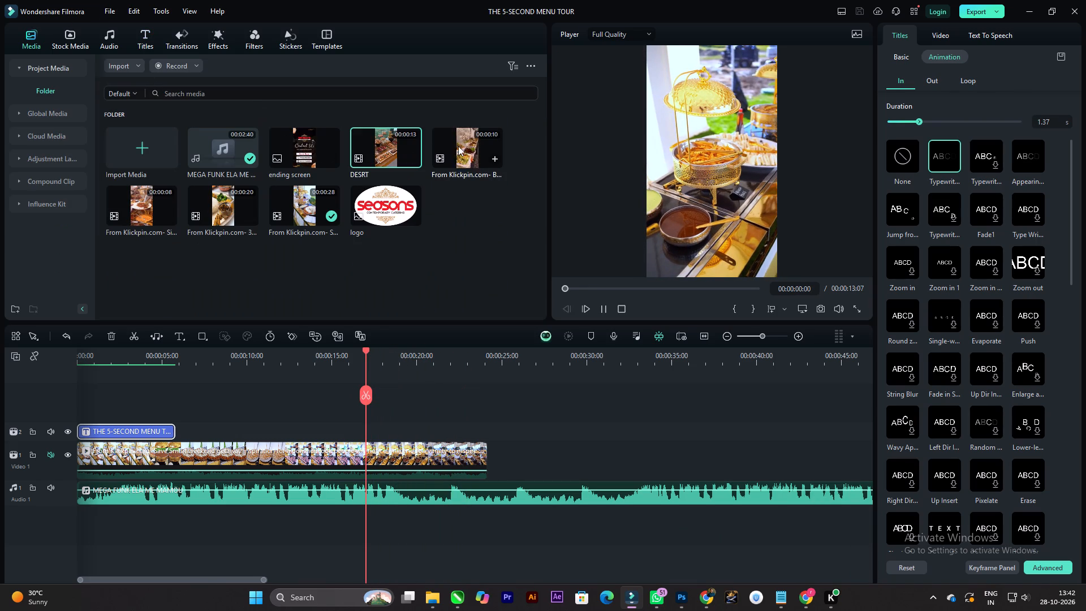
{"action": "left_click", "coordinate": [471, 146]}
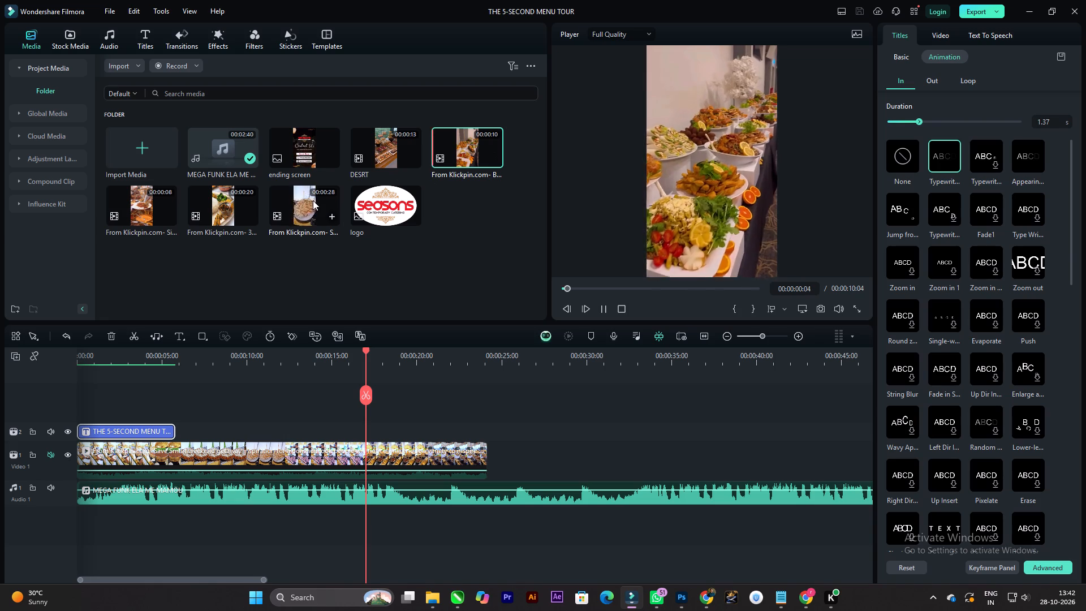
{"action": "left_click", "coordinate": [313, 200]}
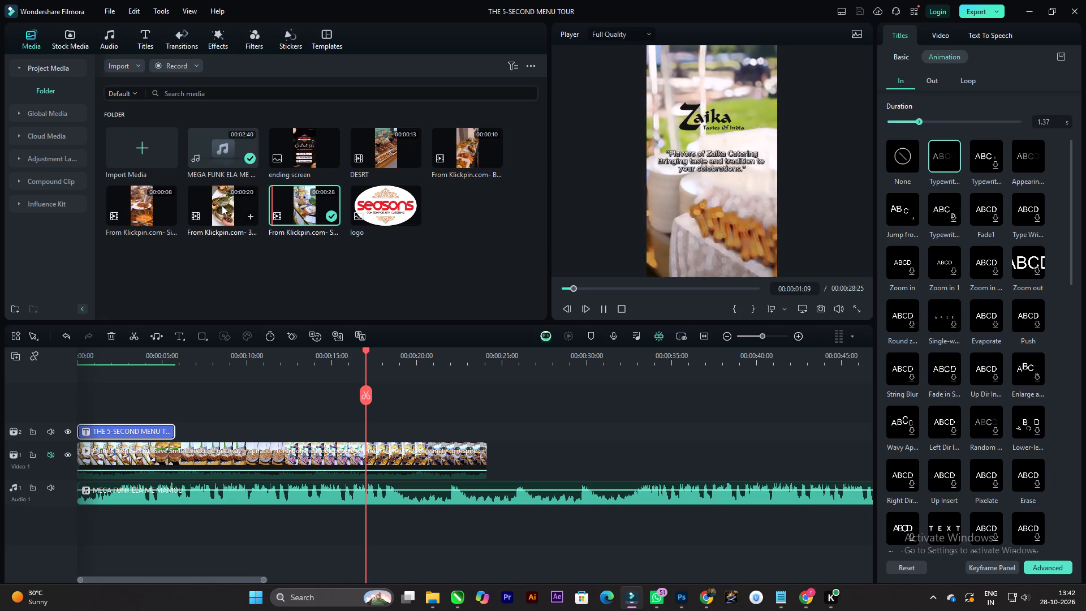
{"action": "left_click", "coordinate": [222, 205]}
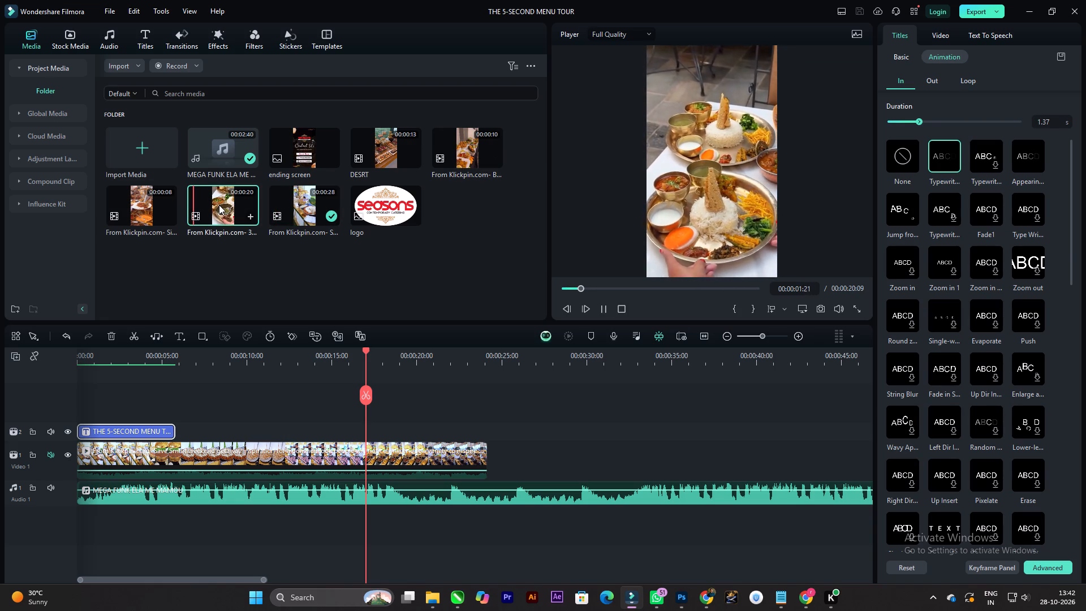
{"action": "left_click_drag", "start_coordinate": [215, 206], "coordinate": [510, 454]}
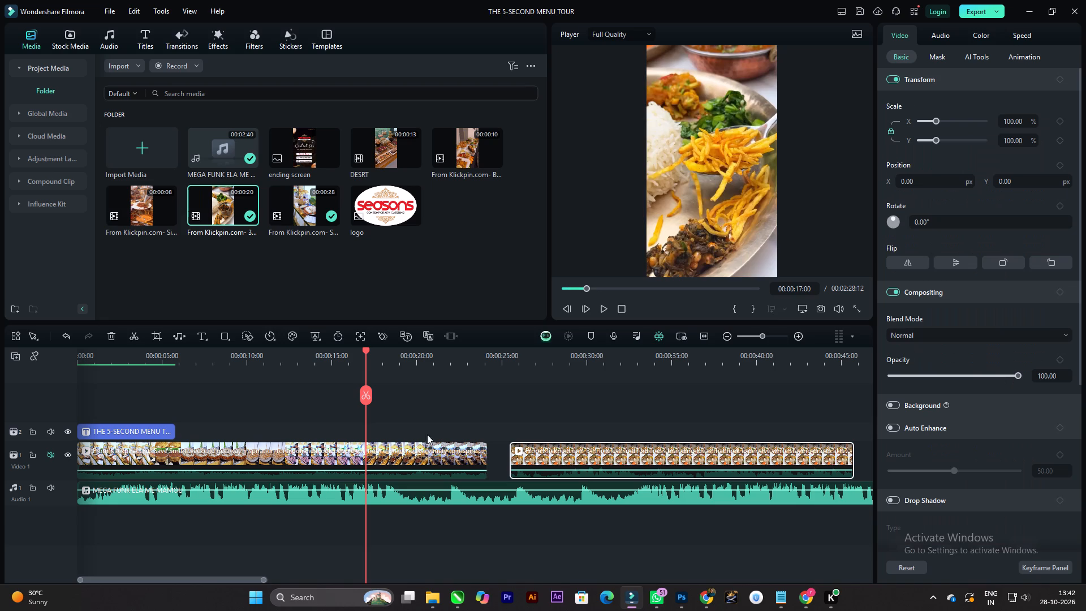
Review the footage around the title's end and split the first video clip at 00:00:06:01.
{"action": "left_click_drag", "start_coordinate": [366, 354], "coordinate": [157, 343]}
{"action": "key", "text": "space"}
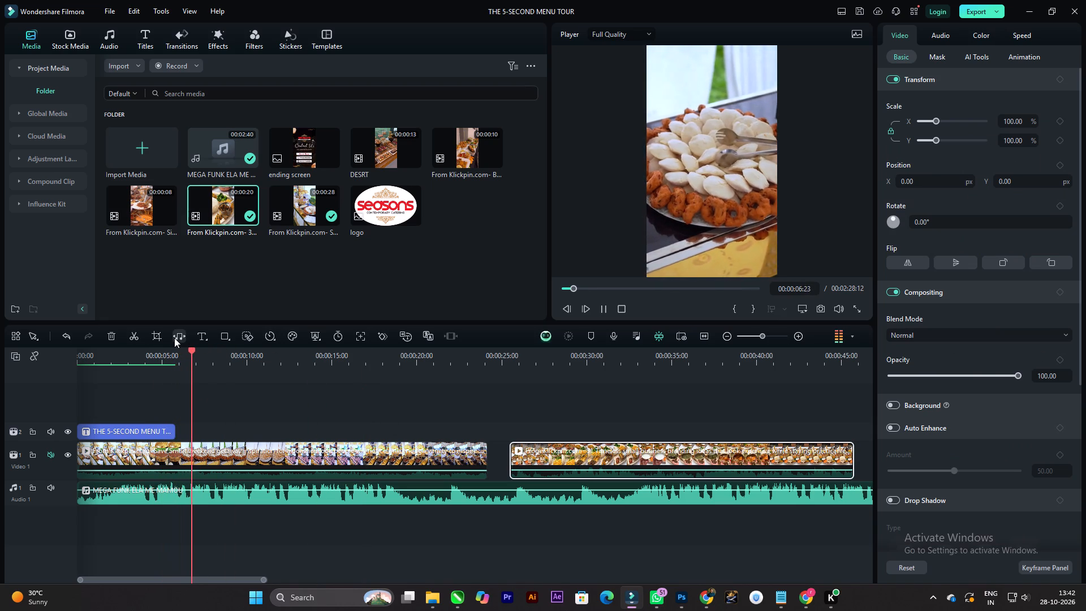
{"action": "key", "text": "space"}
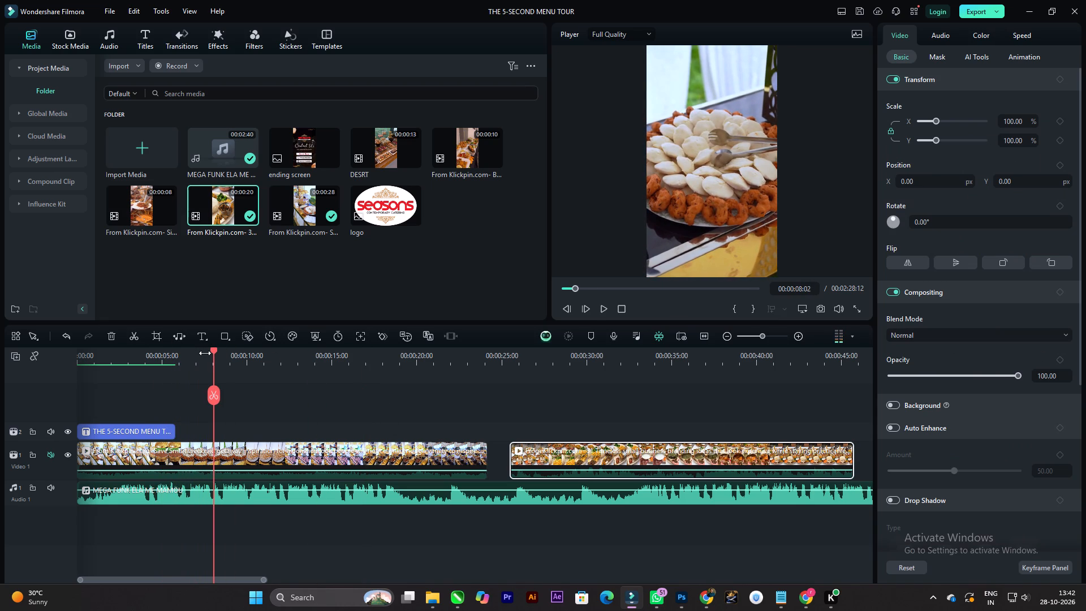
{"action": "left_click_drag", "start_coordinate": [213, 349], "coordinate": [208, 349]}
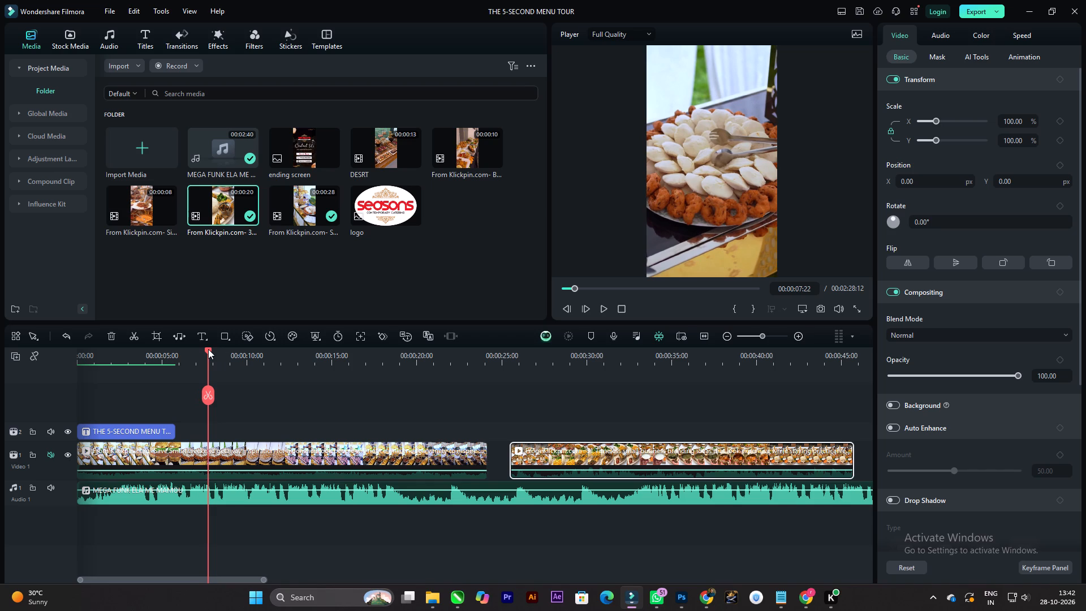
{"action": "left_click_drag", "start_coordinate": [208, 349], "coordinate": [179, 351]}
{"action": "left_click", "coordinate": [213, 456]}
{"action": "left_click", "coordinate": [178, 394]}
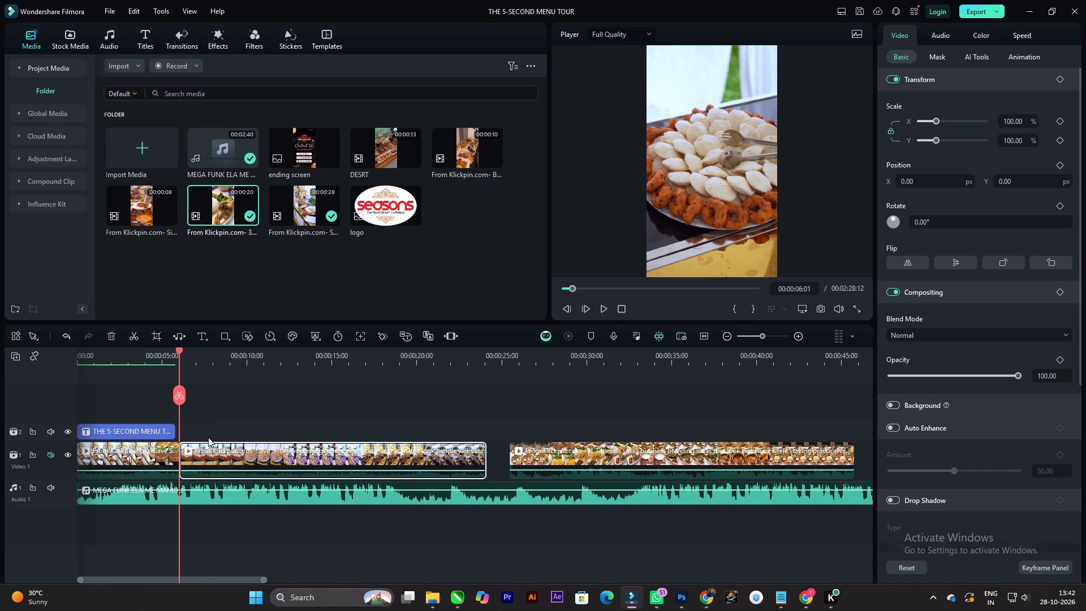
Delete the leftover first-clip segment after 00:00:06:01 and move the 20-second clip up against the cut on Video 1.
{"action": "left_click", "coordinate": [213, 455]}
{"action": "key", "text": "Delete"}
{"action": "left_click_drag", "start_coordinate": [606, 459], "coordinate": [265, 448]}
Review the 20-second clip, split it at 00:00:10:02 and delete the portion after the cut.
{"action": "key", "text": "space"}
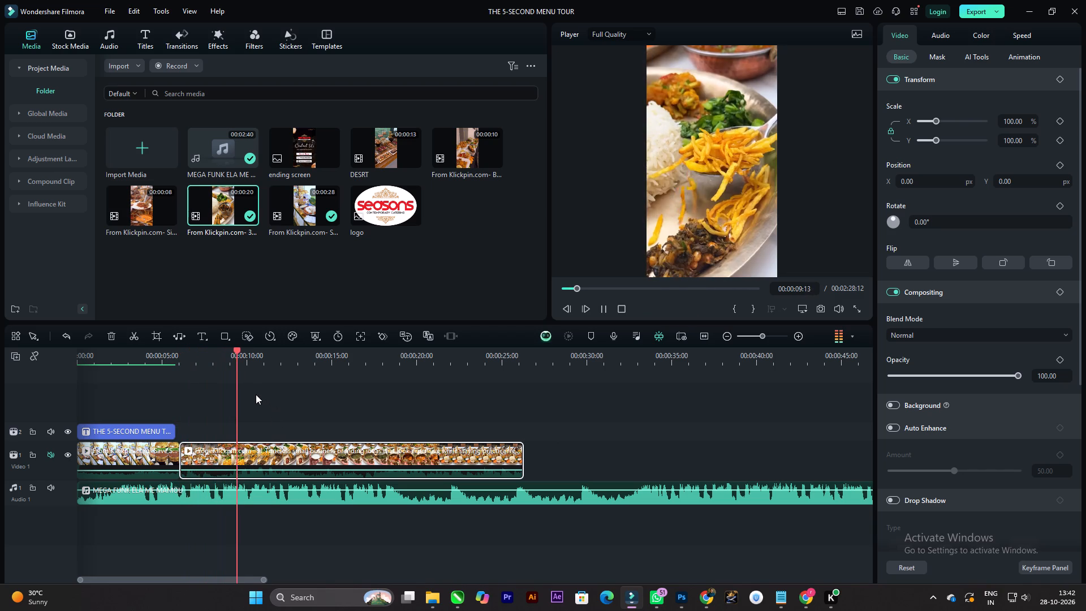
{"action": "key", "text": "space"}
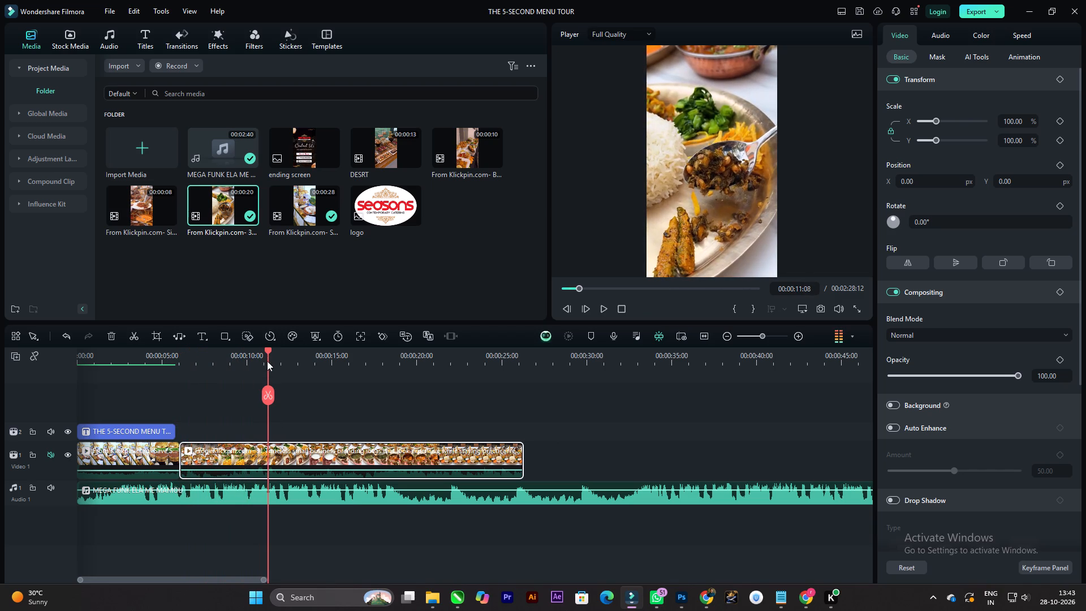
{"action": "left_click_drag", "start_coordinate": [270, 346], "coordinate": [258, 345]}
{"action": "left_click_drag", "start_coordinate": [268, 352], "coordinate": [261, 349]}
{"action": "left_click_drag", "start_coordinate": [263, 349], "coordinate": [266, 350]}
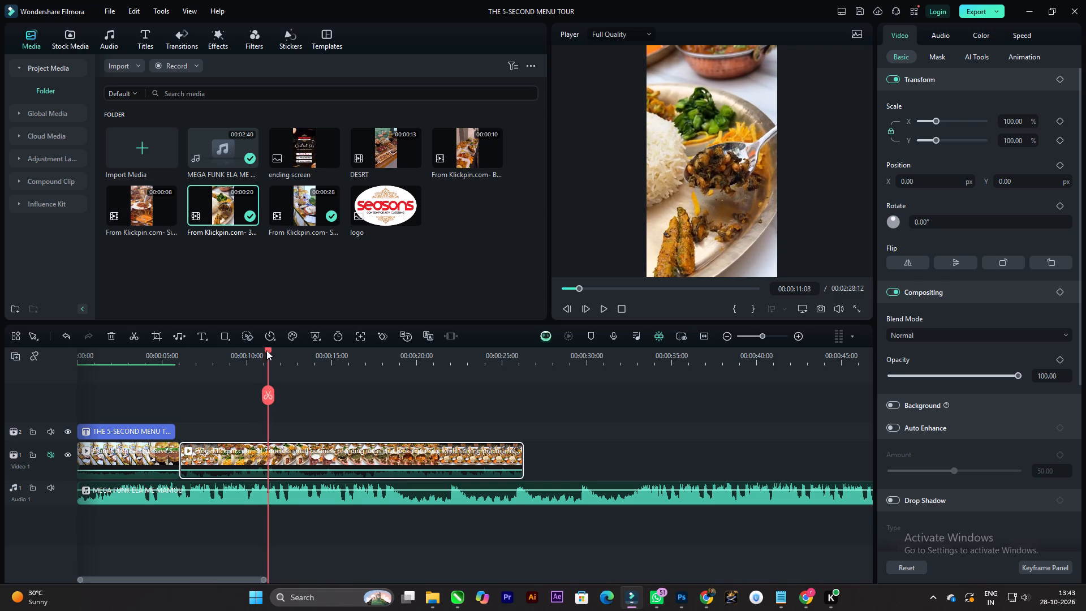
{"action": "left_click_drag", "start_coordinate": [266, 350], "coordinate": [248, 350]}
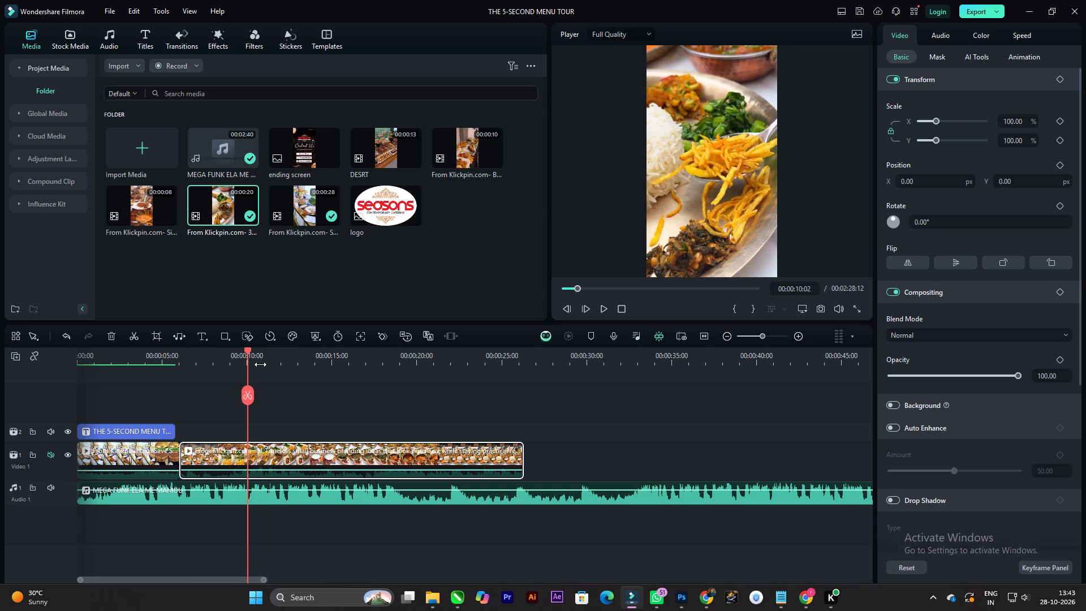
{"action": "left_click", "coordinate": [274, 462]}
{"action": "left_click", "coordinate": [248, 396]}
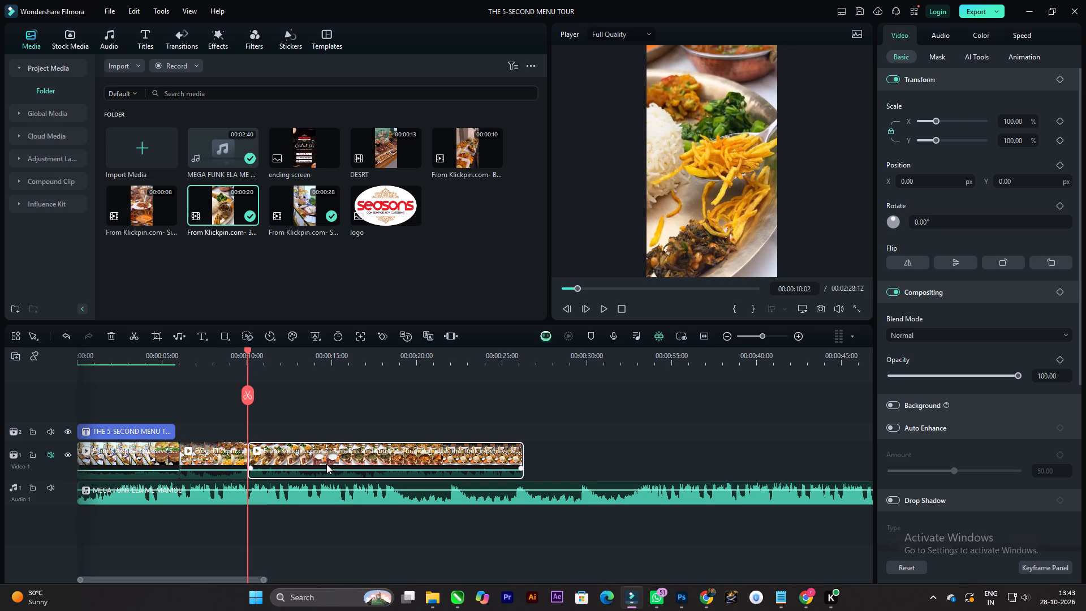
{"action": "left_click", "coordinate": [326, 463]}
{"action": "key", "text": "Delete"}
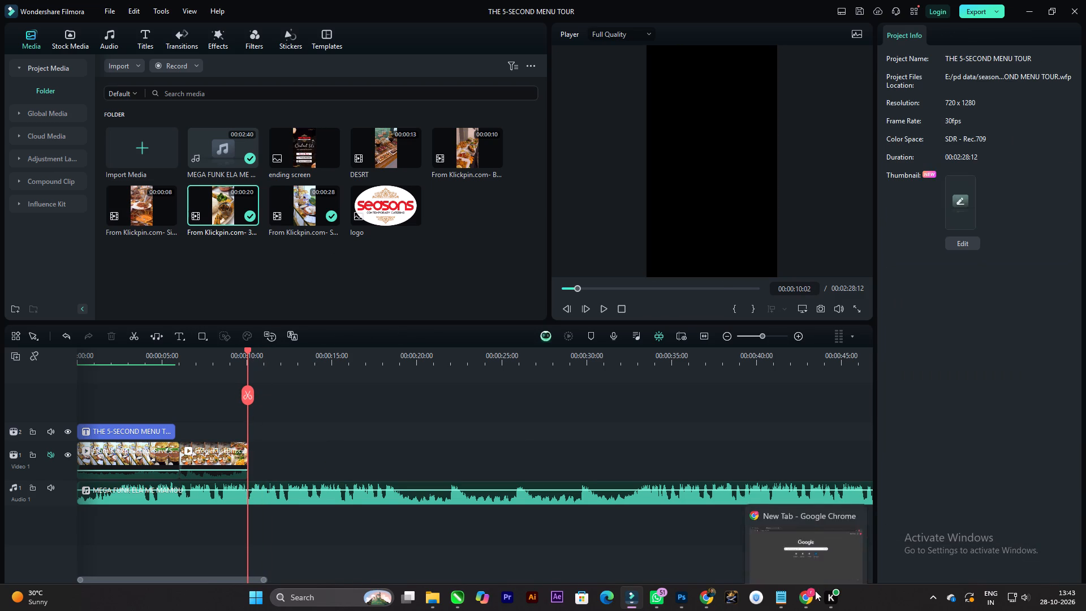
Check the reel concept in Notepad, preview unused clips, and place the 8-second "From Klickpin.com- Si..." clip directly after the Video 1 footage.
{"action": "left_click", "coordinate": [787, 595]}
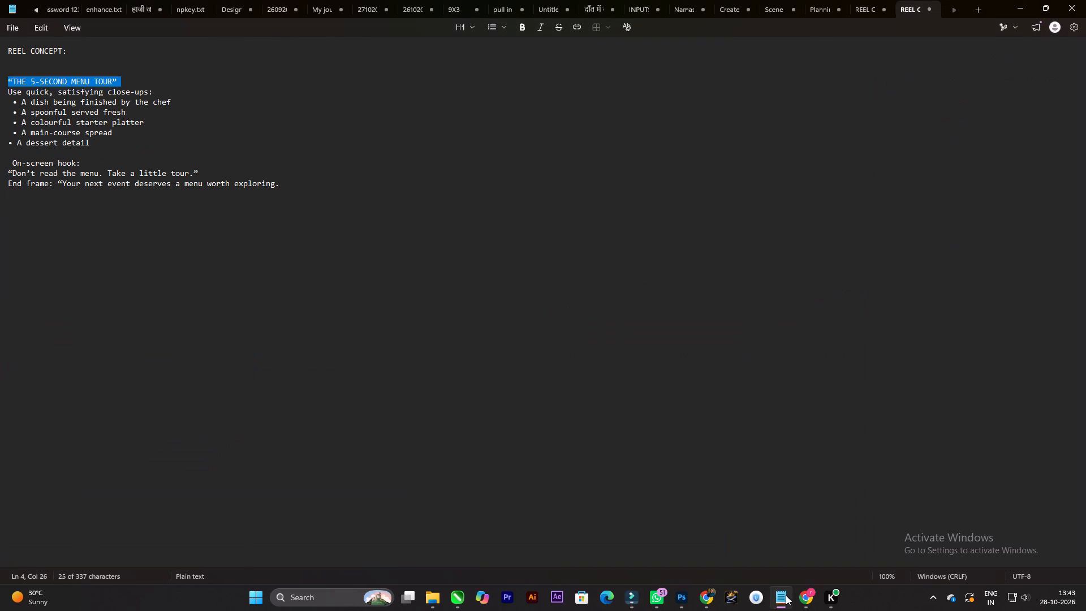
{"action": "left_click", "coordinate": [786, 595]}
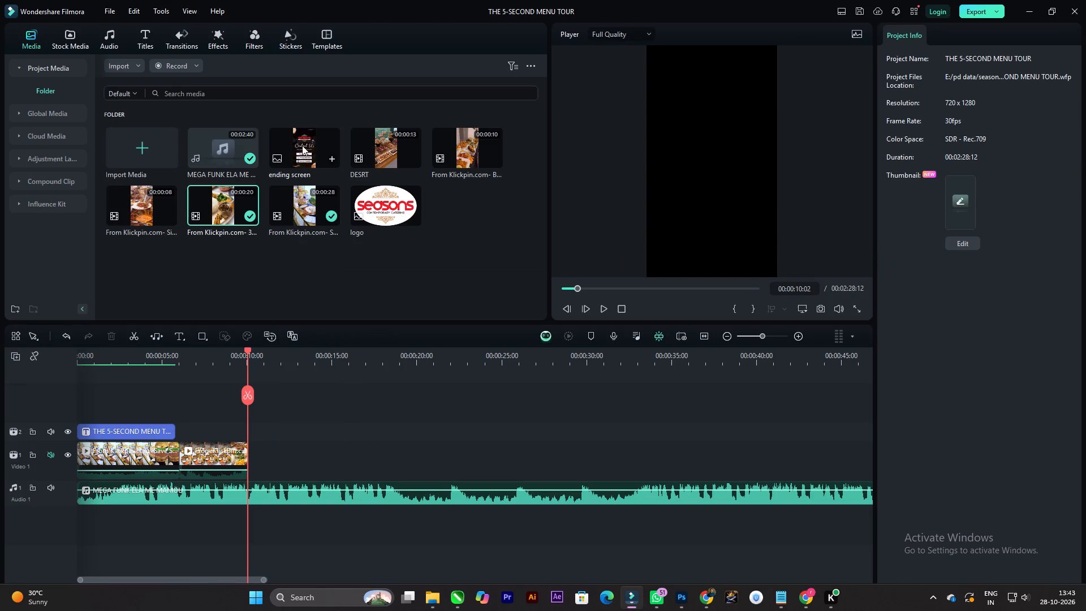
{"action": "left_click", "coordinate": [369, 145]}
{"action": "left_click", "coordinate": [463, 150]}
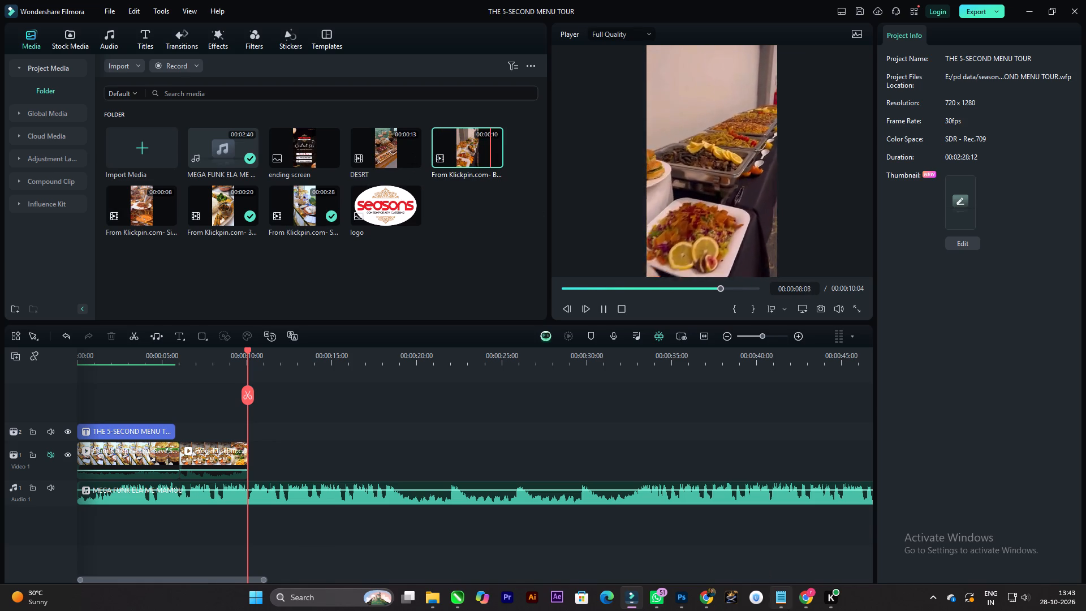
{"action": "left_click", "coordinate": [147, 207]}
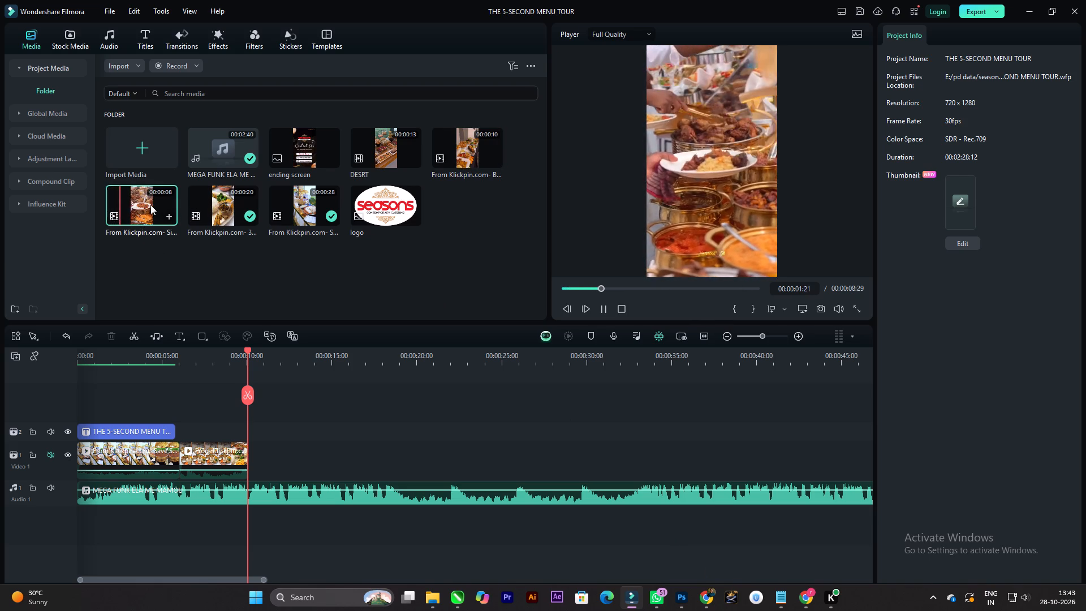
{"action": "left_click_drag", "start_coordinate": [150, 205], "coordinate": [269, 449]}
{"action": "left_click_drag", "start_coordinate": [332, 452], "coordinate": [309, 453]}
Play the 8-second buffet clip, split it at 00:00:15:29 and delete the portion after the cut.
{"action": "key", "text": "space"}
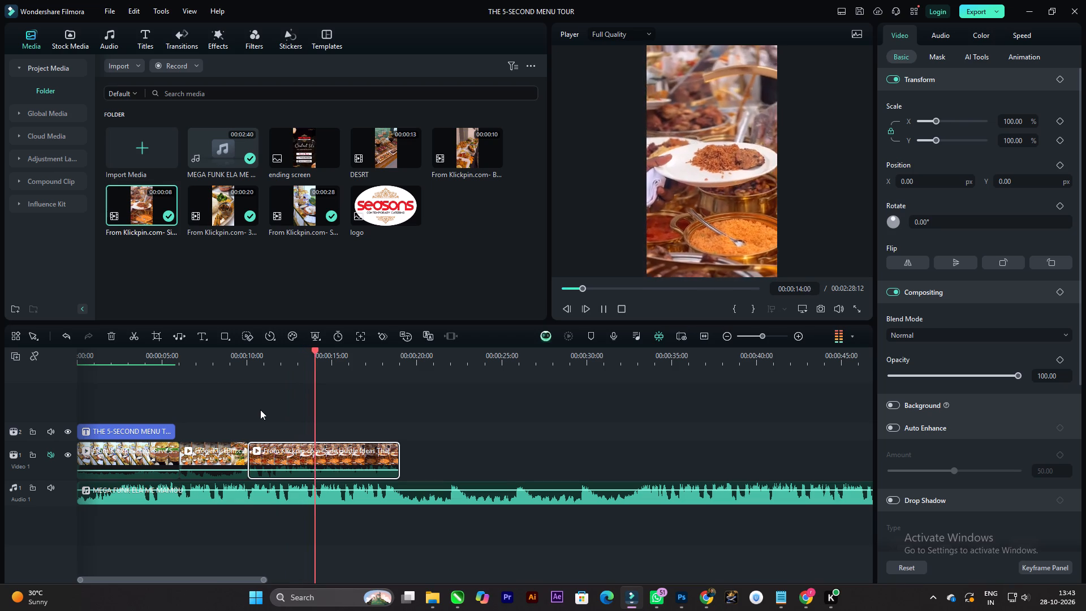
{"action": "key", "text": "space"}
{"action": "key", "text": "space"}
{"action": "key", "text": "space"}
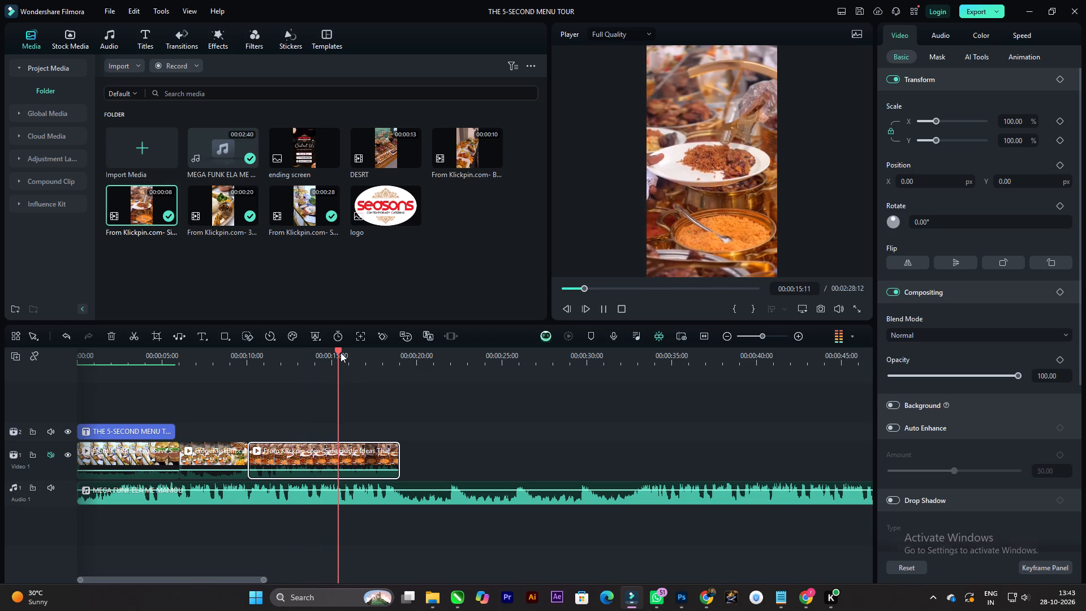
{"action": "left_click_drag", "start_coordinate": [339, 348], "coordinate": [348, 348]}
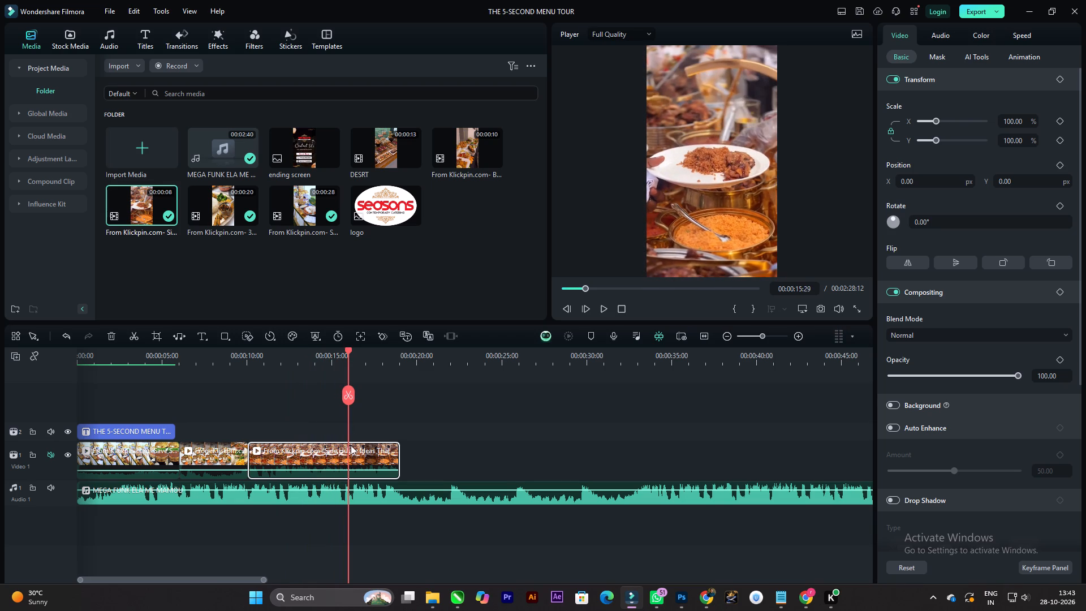
{"action": "left_click", "coordinate": [351, 446]}
{"action": "left_click", "coordinate": [347, 396]}
{"action": "left_click", "coordinate": [363, 449]}
{"action": "key", "text": "Delete"}
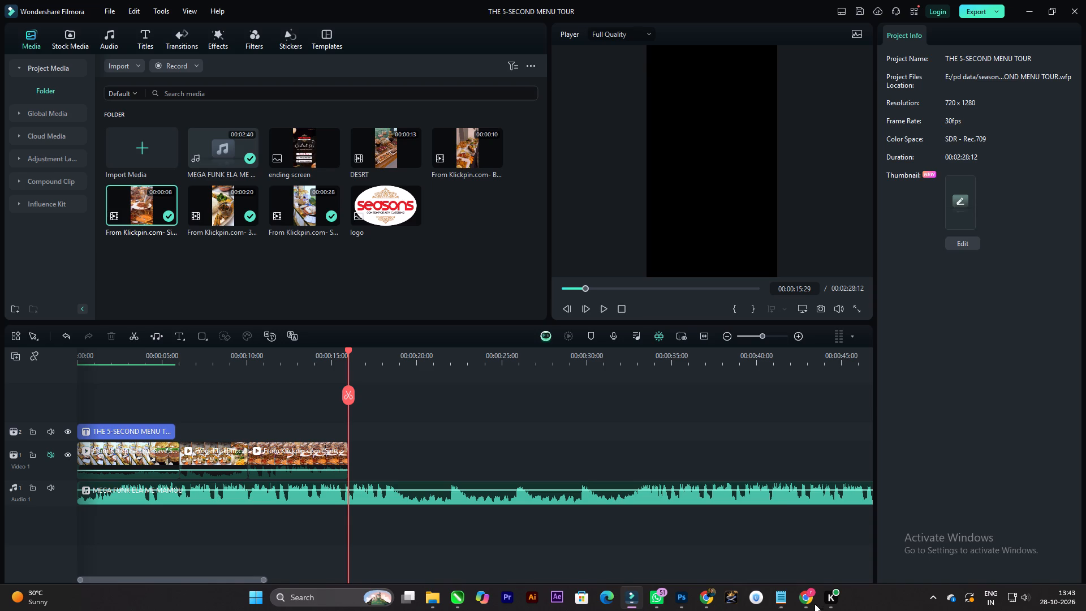
Recheck the reel concept notes, preview the food clips, and place the 10-second "From Klickpin.com- B..." clip directly after the Video 1 footage.
{"action": "left_click", "coordinate": [786, 604]}
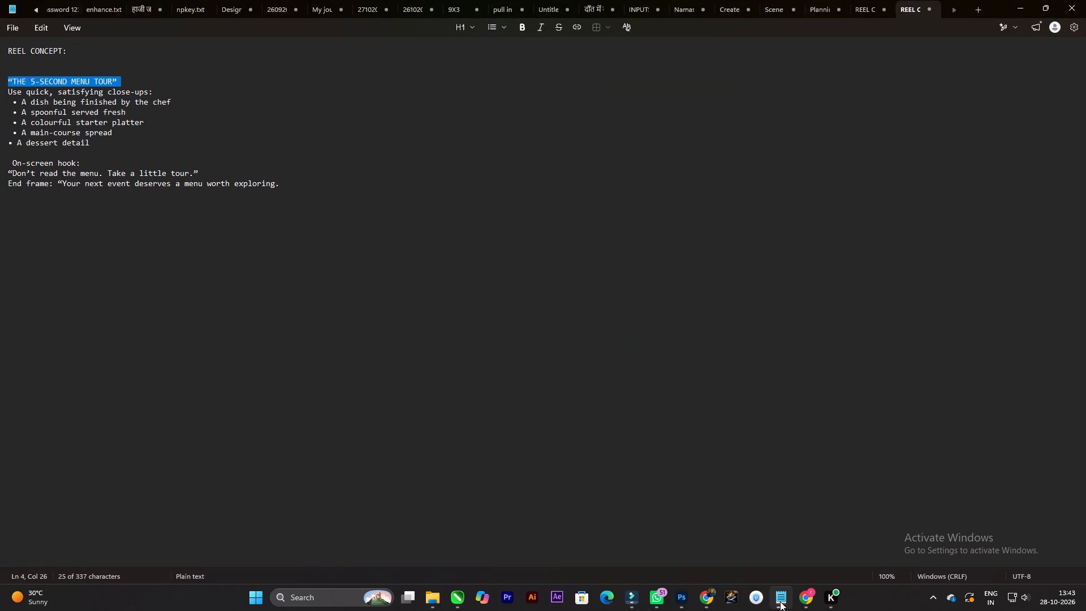
{"action": "left_click", "coordinate": [780, 601]}
{"action": "left_click", "coordinate": [221, 196]}
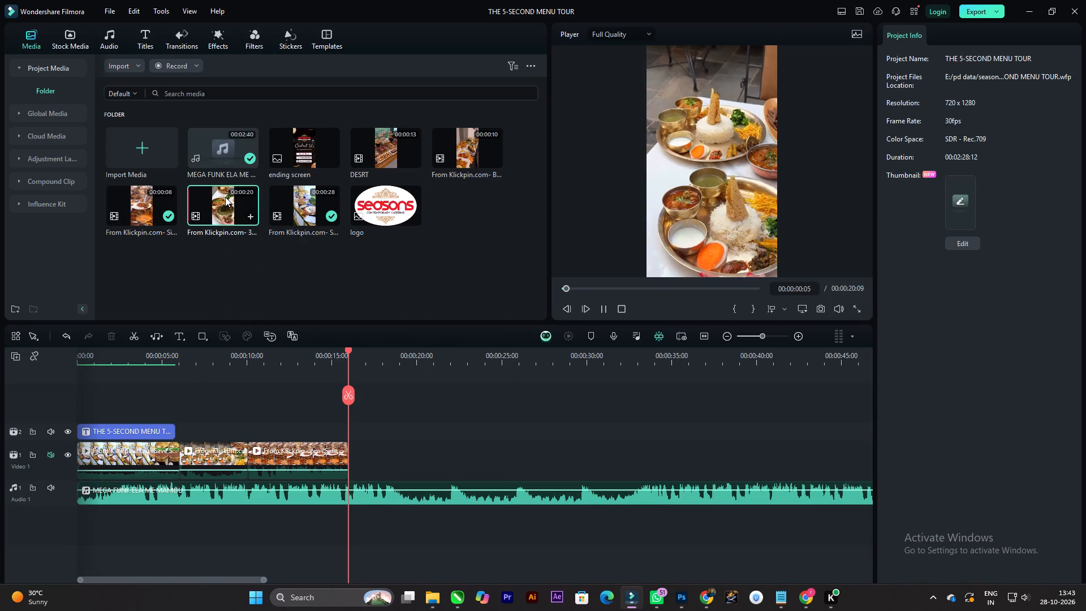
{"action": "left_click", "coordinate": [312, 209]}
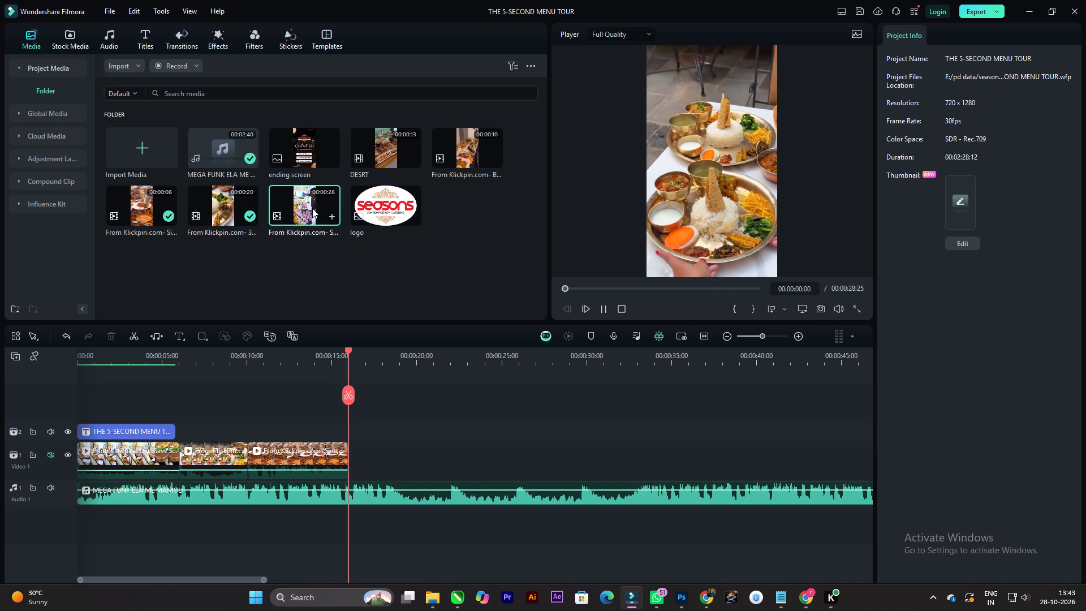
{"action": "left_click", "coordinate": [393, 150]}
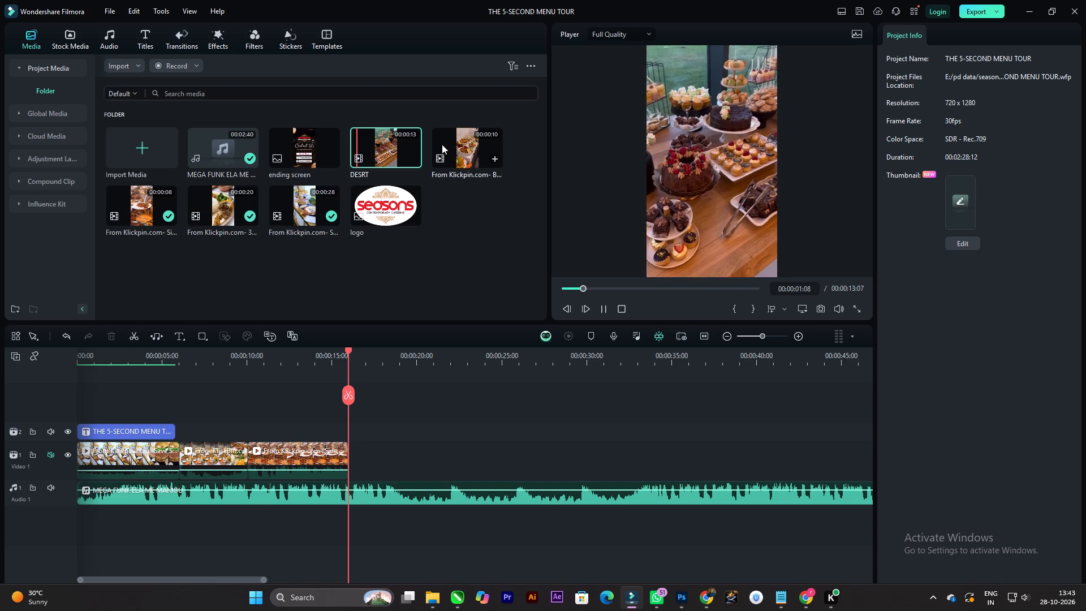
{"action": "left_click", "coordinate": [462, 145]}
{"action": "left_click_drag", "start_coordinate": [464, 149], "coordinate": [510, 359]}
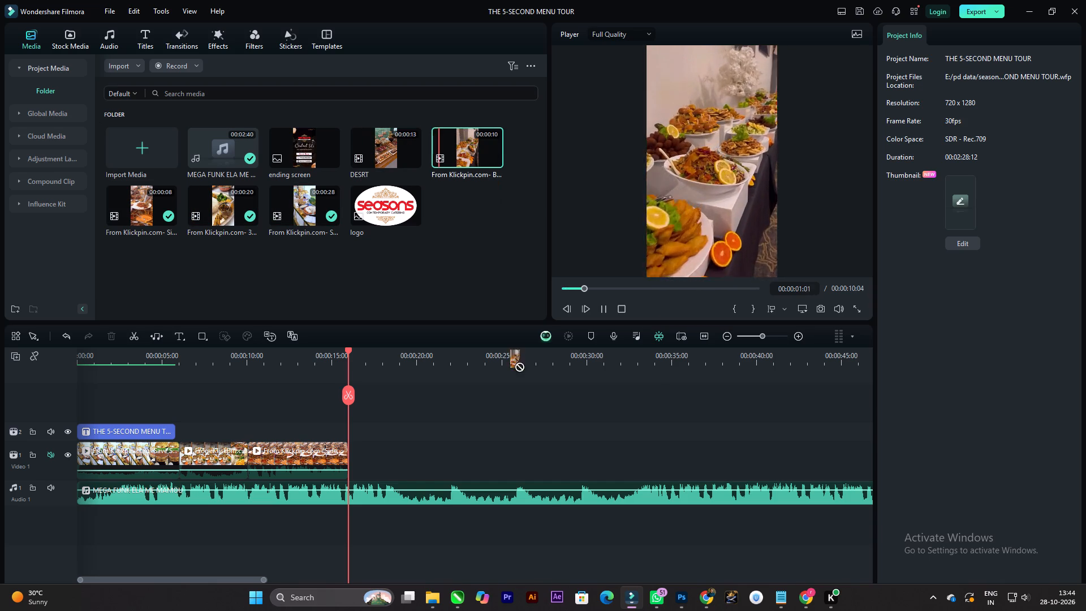
{"action": "left_click_drag", "start_coordinate": [510, 359], "coordinate": [370, 455]}
{"action": "left_click_drag", "start_coordinate": [428, 453], "coordinate": [403, 452]}
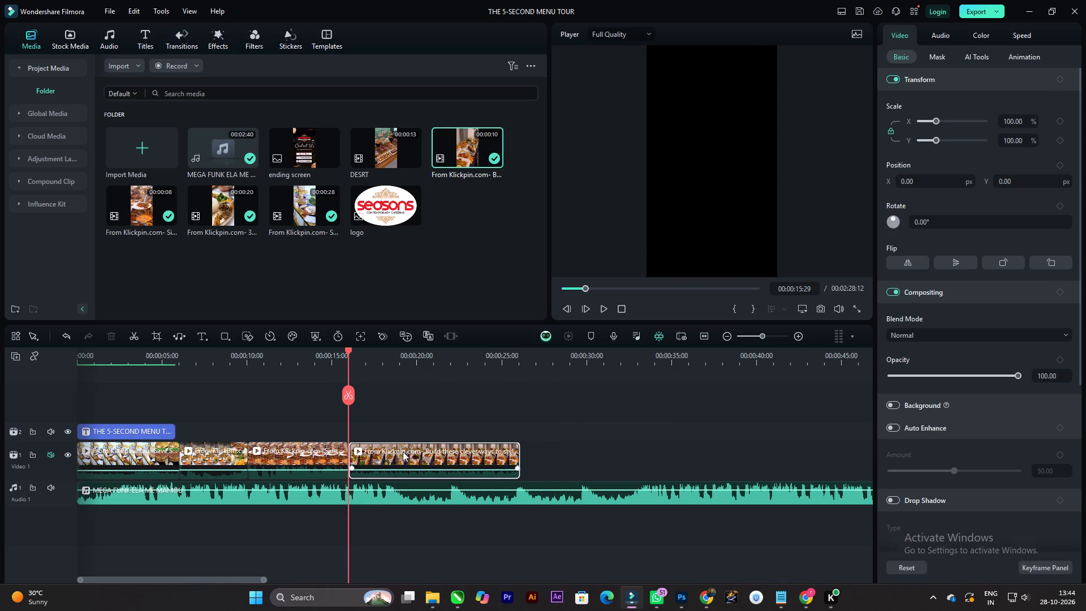
Play the 10-second platter clip, split it at 00:00:20:01 and delete the portion after the cut.
{"action": "key", "text": "space"}
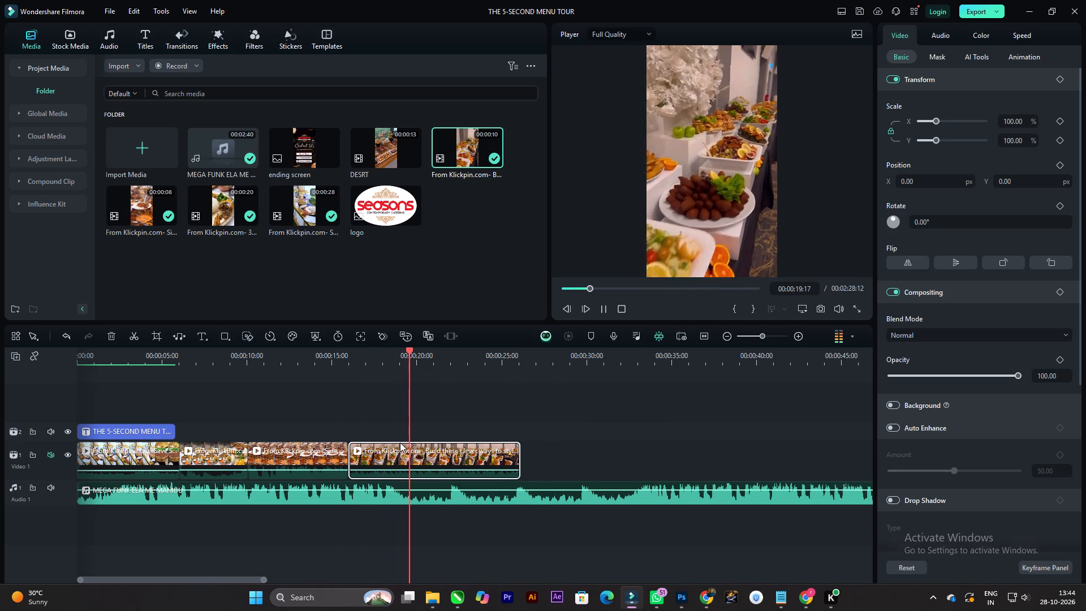
{"action": "key", "text": "space"}
{"action": "key", "text": "space"}
{"action": "key", "text": "space"}
{"action": "key", "text": "space"}
{"action": "key", "text": "space"}
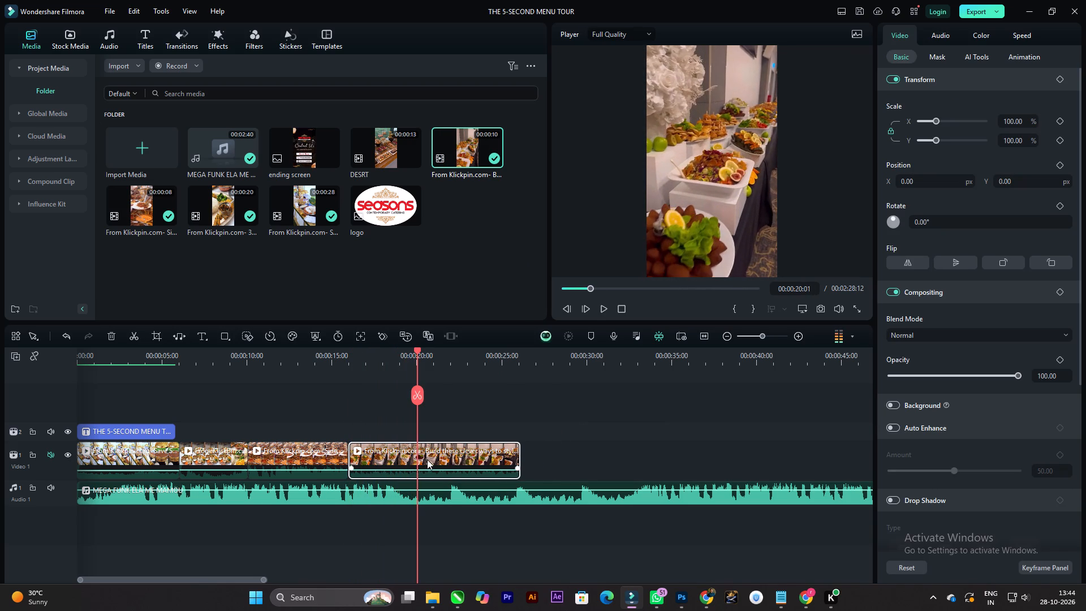
{"action": "left_click", "coordinate": [437, 462]}
{"action": "left_click", "coordinate": [415, 394]}
{"action": "left_click", "coordinate": [463, 459]}
{"action": "key", "text": "Delete"}
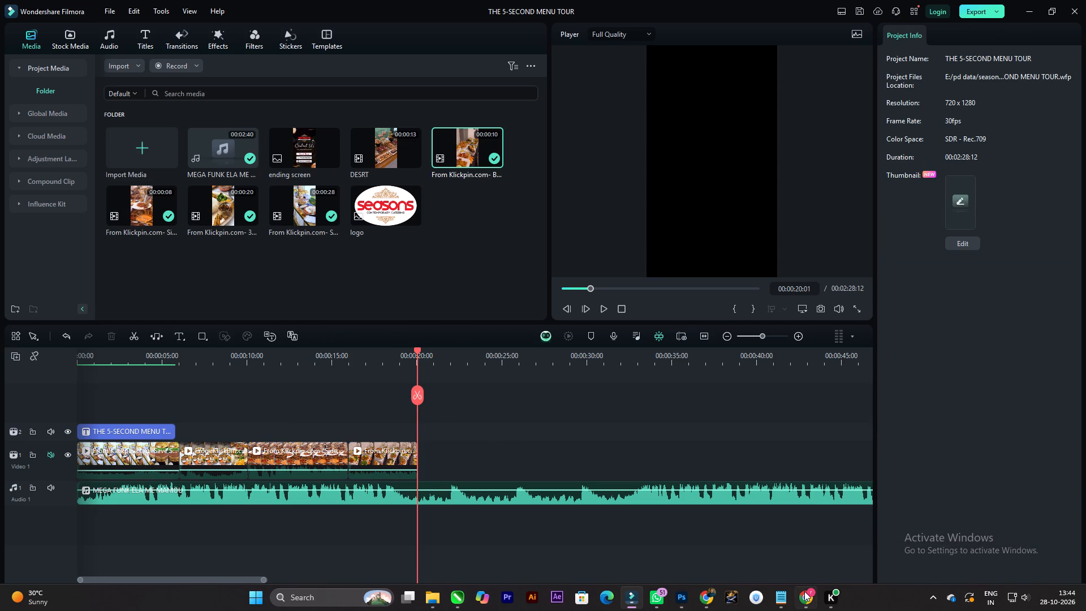
Read the reel concept's shot list in Notepad, then return to Filmora and save the project.
{"action": "left_click", "coordinate": [805, 594]}
{"action": "left_click", "coordinate": [804, 593]}
{"action": "left_click", "coordinate": [773, 592]}
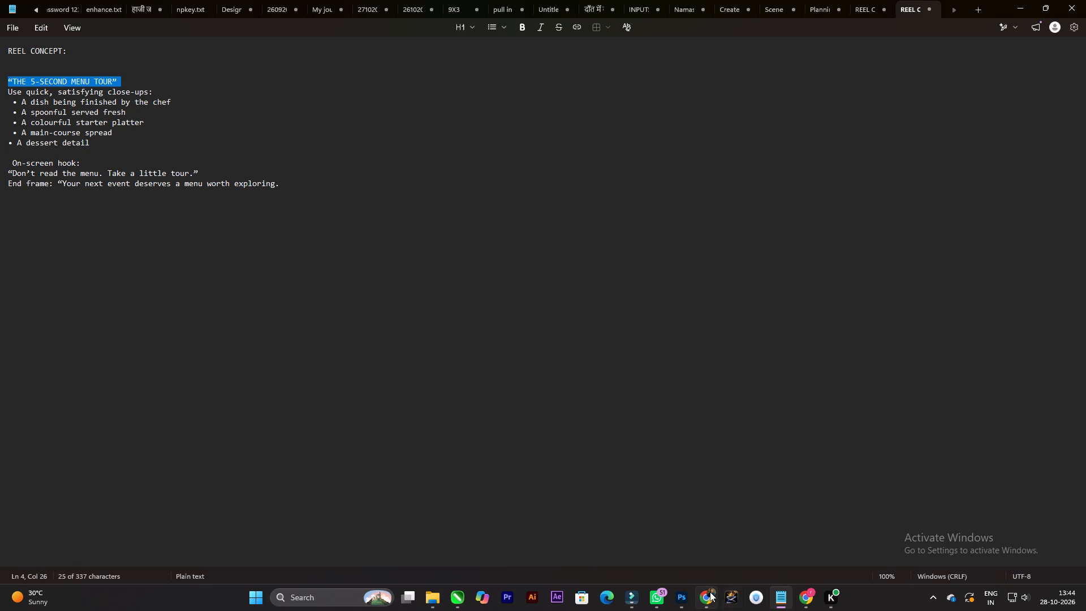
{"action": "left_click", "coordinate": [636, 593]}
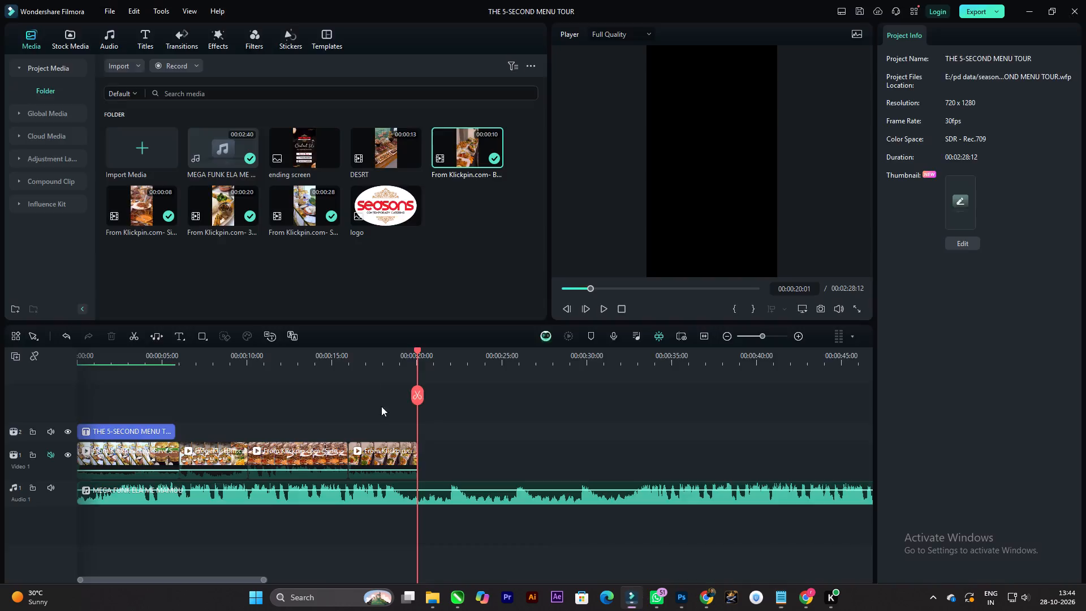
{"action": "key", "text": "ctrl+s"}
Preview the dessert and food clips and place the 28-second "From Klickpin.com- S..." clip on Video 1, shortly after the existing footage.
{"action": "left_click", "coordinate": [379, 144]}
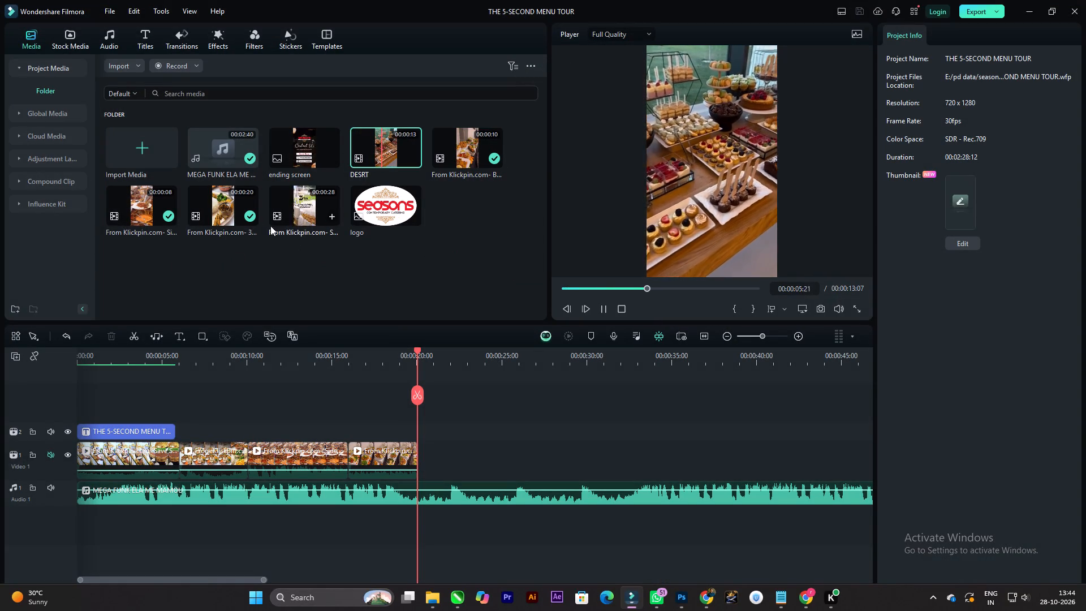
{"action": "left_click", "coordinate": [233, 195]}
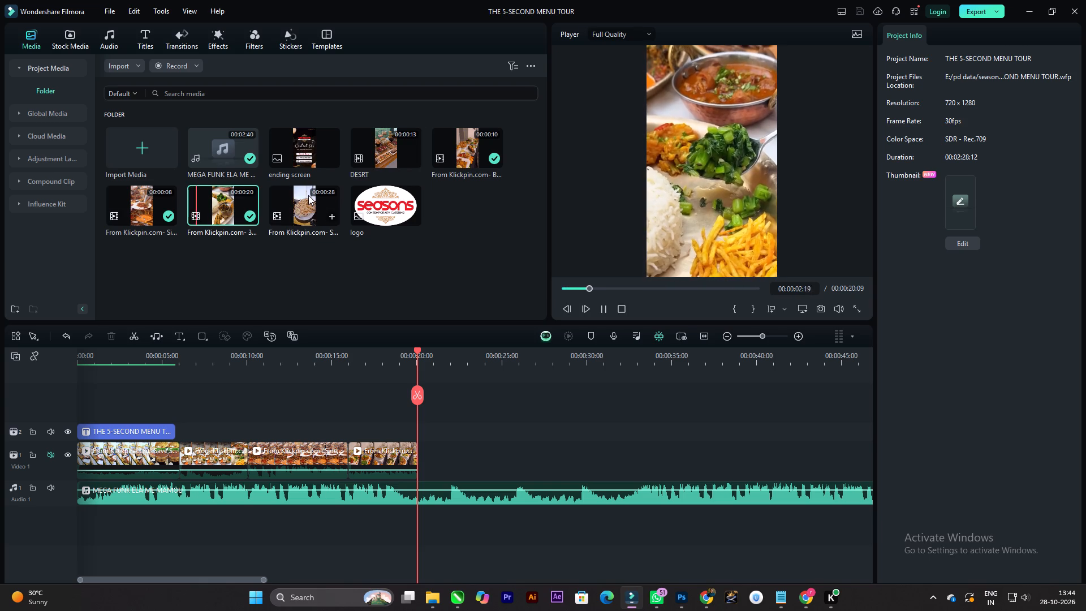
{"action": "left_click", "coordinate": [309, 195]}
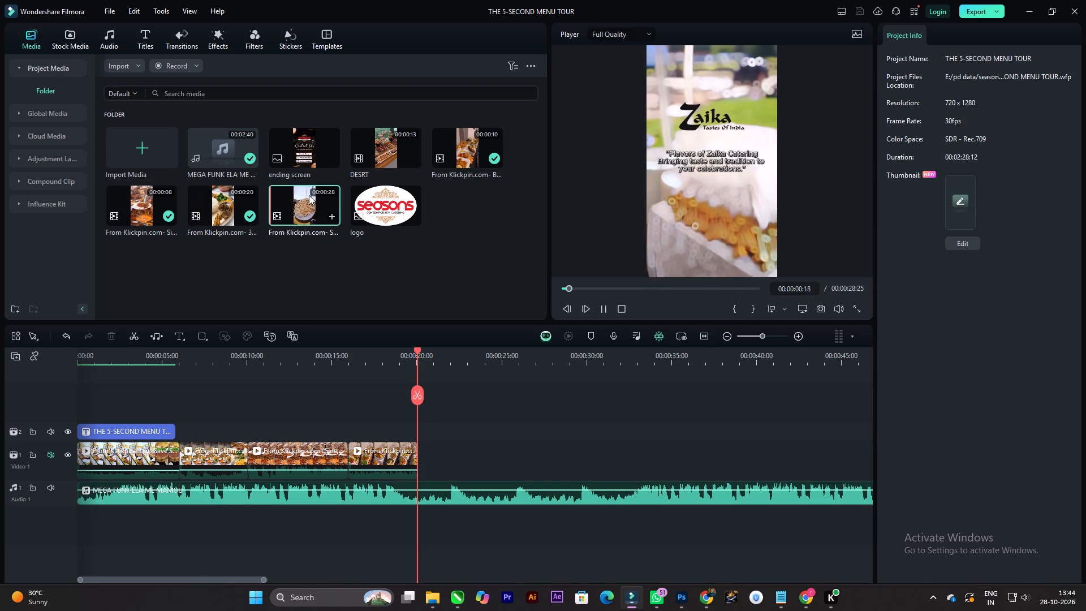
{"action": "left_click_drag", "start_coordinate": [303, 203], "coordinate": [463, 450]}
Scrub through the 28-second "From Klickpin.com- S..." clip on Video 1, compare the other food clips, and delete it from the timeline.
{"action": "scroll", "coordinate": [419, 434], "scroll_direction": "down", "scroll_amount": 4, "text": "ctrl"}
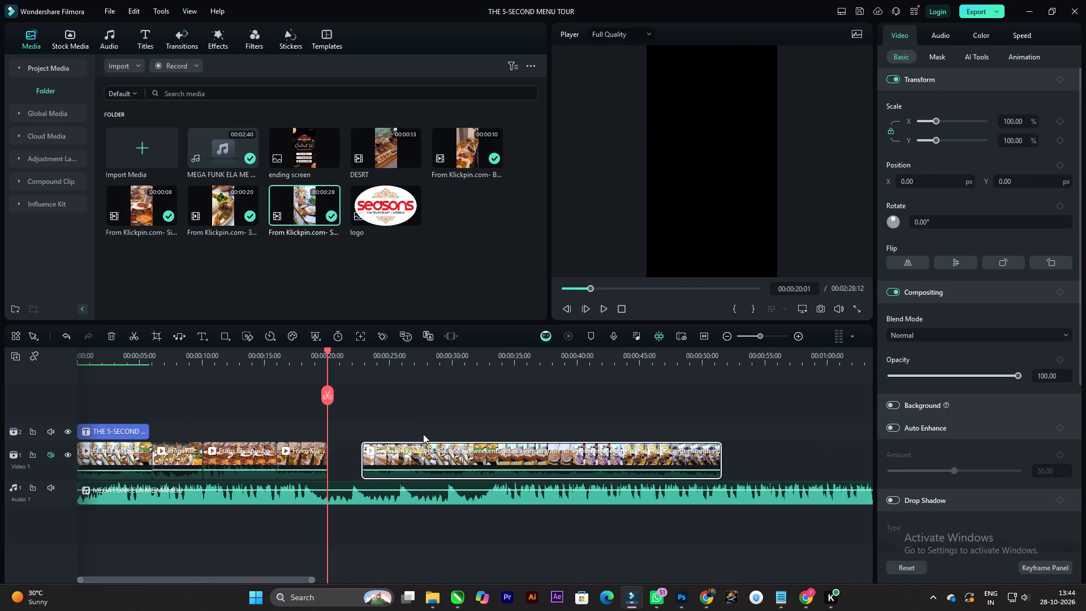
{"action": "scroll", "coordinate": [424, 433], "scroll_direction": "down", "scroll_amount": 3, "text": "ctrl"}
{"action": "left_click_drag", "start_coordinate": [275, 353], "coordinate": [373, 348]}
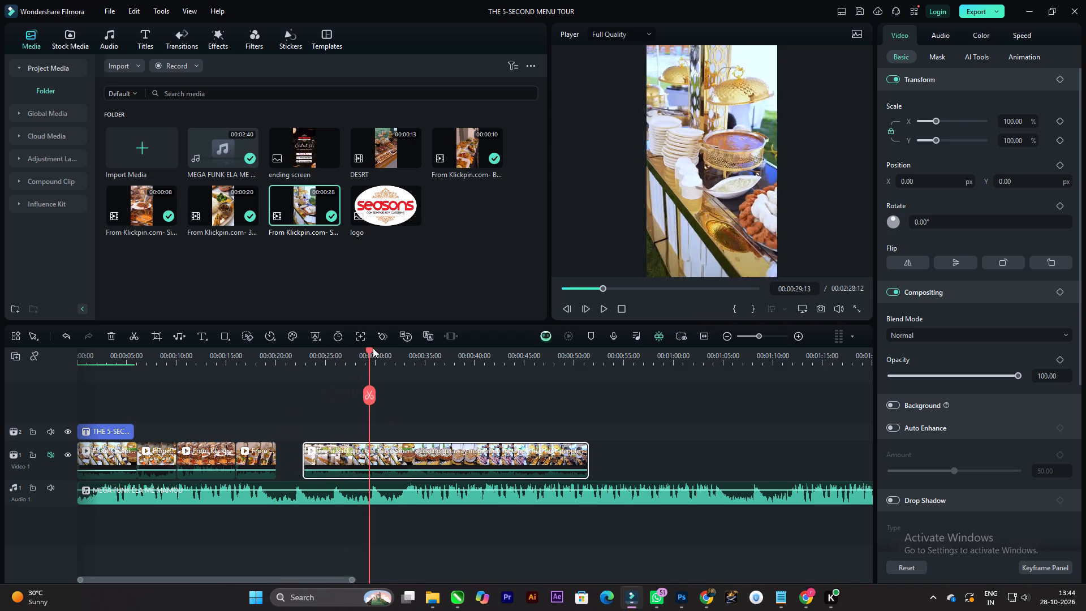
{"action": "left_click_drag", "start_coordinate": [373, 348], "coordinate": [474, 341]}
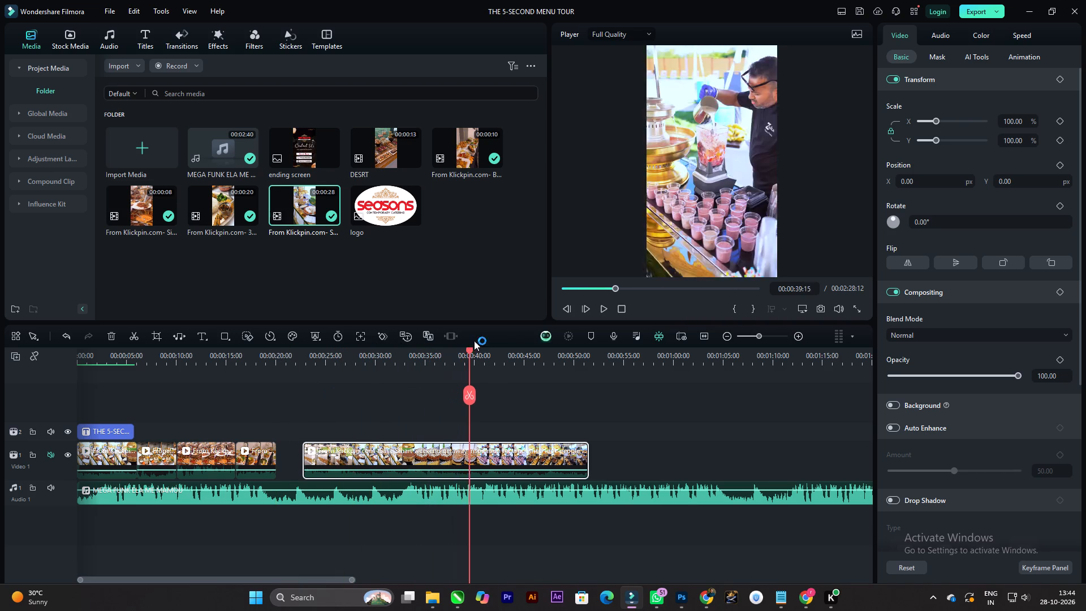
{"action": "left_click_drag", "start_coordinate": [474, 341], "coordinate": [533, 341]}
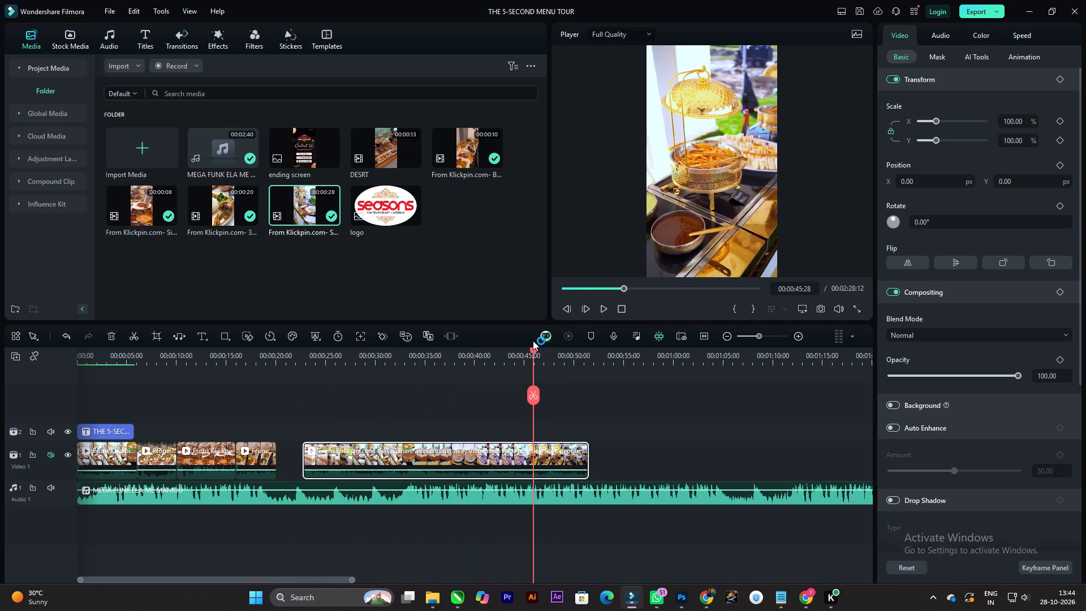
{"action": "left_click_drag", "start_coordinate": [533, 341], "coordinate": [506, 340]}
{"action": "key", "text": "space"}
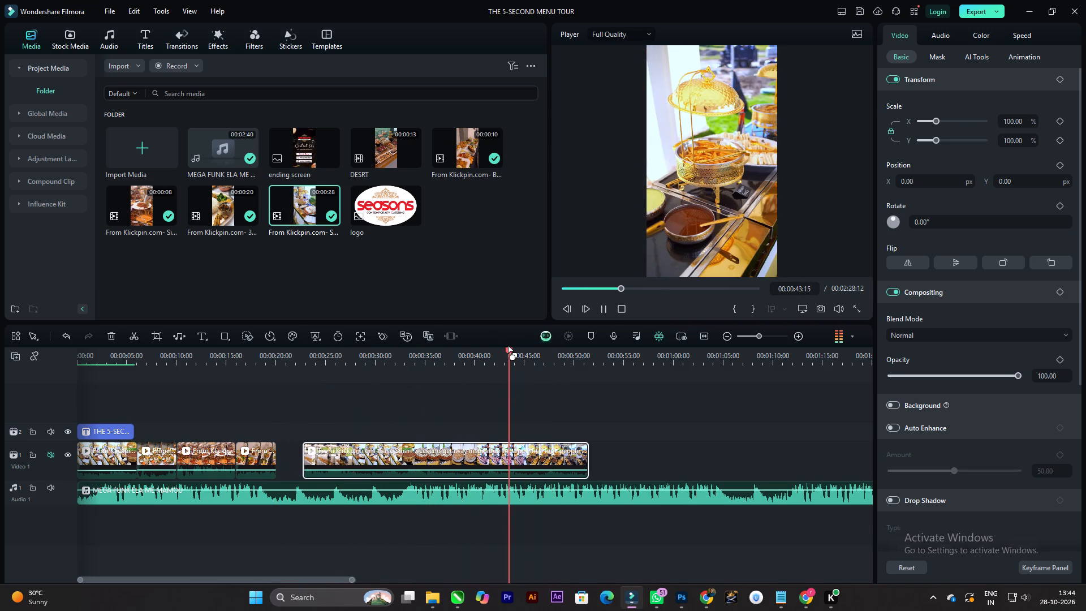
{"action": "key", "text": "space"}
{"action": "left_click", "coordinate": [477, 148]}
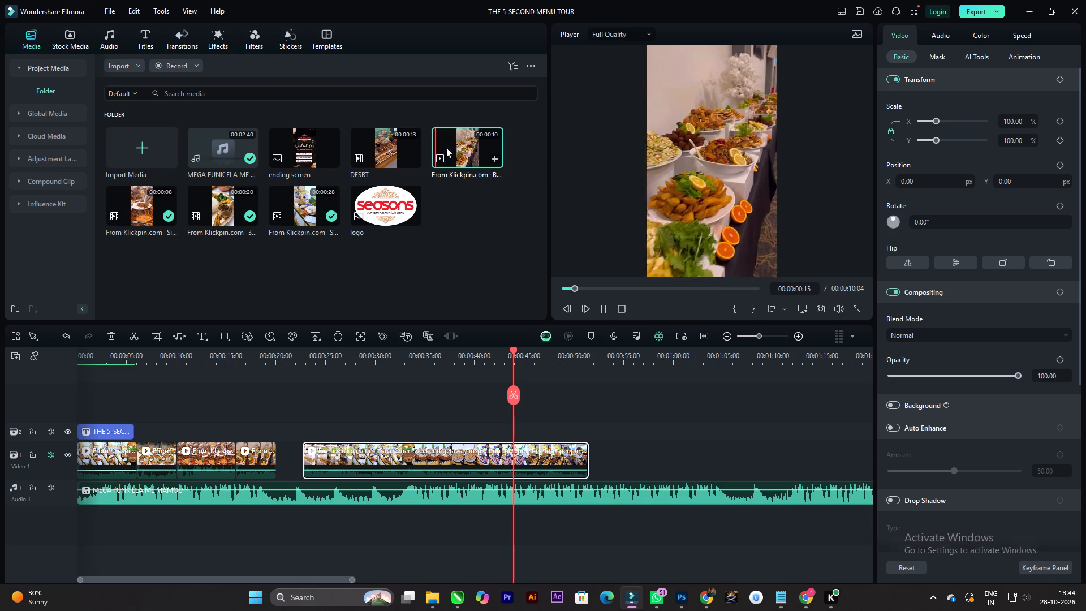
{"action": "left_click", "coordinate": [400, 150]}
{"action": "left_click", "coordinate": [546, 447]}
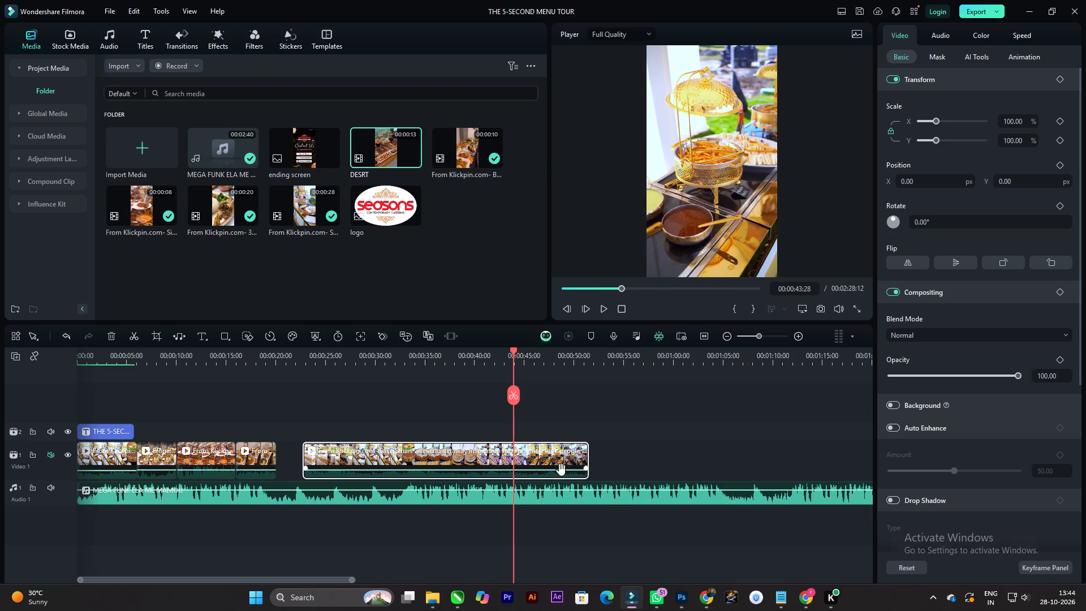
{"action": "left_click", "coordinate": [564, 475]}
{"action": "key", "text": "Delete"}
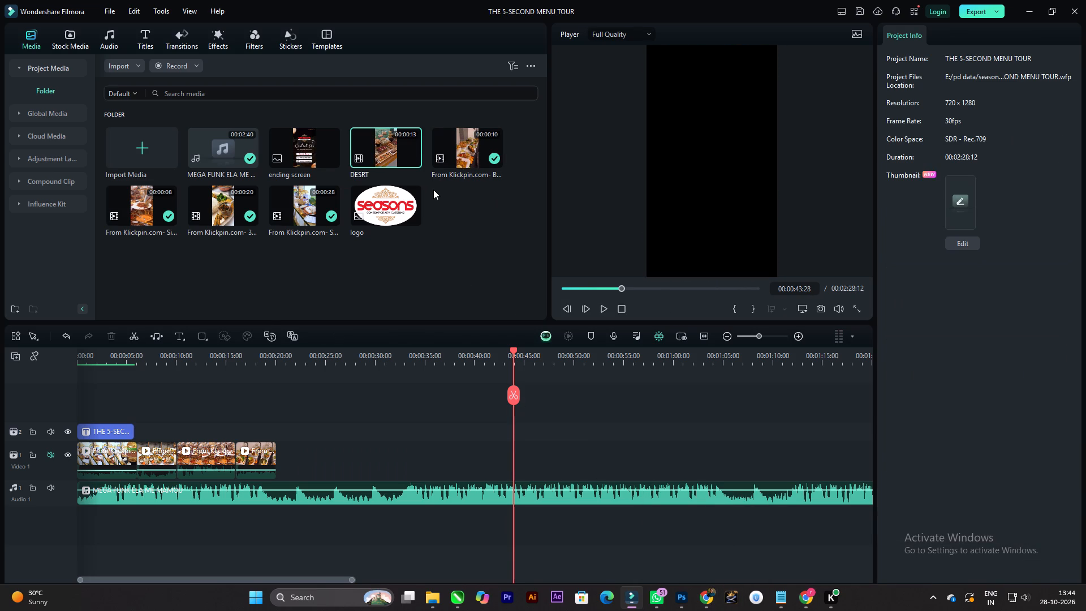
Place the 13-second DESRT clip on Video 1 directly after the existing footage.
{"action": "left_click", "coordinate": [390, 146]}
{"action": "left_click_drag", "start_coordinate": [384, 143], "coordinate": [321, 429]}
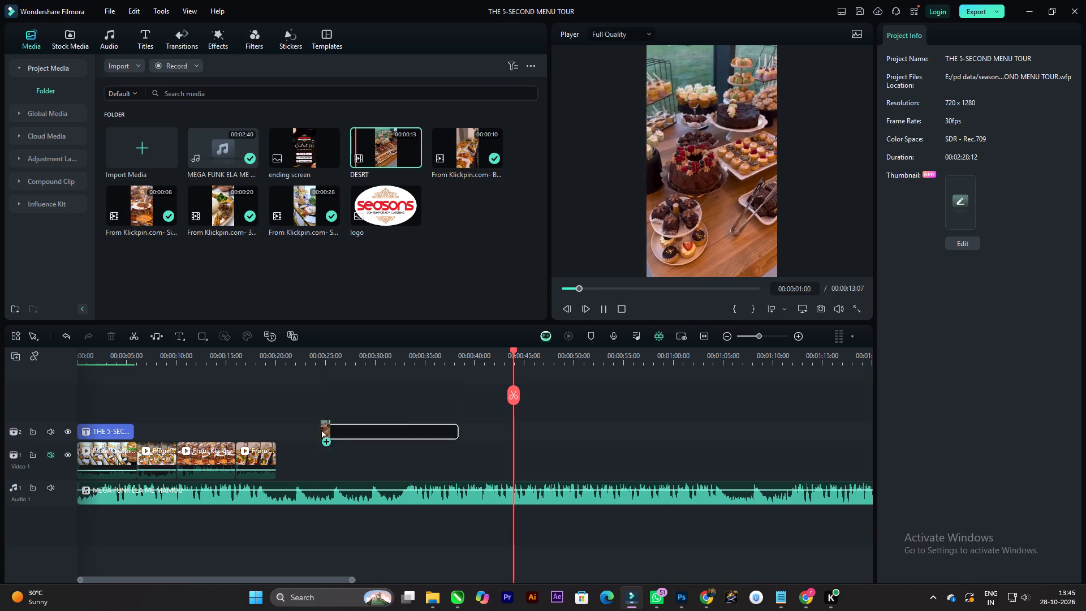
{"action": "left_click_drag", "start_coordinate": [321, 429], "coordinate": [288, 459]}
{"action": "left_click_drag", "start_coordinate": [336, 450], "coordinate": [333, 450]}
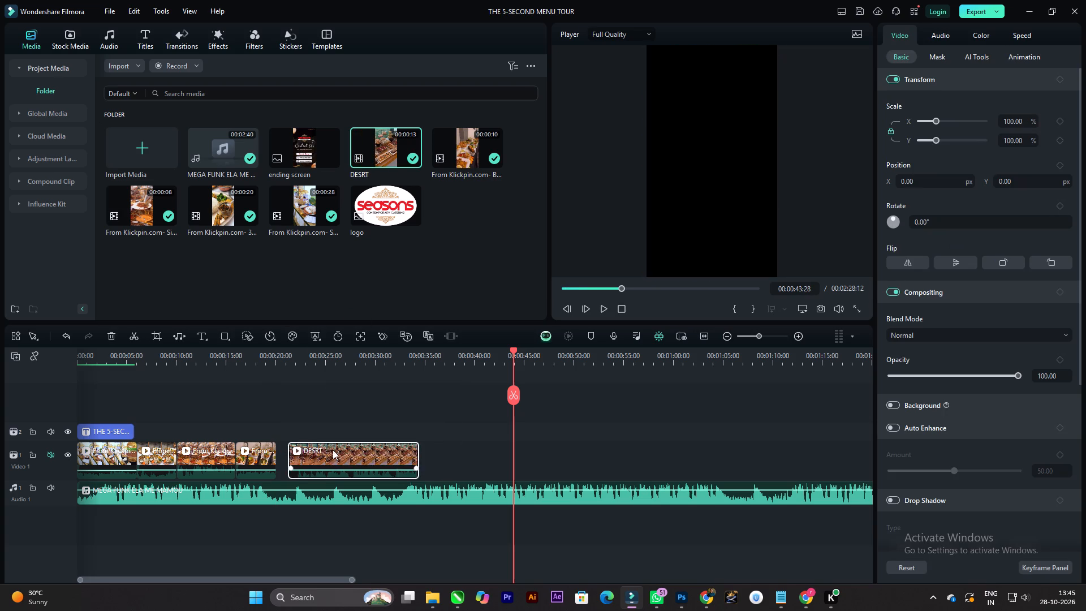
{"action": "left_click_drag", "start_coordinate": [333, 450], "coordinate": [320, 450]}
Play the DESRT clip, split it at 00:00:22:11, delete the portion before the cut and move the remainder against the previous clip.
{"action": "left_click_drag", "start_coordinate": [512, 352], "coordinate": [334, 345]}
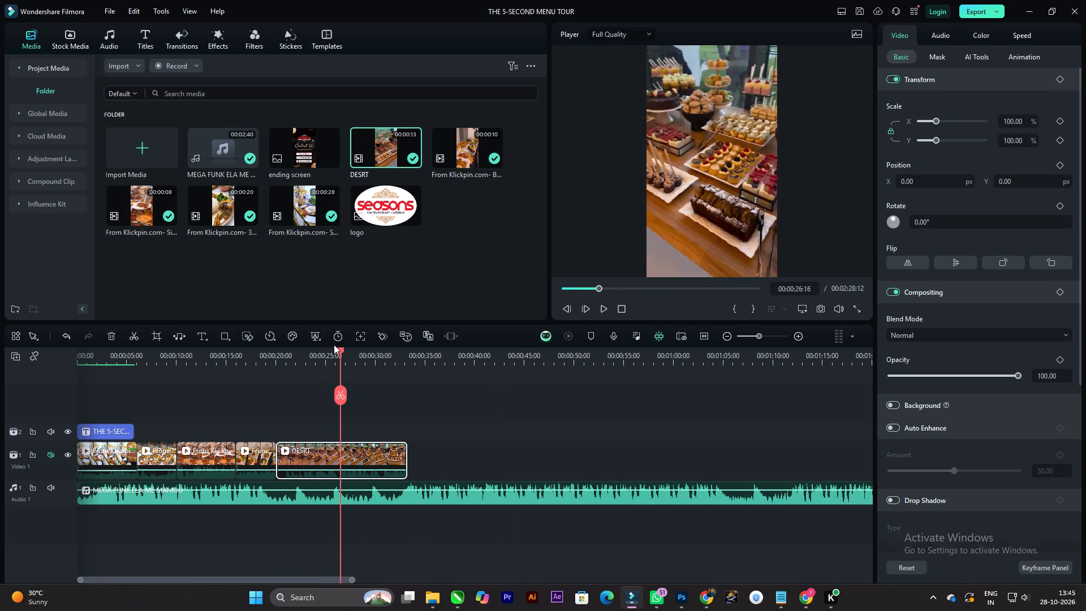
{"action": "left_click_drag", "start_coordinate": [334, 345], "coordinate": [277, 342]}
{"action": "key", "text": "space"}
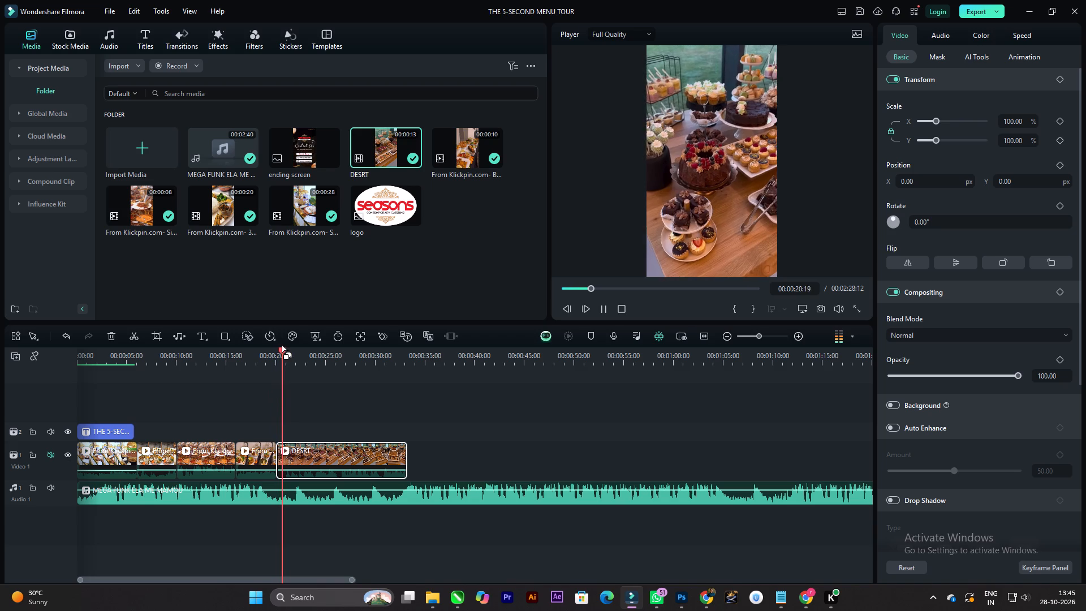
{"action": "key", "text": "space"}
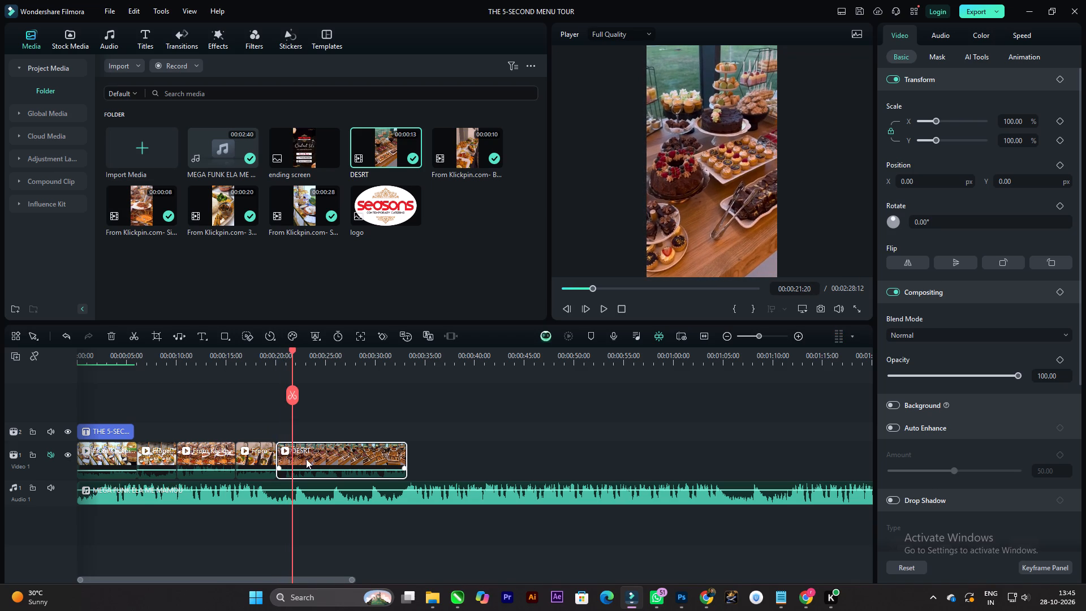
{"action": "left_click", "coordinate": [306, 459]}
{"action": "key", "text": "space"}
{"action": "key", "text": "space"}
{"action": "key", "text": "space"}
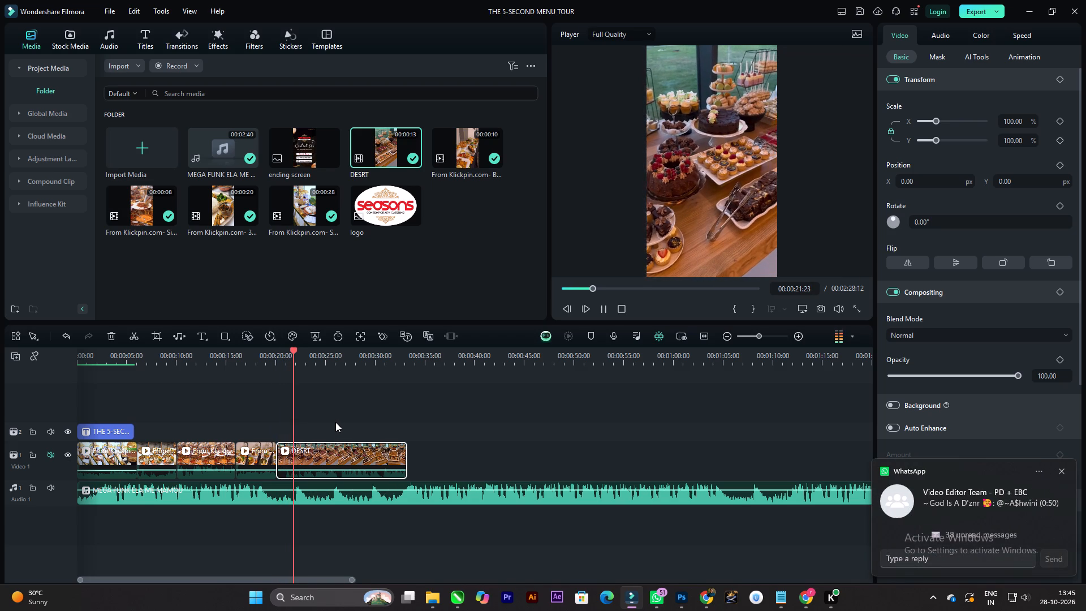
{"action": "key", "text": "space"}
{"action": "left_click", "coordinate": [323, 457]}
{"action": "left_click", "coordinate": [300, 402]}
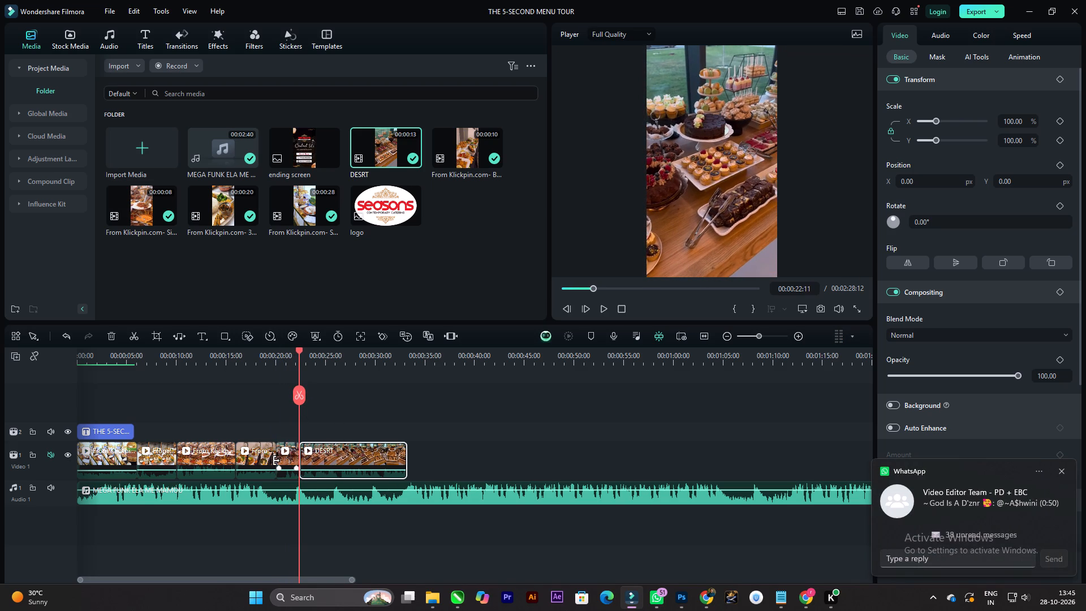
{"action": "left_click", "coordinate": [294, 460]}
{"action": "key", "text": "Delete"}
{"action": "left_click_drag", "start_coordinate": [341, 456], "coordinate": [316, 455]}
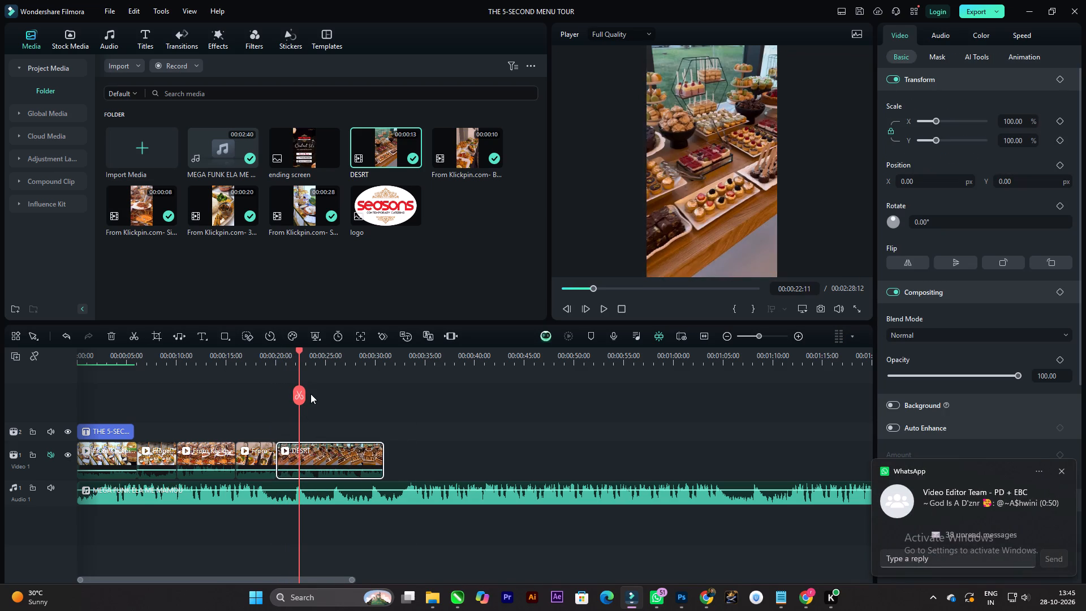
Play the shortened DESRT clip, split it at 00:00:25:05 and delete the portion after the cut.
{"action": "key", "text": "space"}
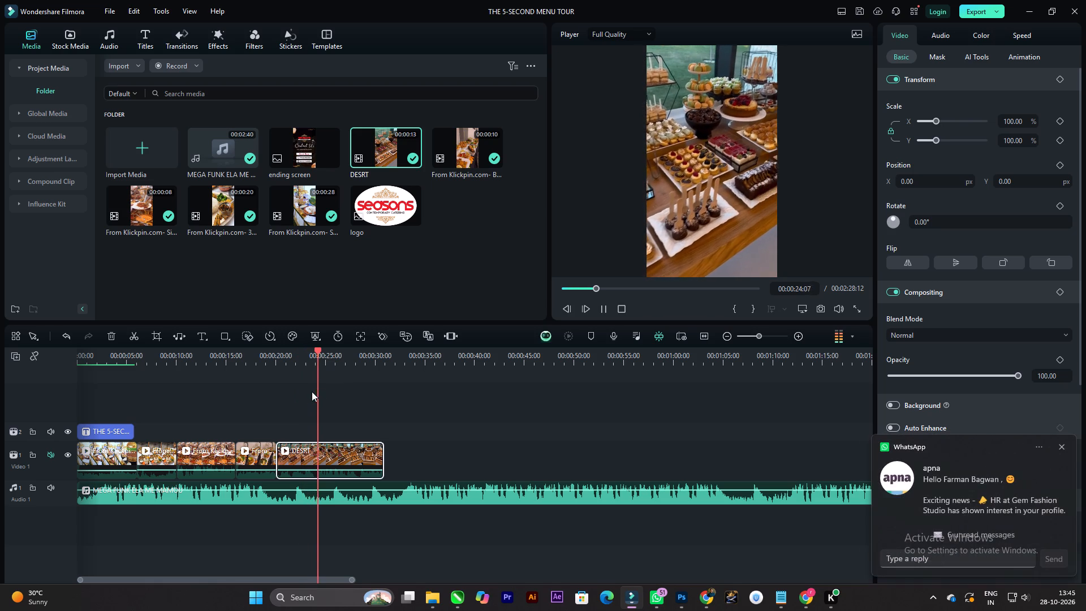
{"action": "key", "text": "space"}
{"action": "key", "text": "space"}
{"action": "key", "text": "space"}
{"action": "key", "text": "space"}
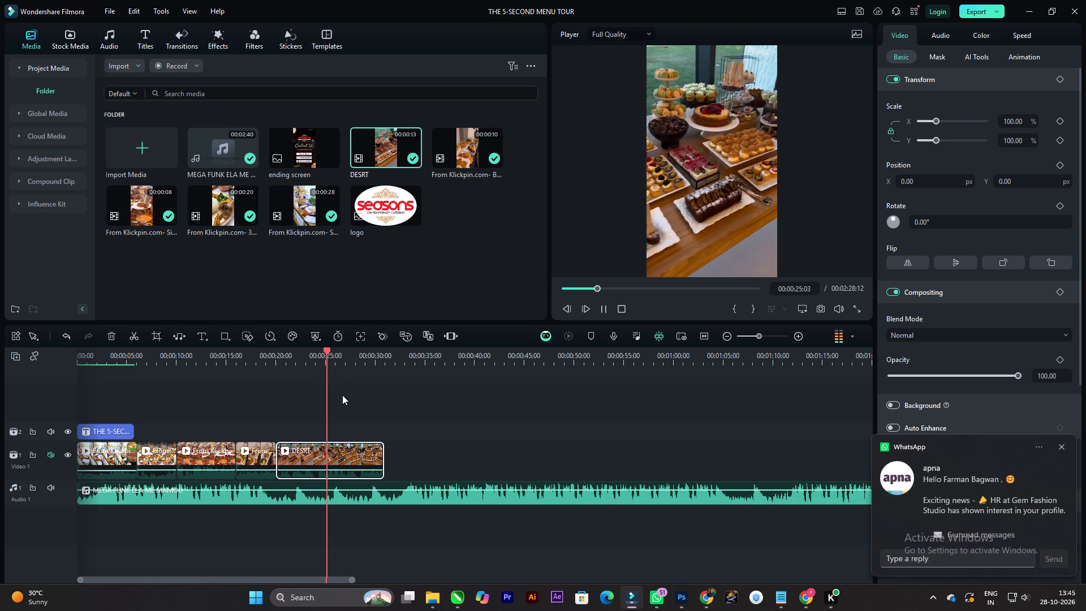
{"action": "key", "text": "space"}
{"action": "left_click", "coordinate": [340, 449]}
{"action": "key", "text": "space"}
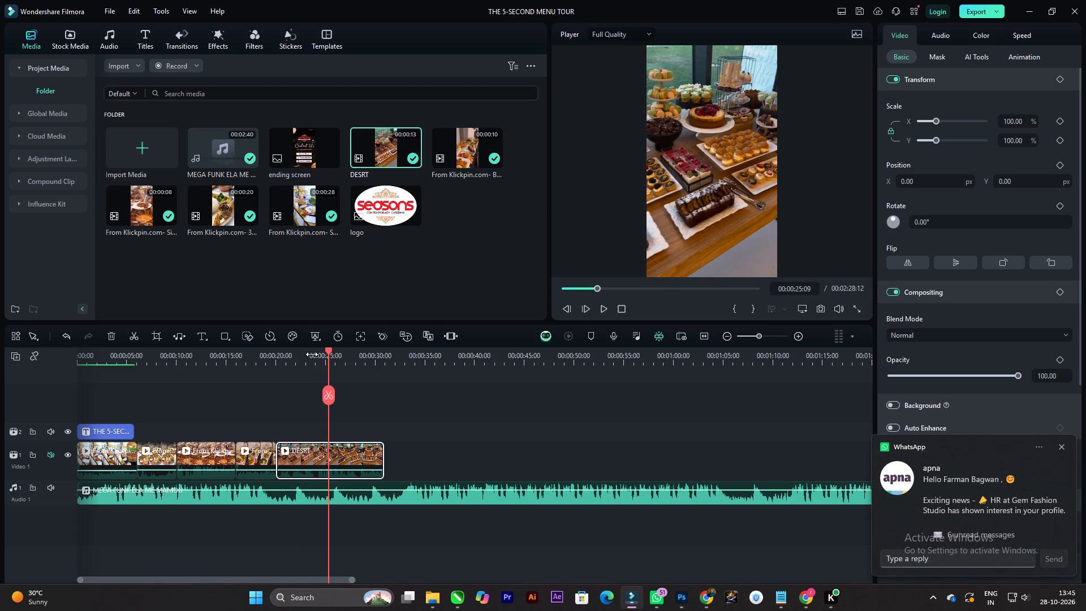
{"action": "key", "text": "space"}
{"action": "left_click_drag", "start_coordinate": [332, 354], "coordinate": [327, 353]}
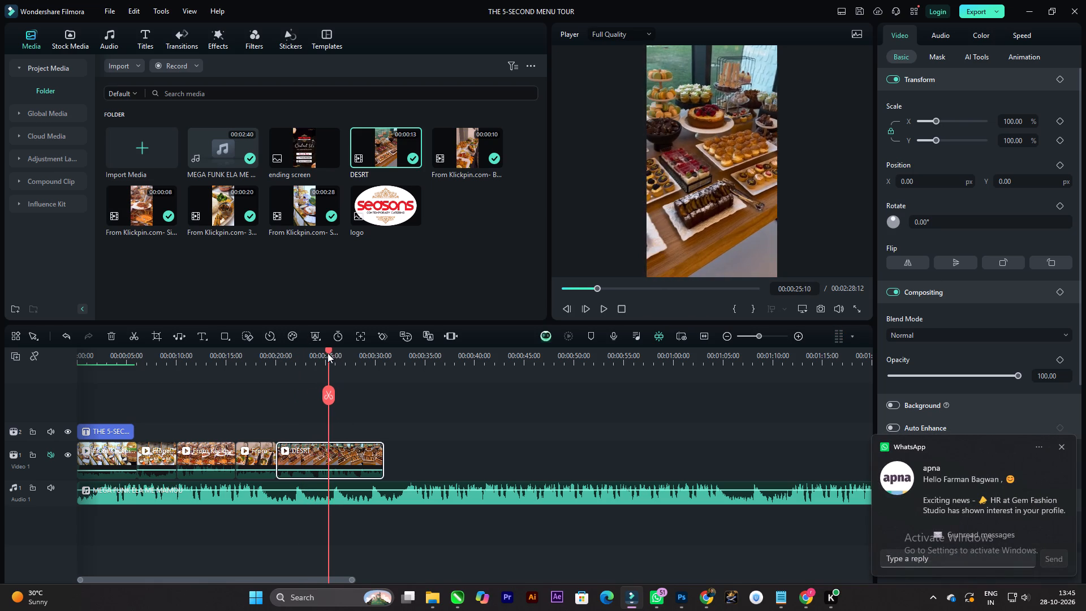
{"action": "left_click_drag", "start_coordinate": [327, 353], "coordinate": [327, 353]}
{"action": "left_click", "coordinate": [341, 451]}
{"action": "left_click", "coordinate": [325, 397]}
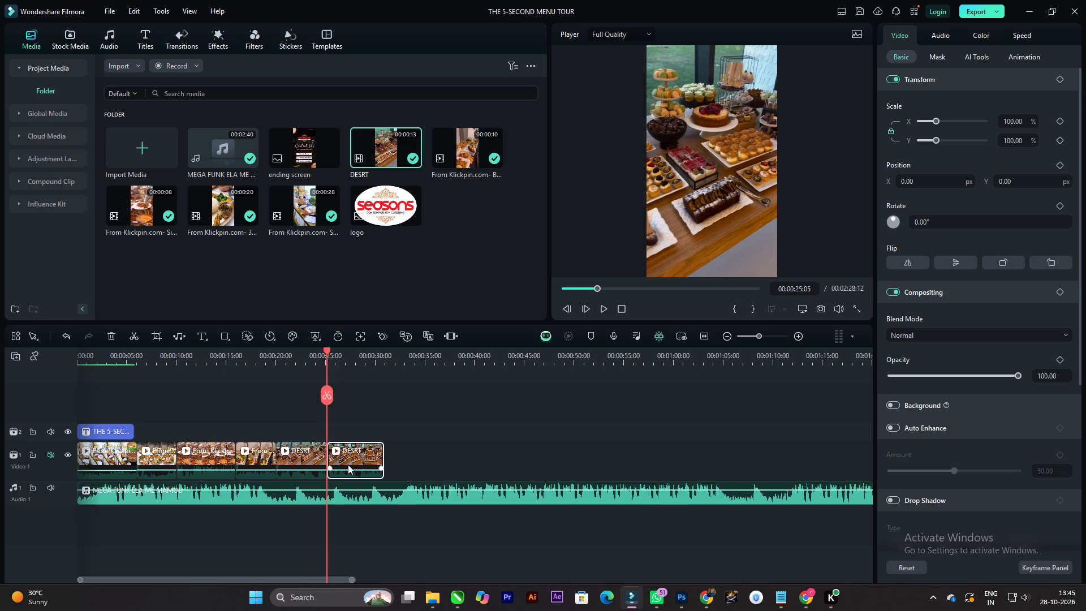
{"action": "left_click", "coordinate": [348, 466]}
{"action": "key", "text": "Delete"}
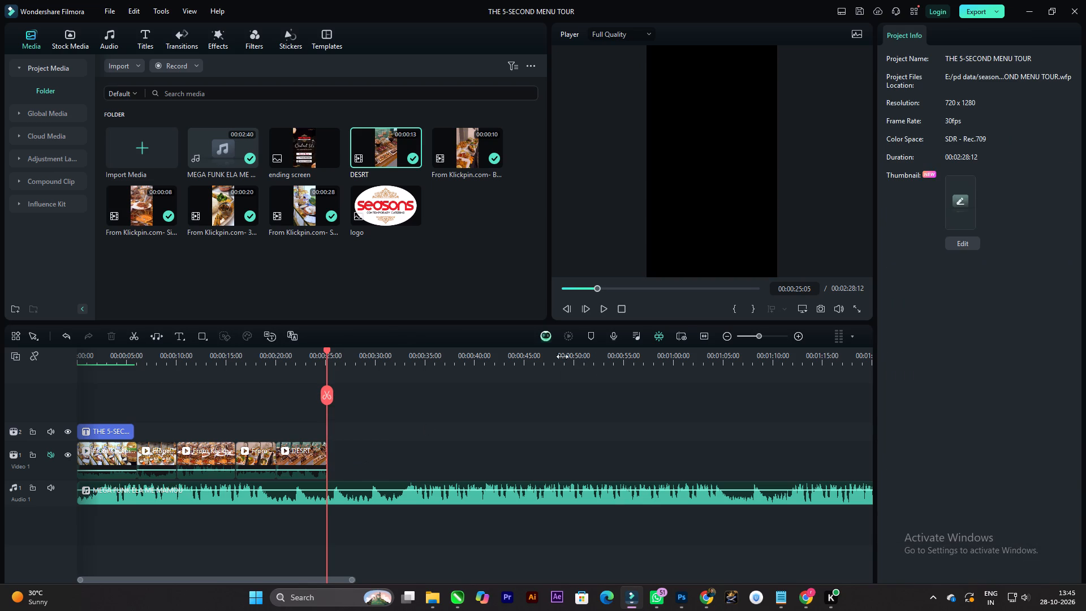
Switch to Chrome and search Pinterest for "MAINCOURSE IN WEDDING".
{"action": "left_click", "coordinate": [712, 600]}
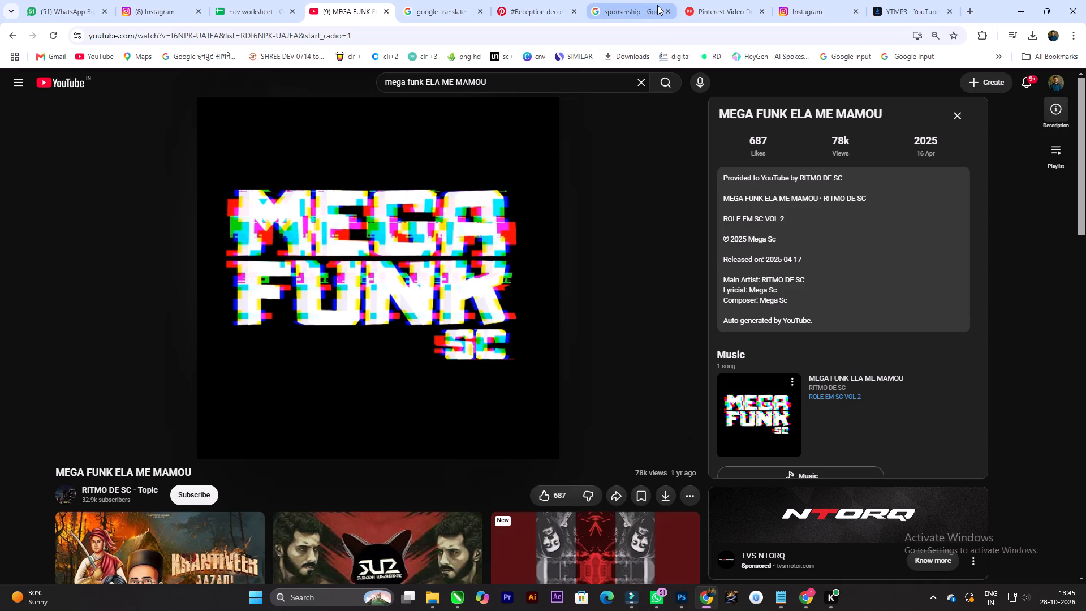
{"action": "left_click", "coordinate": [495, 0]}
{"action": "left_click", "coordinate": [448, 0]}
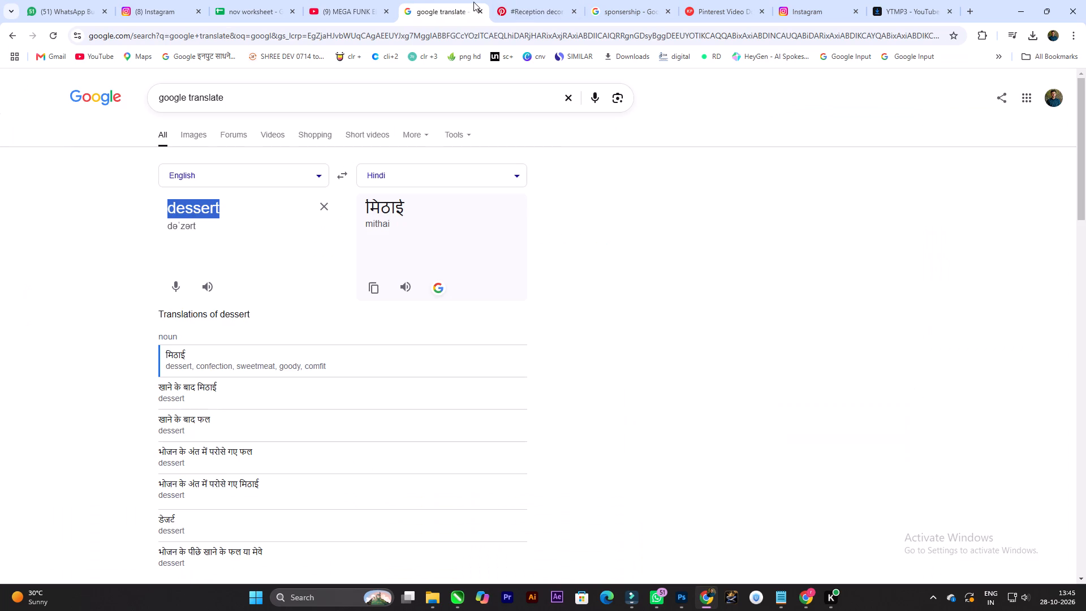
{"action": "left_click", "coordinate": [732, 0]}
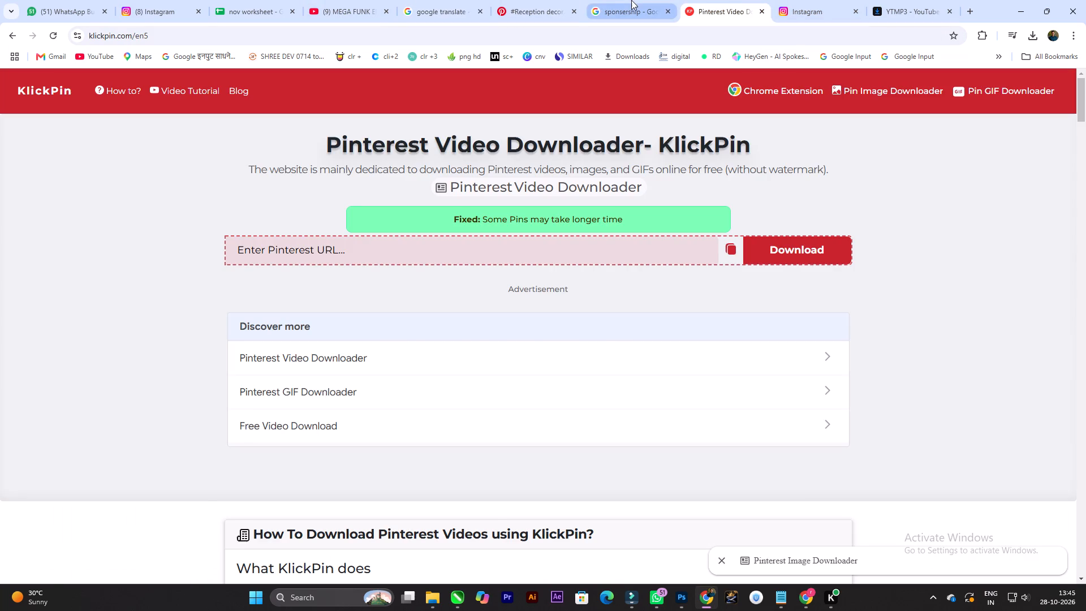
{"action": "left_click", "coordinate": [532, 0]}
{"action": "left_click", "coordinate": [304, 92]}
{"action": "key", "text": "ctrl+a"}
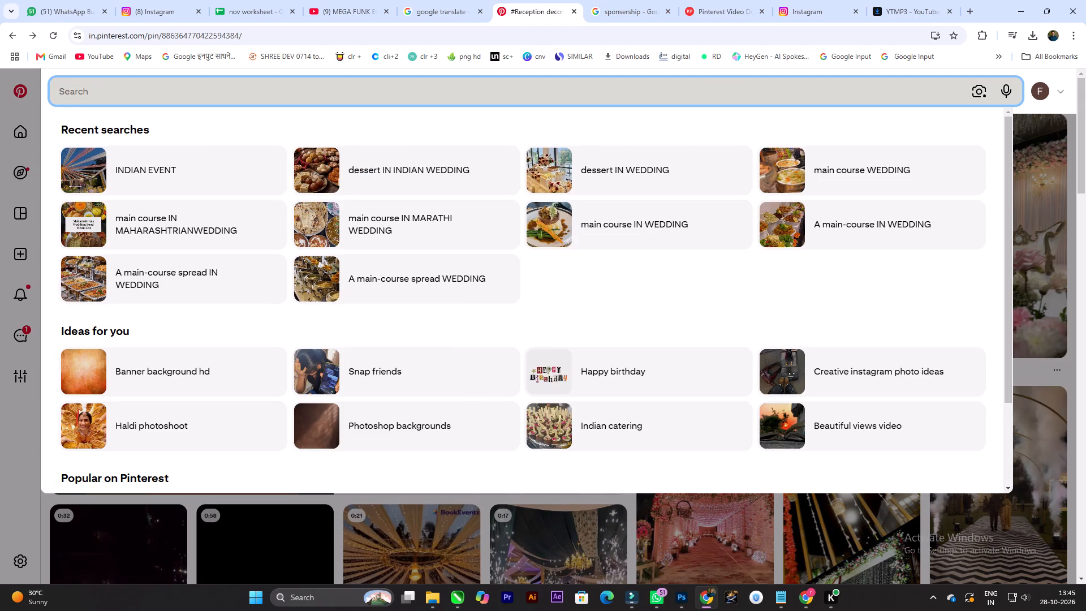
{"action": "type", "text": "MAINCO"}
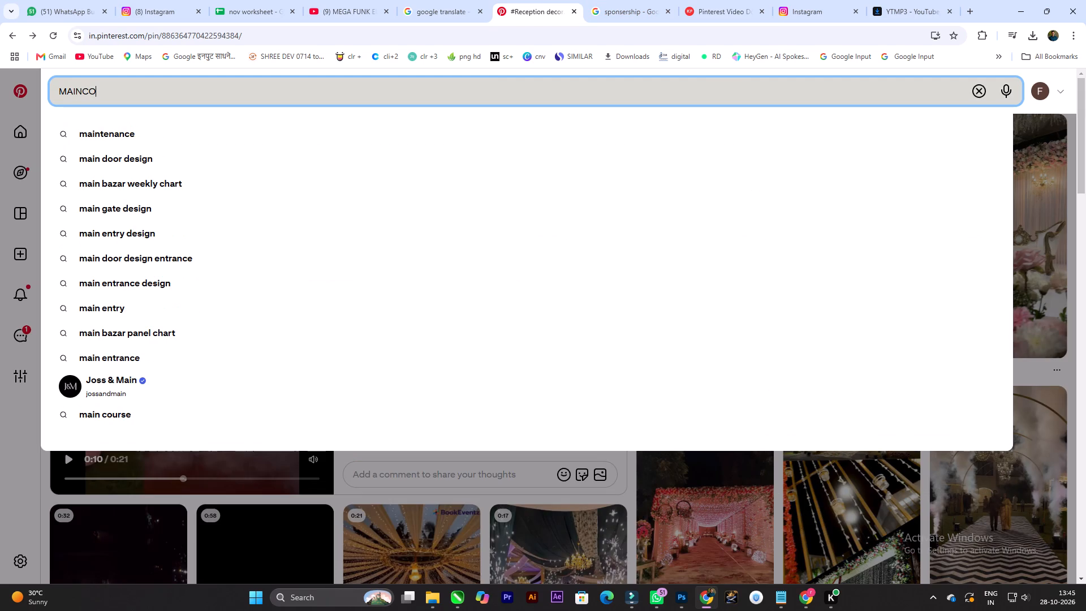
{"action": "type", "text": "URSE"}
{"action": "key", "text": "space"}
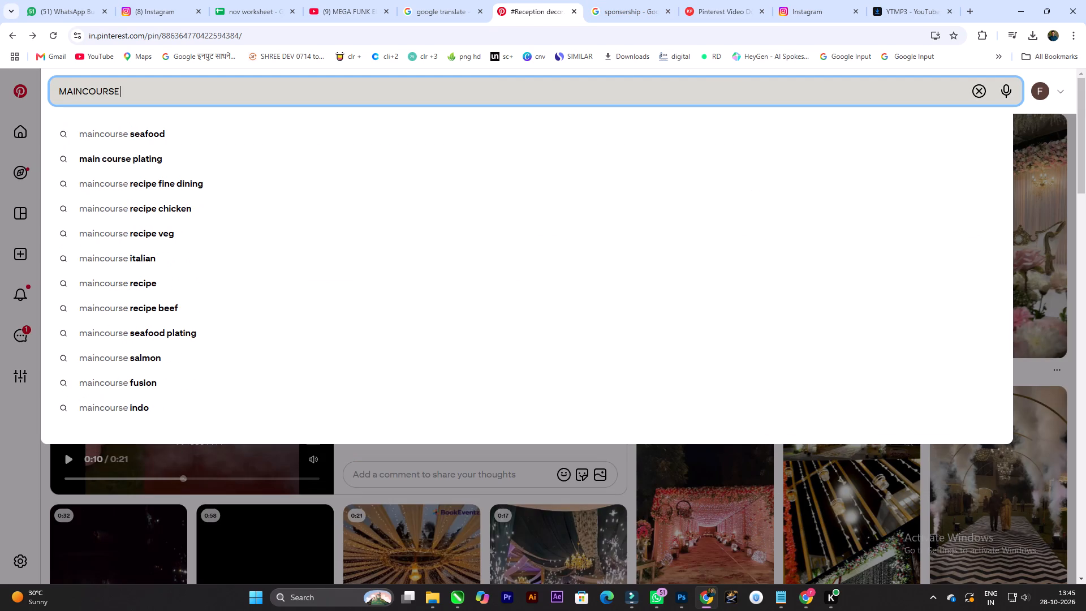
{"action": "key", "text": "w"}
{"action": "key", "text": "BackSpace"}
{"action": "type", "text": "IN WEDDING"}
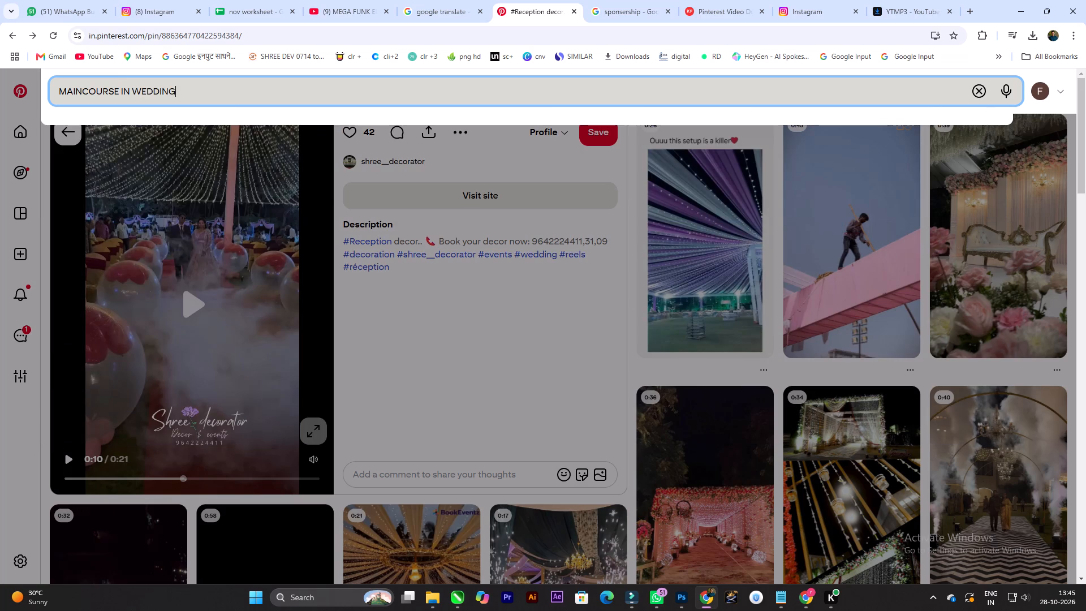
{"action": "key", "text": "space"}
{"action": "key", "text": "Return"}
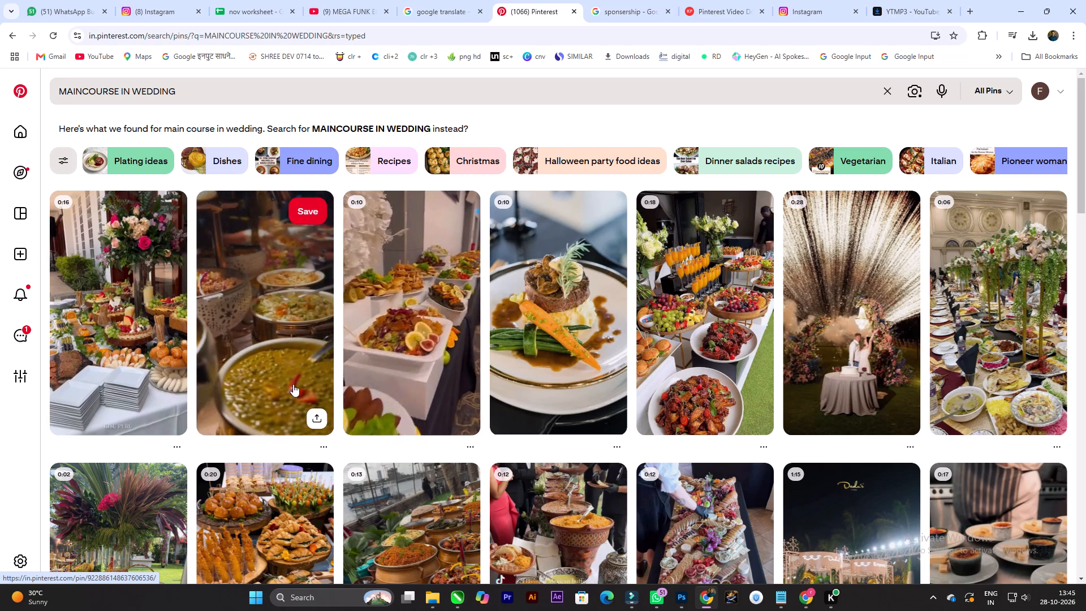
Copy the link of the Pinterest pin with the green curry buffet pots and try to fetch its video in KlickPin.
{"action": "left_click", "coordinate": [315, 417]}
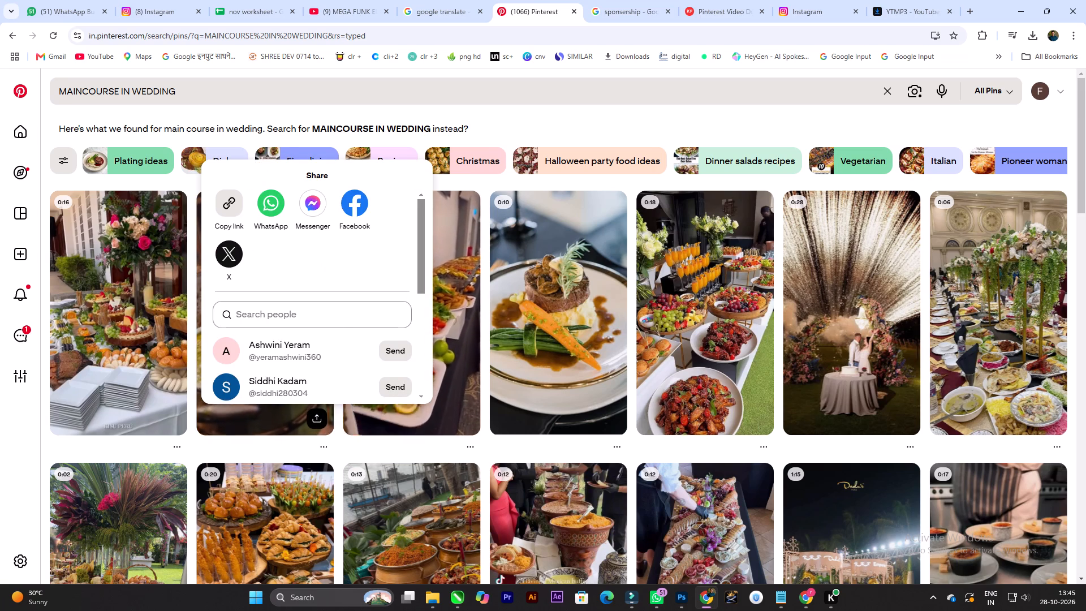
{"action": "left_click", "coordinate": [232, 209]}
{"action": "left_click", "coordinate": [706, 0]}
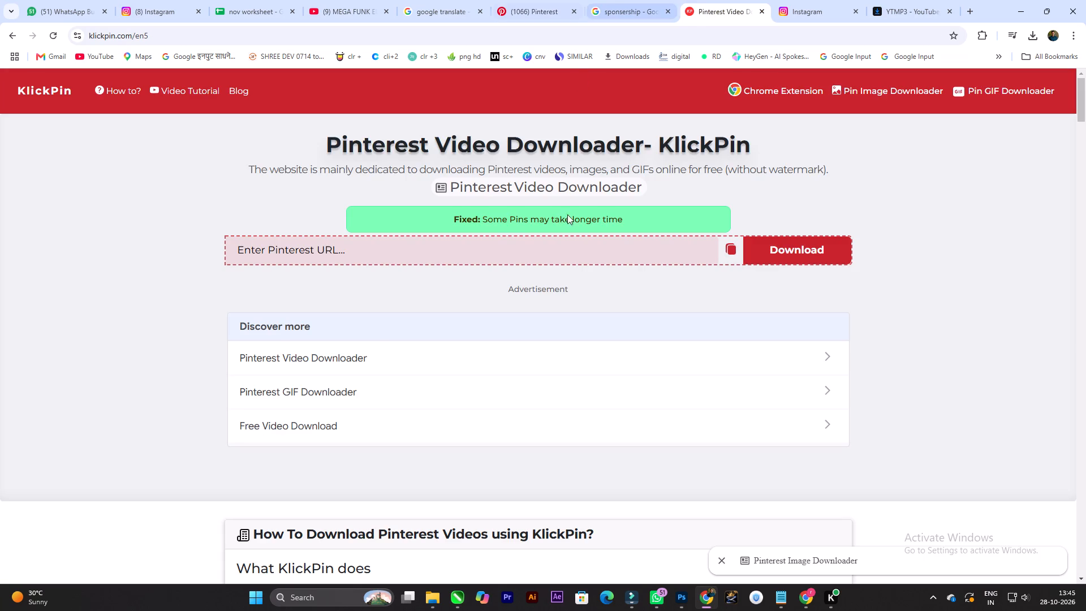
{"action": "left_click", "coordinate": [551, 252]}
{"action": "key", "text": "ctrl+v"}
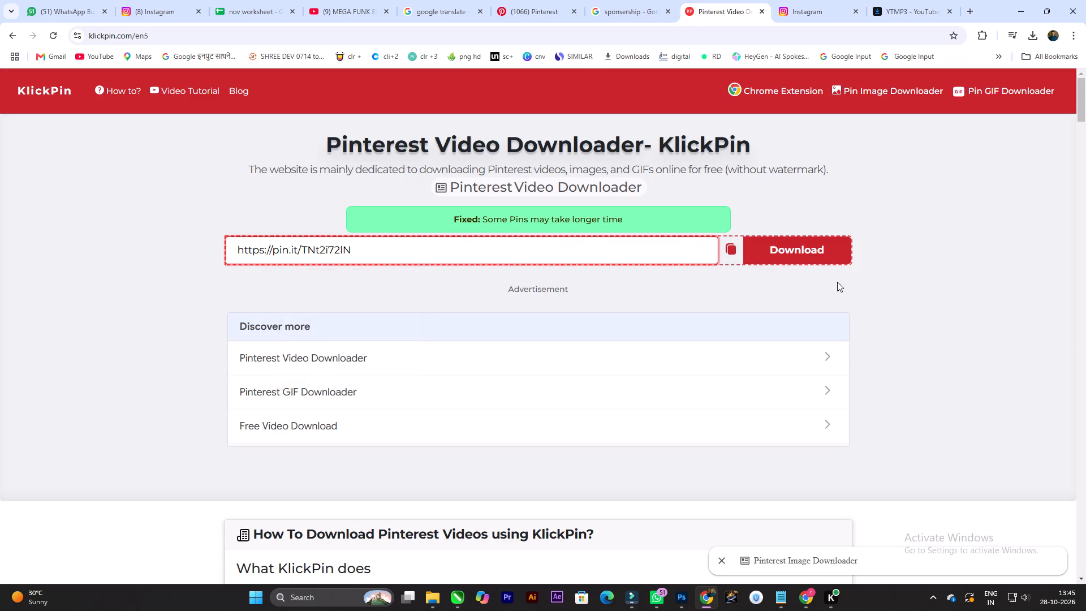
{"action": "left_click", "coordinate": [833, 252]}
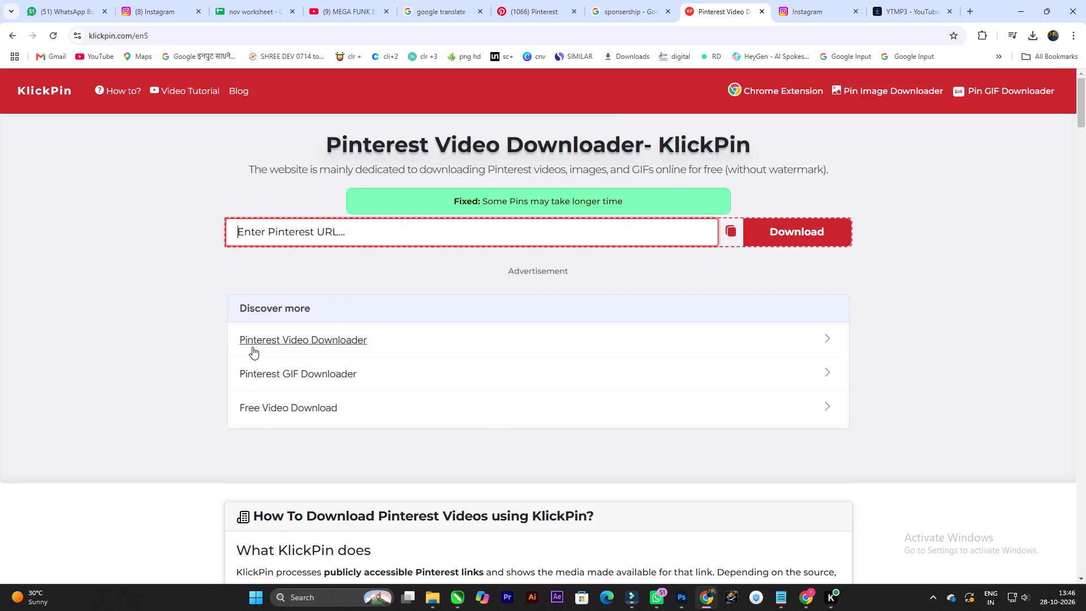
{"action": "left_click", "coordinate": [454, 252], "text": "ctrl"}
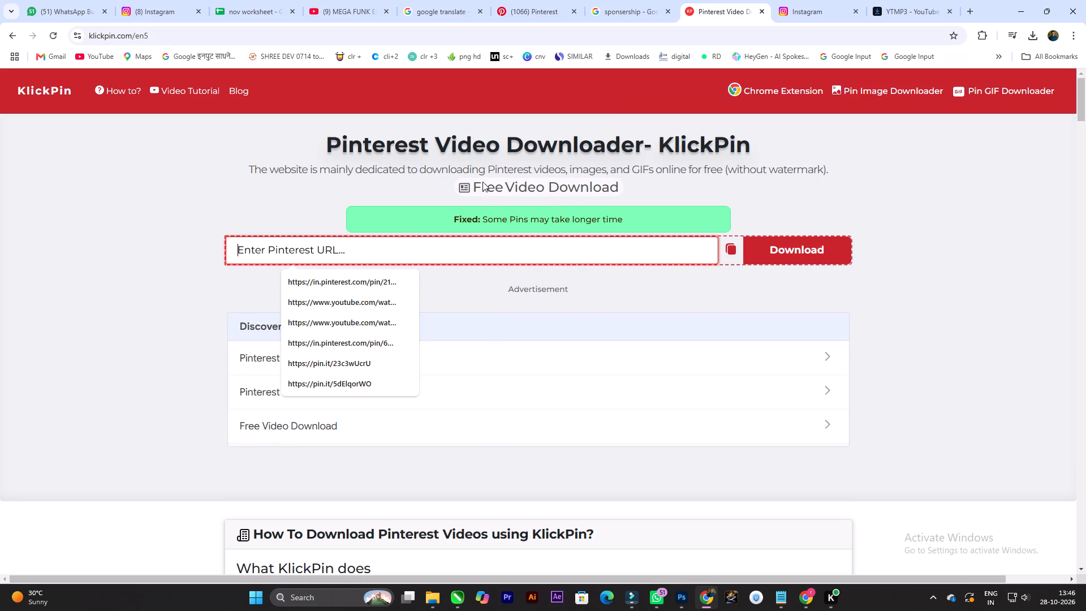
Copy the green curry buffet pin's link again, submit it to KlickPin and download the video.
{"action": "left_click", "coordinate": [519, 0]}
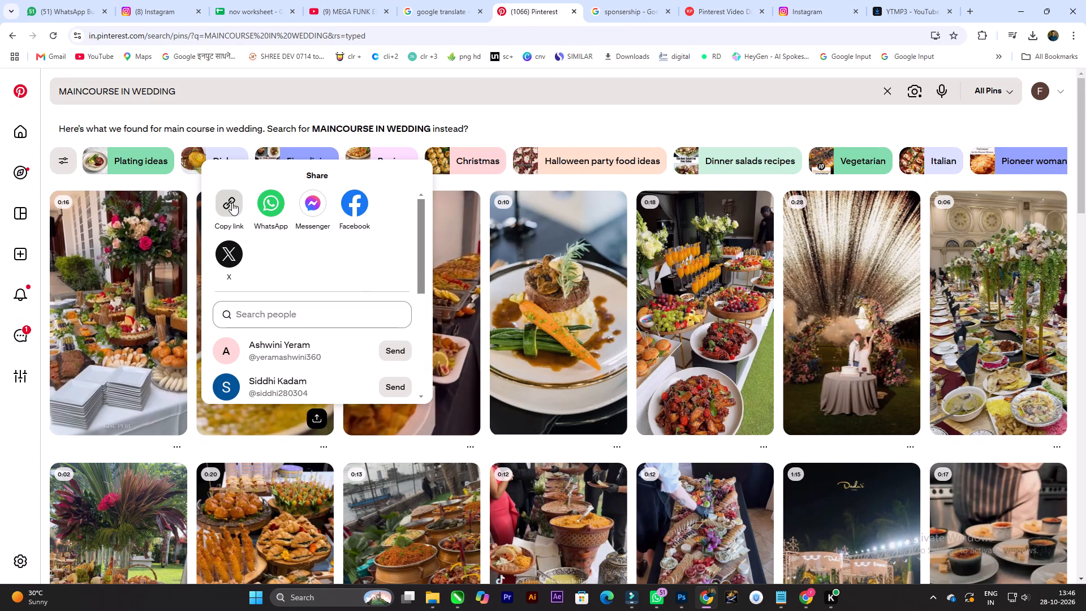
{"action": "left_click", "coordinate": [232, 203]}
{"action": "left_click", "coordinate": [660, 0]}
{"action": "left_click", "coordinate": [735, 0]}
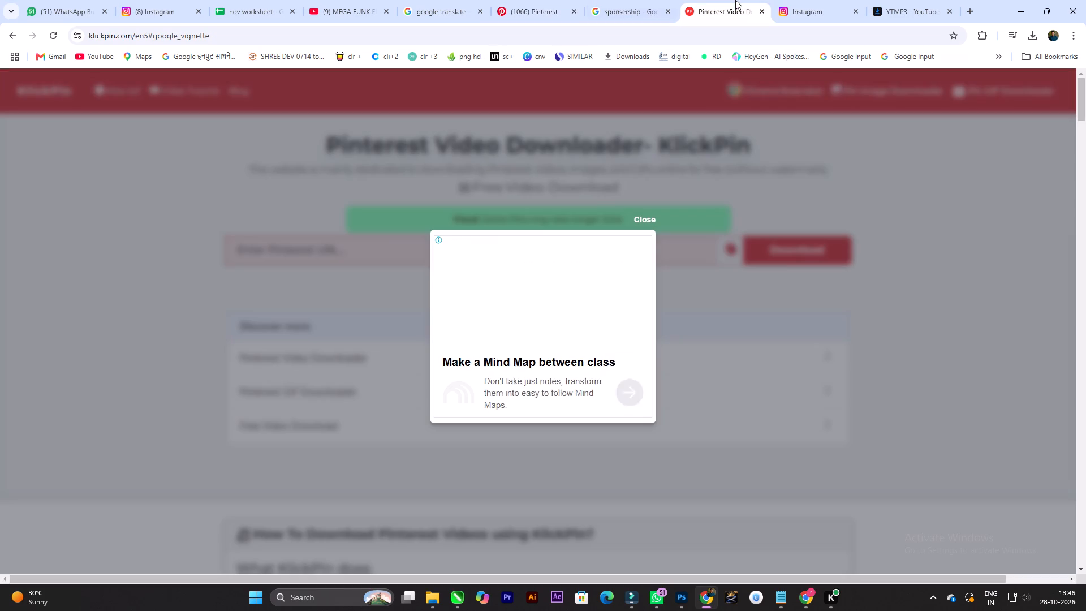
{"action": "left_click", "coordinate": [649, 219]}
{"action": "left_click", "coordinate": [633, 246]}
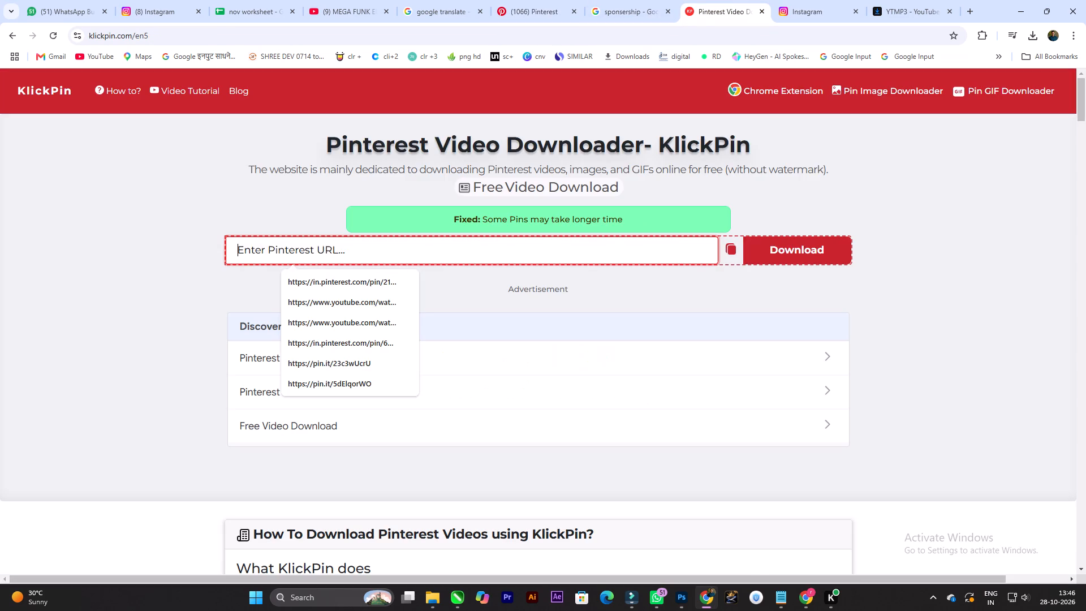
{"action": "key", "text": "ctrl+v"}
{"action": "left_click", "coordinate": [822, 252]}
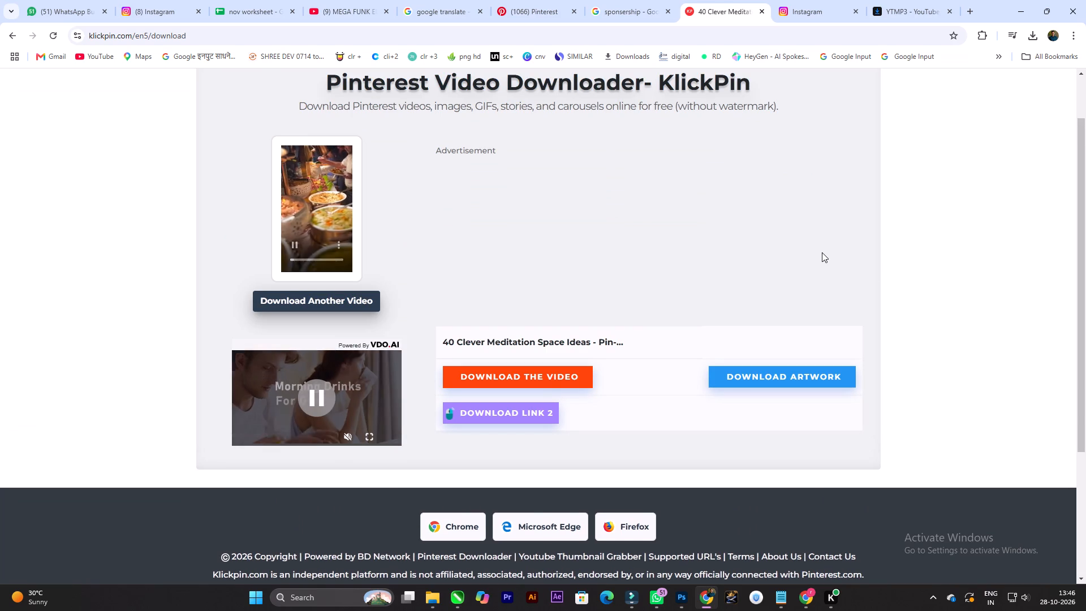
{"action": "left_click", "coordinate": [531, 373]}
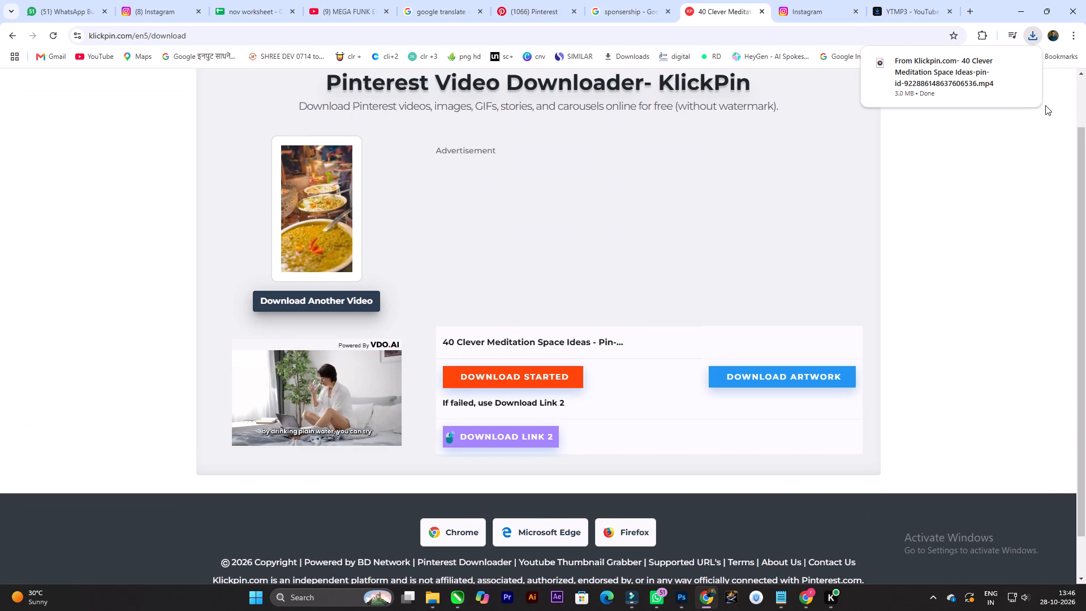
Bring the downloaded curry buffet video into Filmora's project media and place it on Video 1 directly after the DESRT clip.
{"action": "left_click_drag", "start_coordinate": [959, 72], "coordinate": [673, 579]}
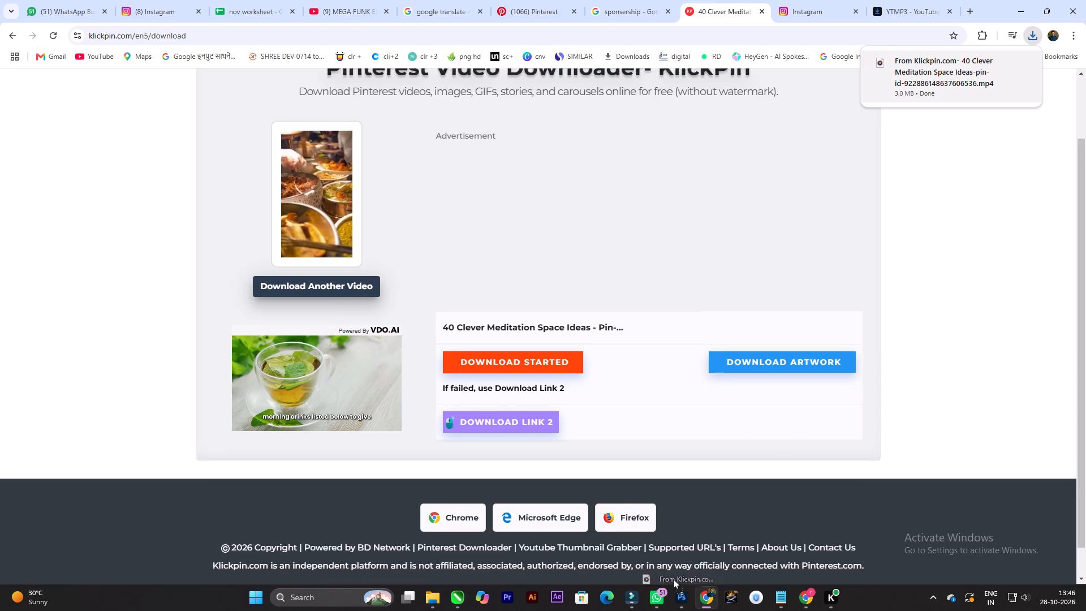
{"action": "left_click_drag", "start_coordinate": [673, 579], "coordinate": [339, 282]}
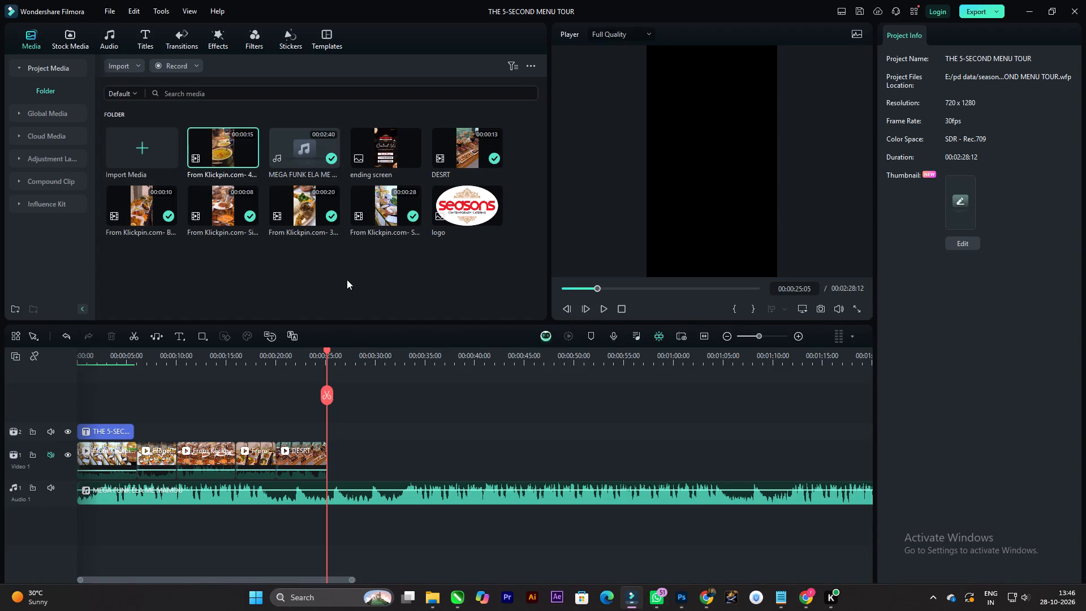
{"action": "left_click_drag", "start_coordinate": [229, 149], "coordinate": [342, 449]}
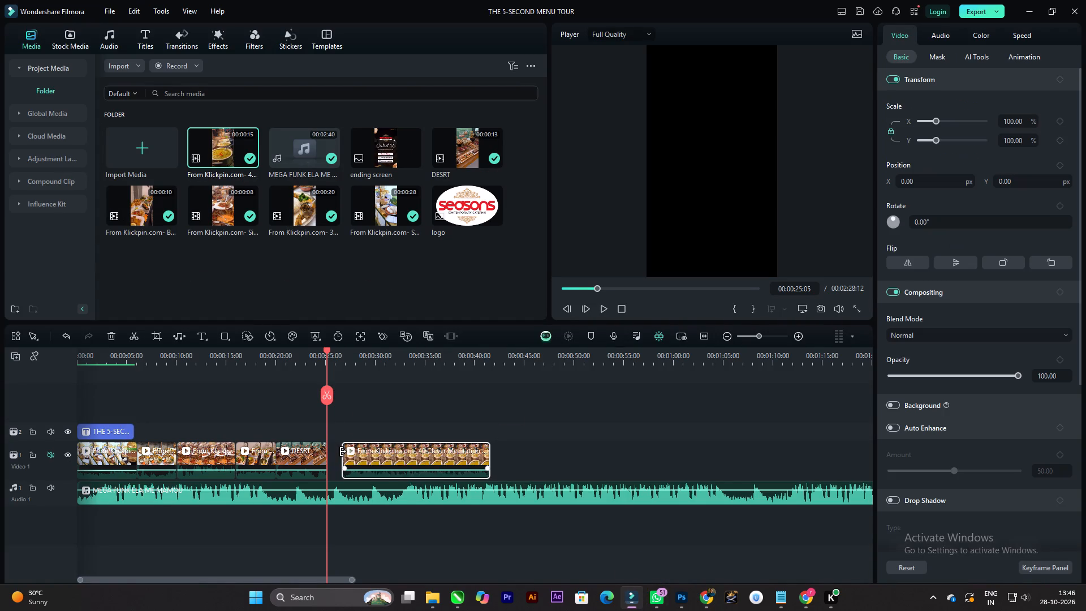
{"action": "left_click_drag", "start_coordinate": [388, 448], "coordinate": [368, 452]}
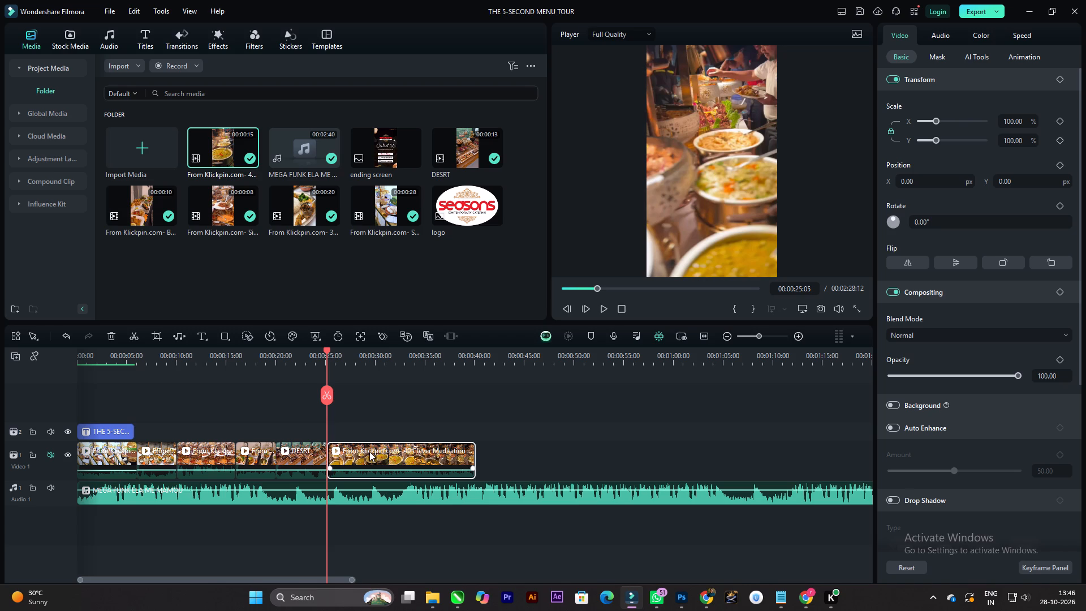
Play the curry buffet clip, split it at 00:00:29:28 and delete the portion after the cut.
{"action": "key", "text": "space"}
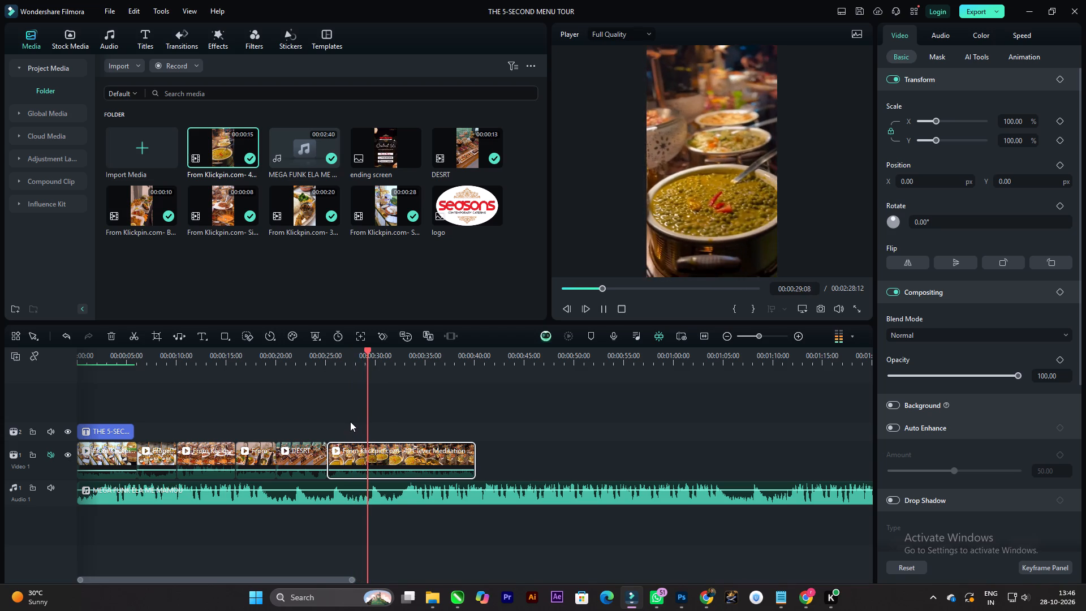
{"action": "key", "text": "space"}
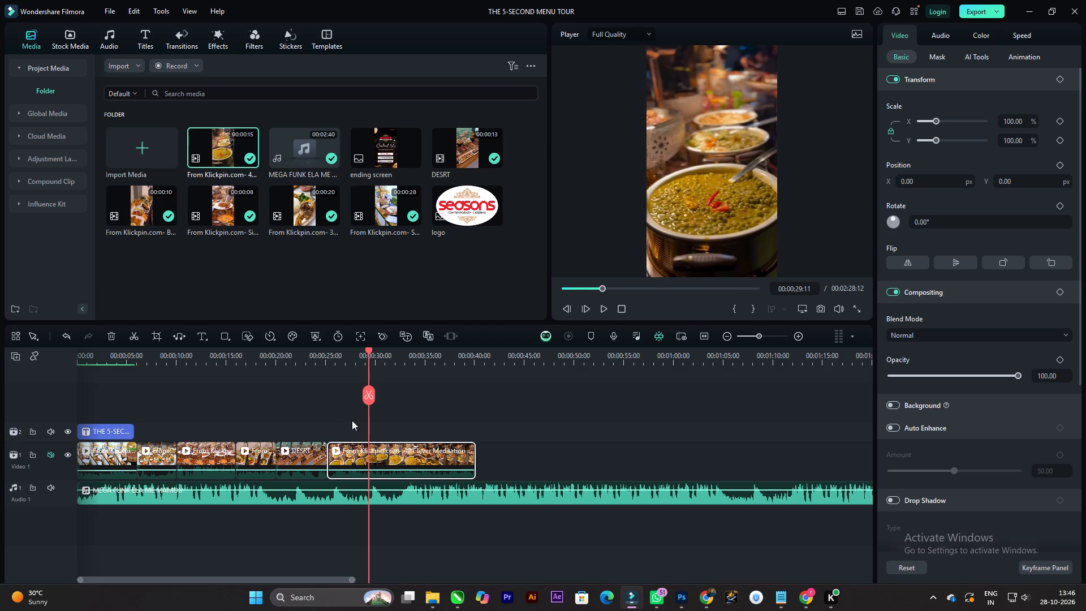
{"action": "key", "text": "space"}
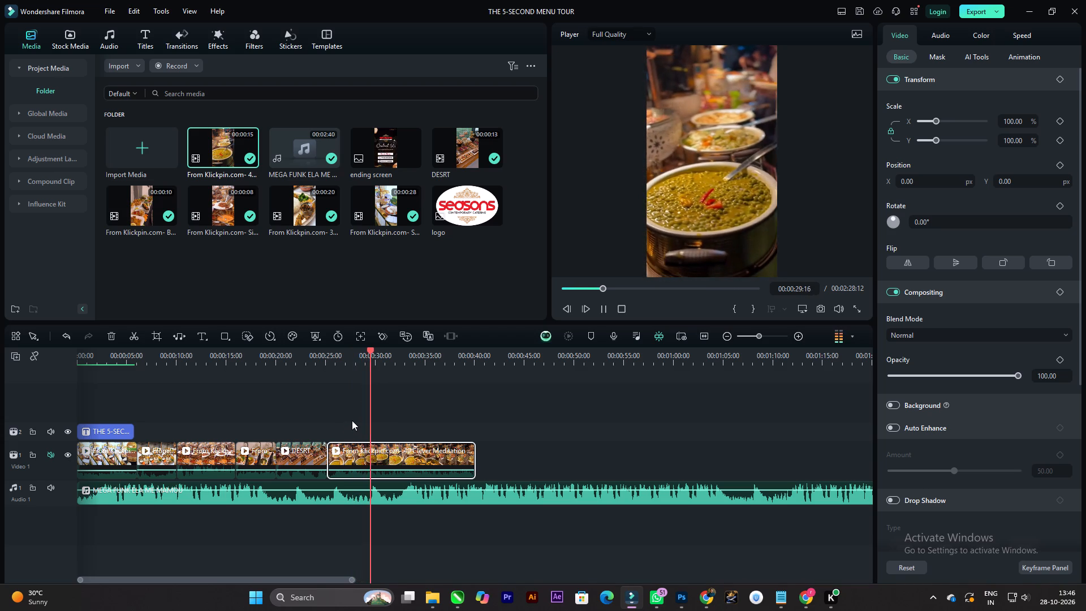
{"action": "key", "text": "space"}
{"action": "key", "text": "space"}
{"action": "key", "text": "space"}
{"action": "key", "text": "space"}
{"action": "key", "text": "space"}
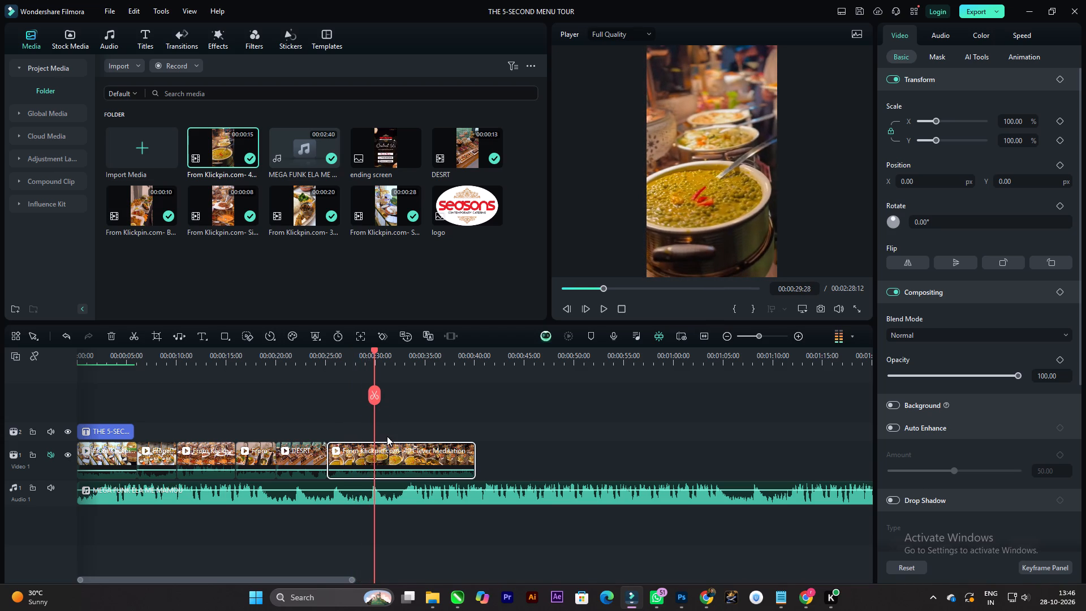
{"action": "key", "text": "space"}
{"action": "key", "text": "space"}
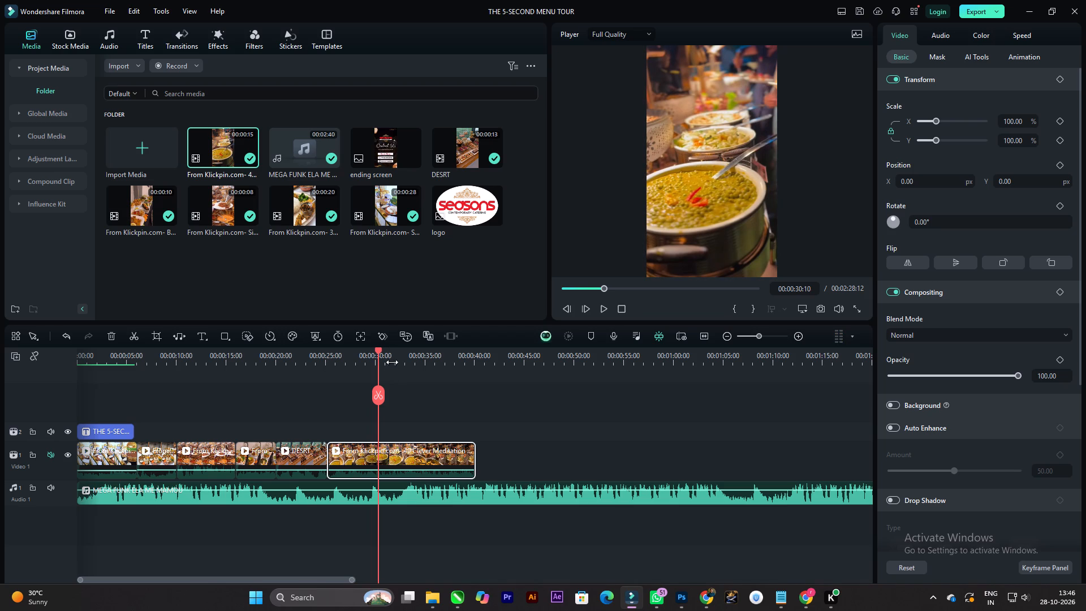
{"action": "left_click_drag", "start_coordinate": [380, 352], "coordinate": [445, 351]}
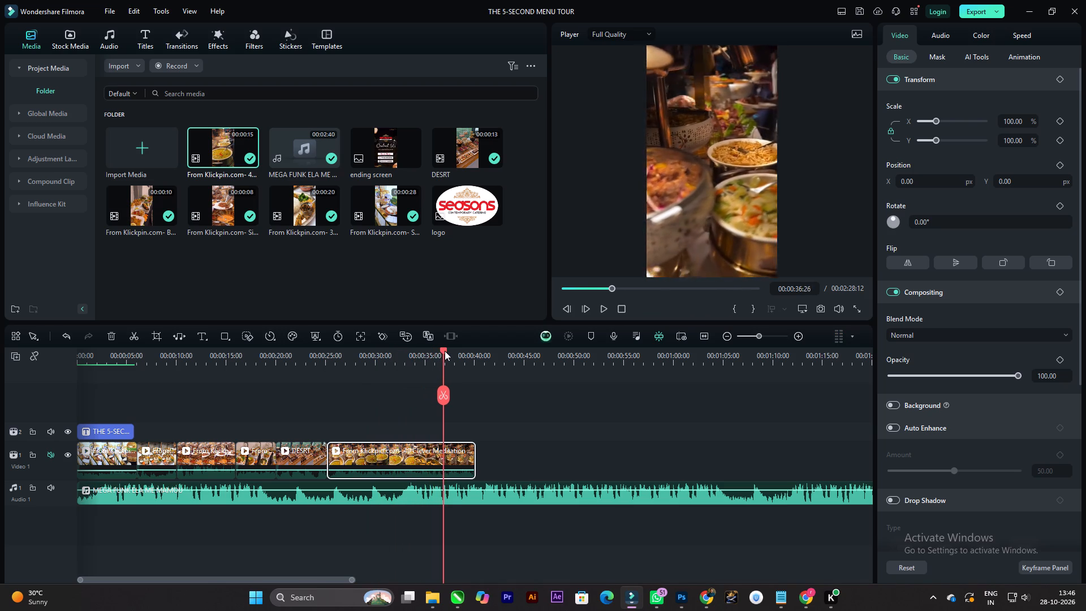
{"action": "left_click_drag", "start_coordinate": [445, 351], "coordinate": [376, 344]}
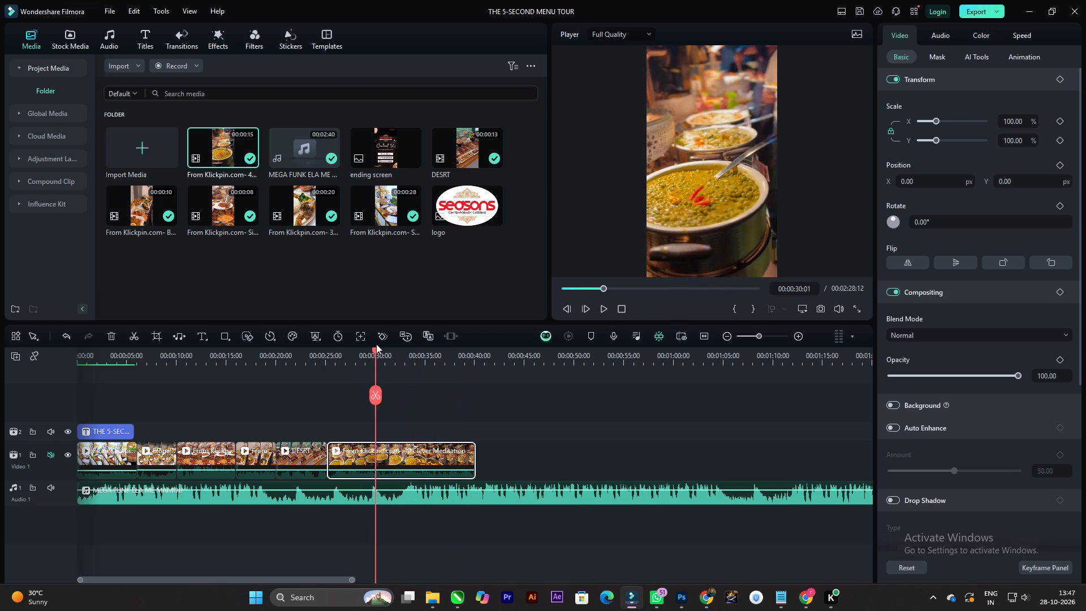
{"action": "left_click_drag", "start_coordinate": [376, 344], "coordinate": [374, 345]}
{"action": "left_click", "coordinate": [388, 452]}
{"action": "left_click", "coordinate": [373, 401]}
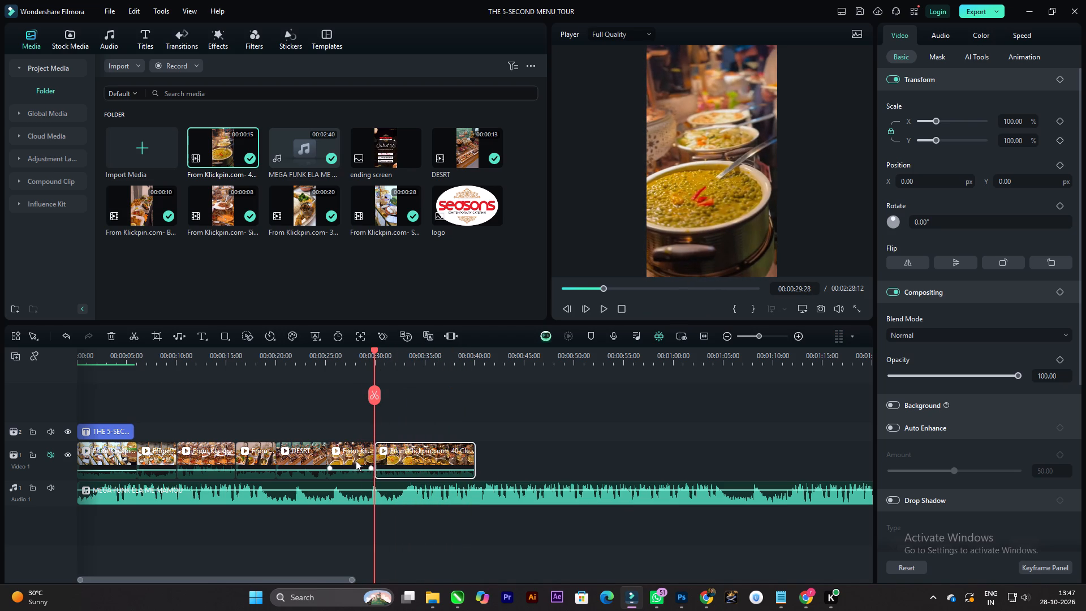
{"action": "left_click", "coordinate": [409, 453]}
{"action": "key", "text": "Delete"}
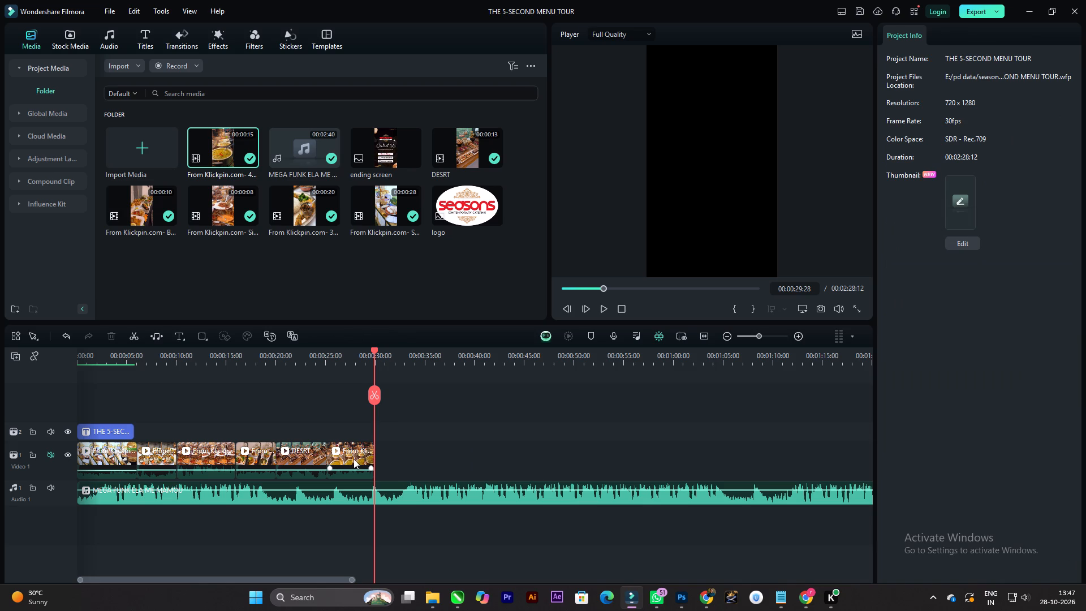
Swap the last two clips on Video 1 so the curry buffet clip comes before DESRT, with no gaps between clips.
{"action": "left_click_drag", "start_coordinate": [357, 457], "coordinate": [273, 450]}
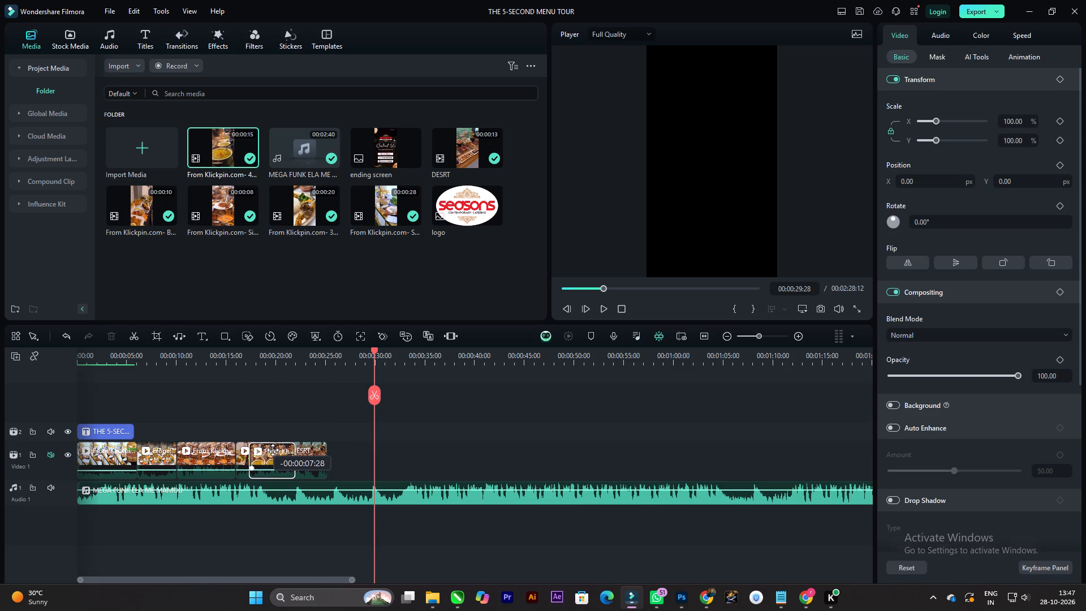
{"action": "left_click_drag", "start_coordinate": [273, 450], "coordinate": [310, 416]}
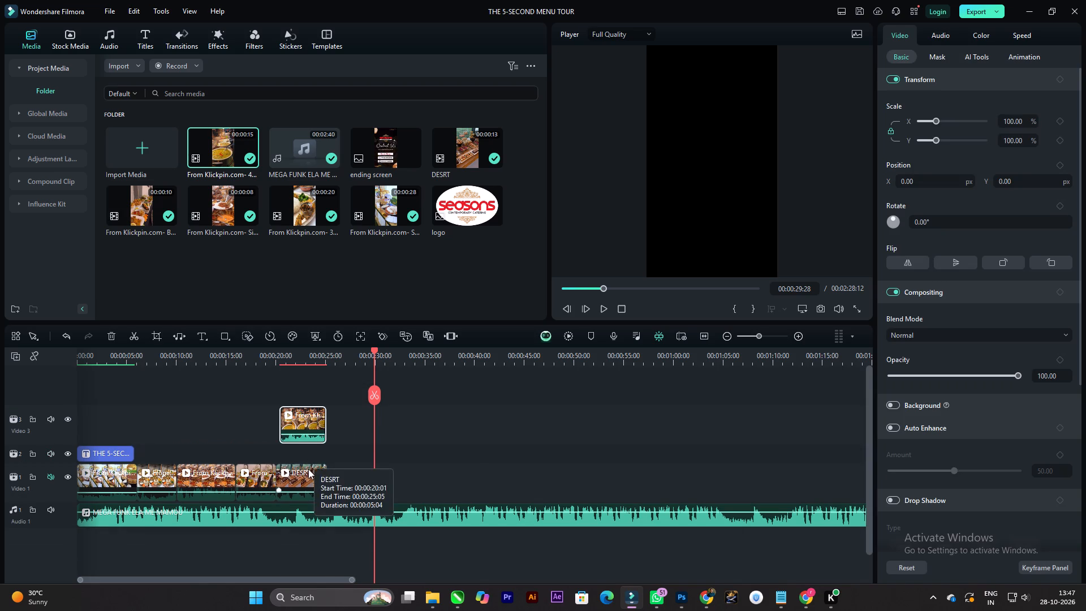
{"action": "left_click_drag", "start_coordinate": [308, 470], "coordinate": [468, 488]}
{"action": "left_click_drag", "start_coordinate": [300, 421], "coordinate": [301, 481]}
{"action": "scroll", "coordinate": [257, 472], "scroll_direction": "up", "scroll_amount": 4, "text": "ctrl"}
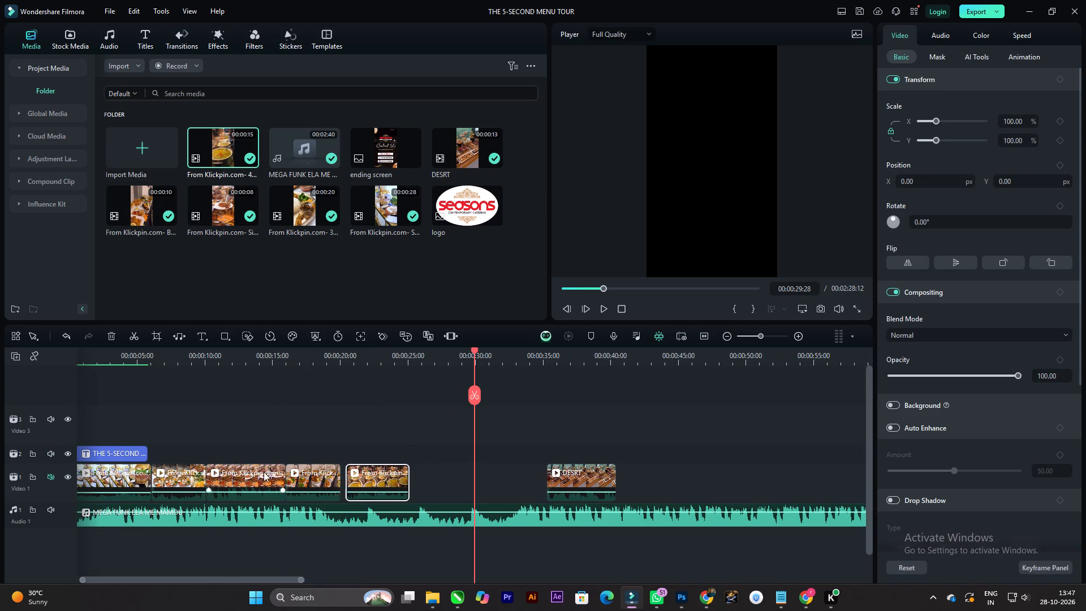
{"action": "scroll", "coordinate": [334, 470], "scroll_direction": "up", "scroll_amount": 3, "text": "ctrl"}
{"action": "left_click_drag", "start_coordinate": [372, 474], "coordinate": [361, 474]}
{"action": "left_click_drag", "start_coordinate": [624, 481], "coordinate": [426, 476]}
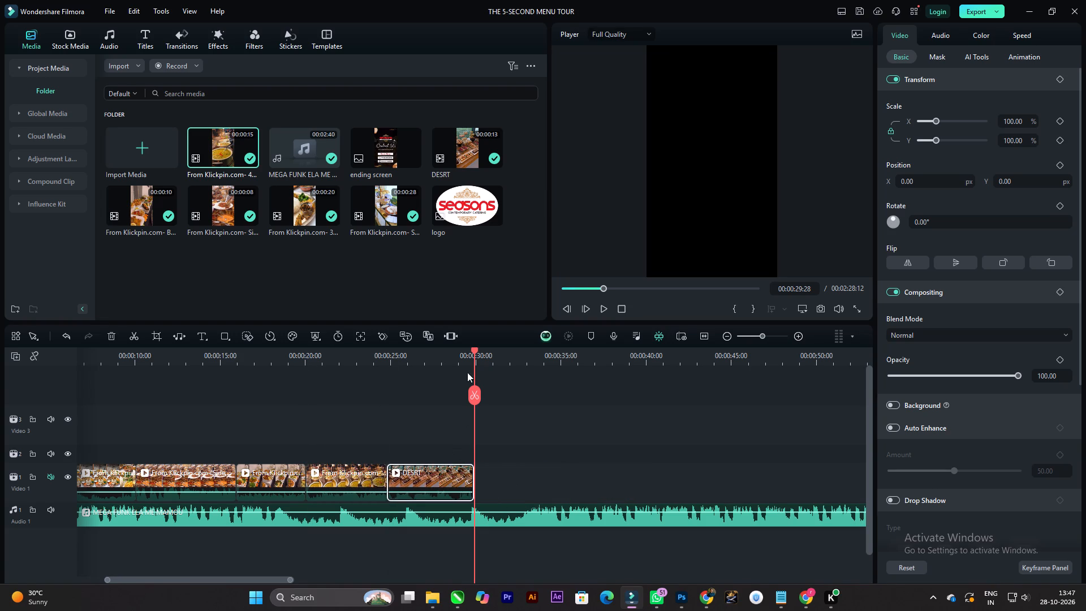
Duplicate the "THE 5-SECOND MENU TOUR" title onto the same track at 00:00:06:01, where the second food clip starts.
{"action": "left_click_drag", "start_coordinate": [475, 350], "coordinate": [226, 339]}
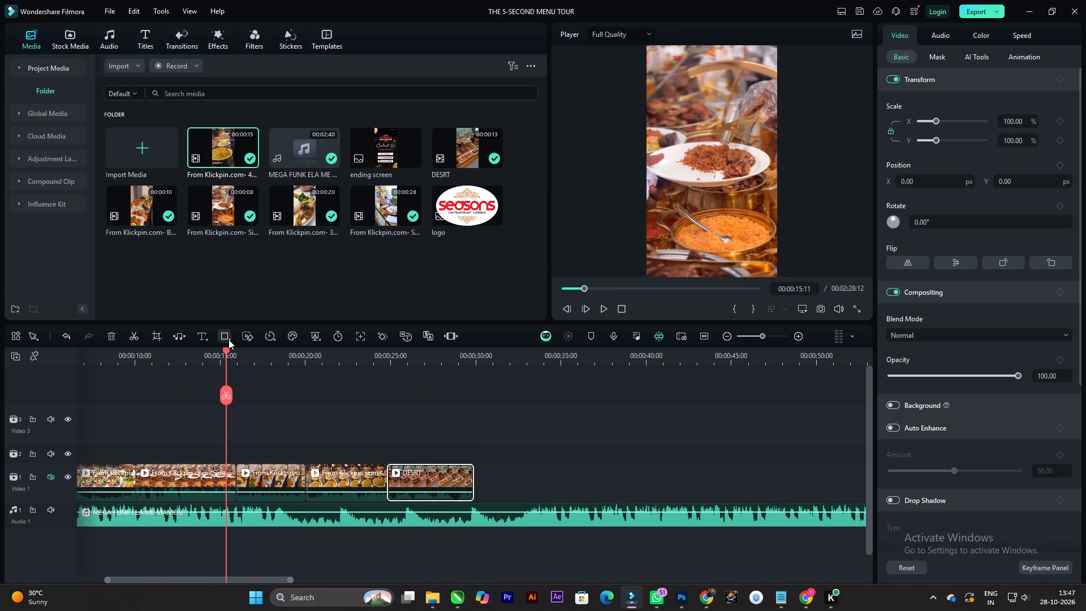
{"action": "scroll", "coordinate": [273, 424], "scroll_direction": "down", "scroll_amount": 3, "text": "ctrl"}
{"action": "left_click_drag", "start_coordinate": [283, 350], "coordinate": [236, 350]}
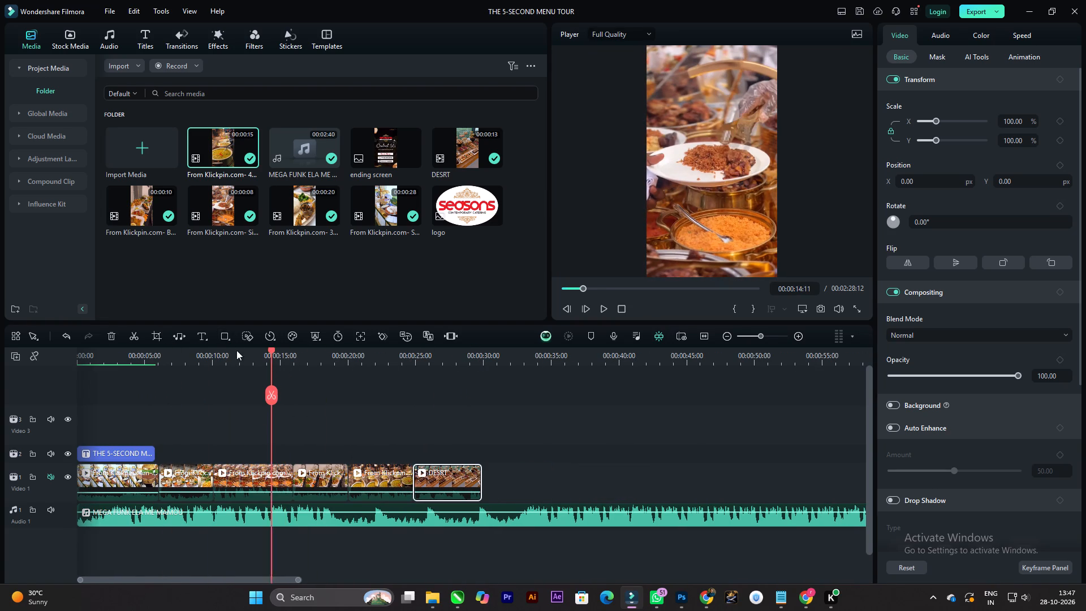
{"action": "left_click_drag", "start_coordinate": [236, 350], "coordinate": [147, 367]}
{"action": "key", "text": "space"}
{"action": "key", "text": "space"}
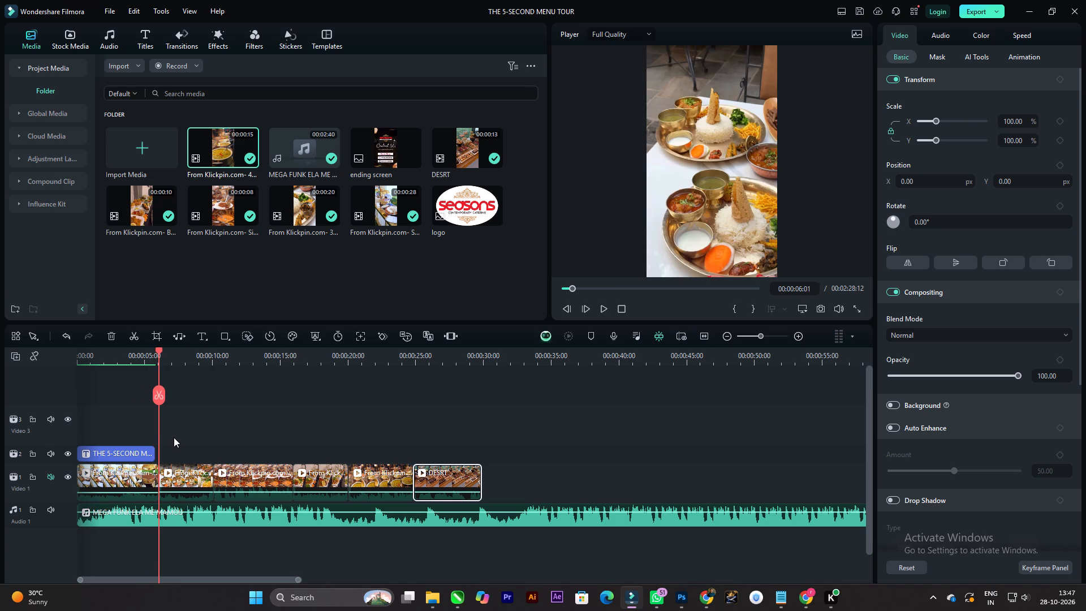
{"action": "left_click", "coordinate": [134, 454]}
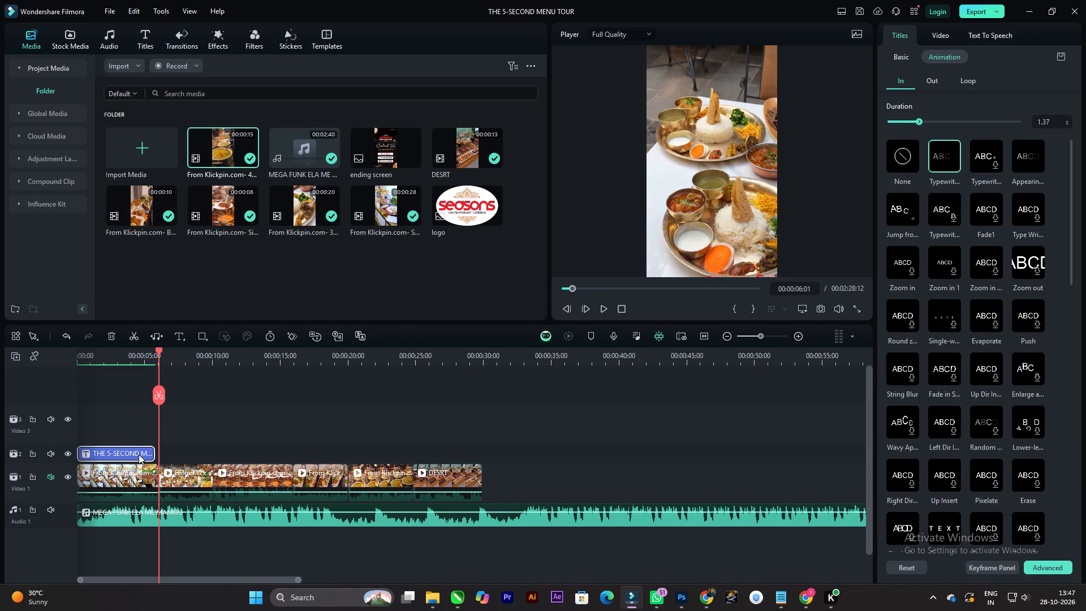
{"action": "key", "text": "ctrl+c"}
{"action": "key", "text": "ctrl+v"}
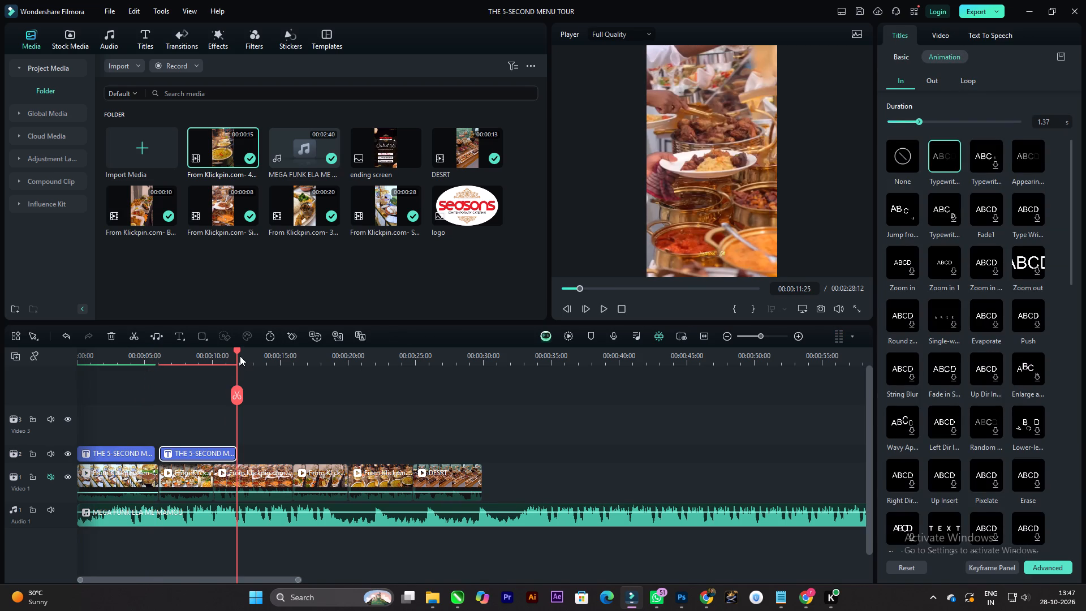
Shorten the duplicated title from its end so it stops at about 9 seconds, just before the second food clip ends.
{"action": "left_click_drag", "start_coordinate": [238, 355], "coordinate": [153, 347]}
{"action": "scroll", "coordinate": [162, 387], "scroll_direction": "up", "scroll_amount": 10, "text": "ctrl"}
{"action": "scroll", "coordinate": [339, 455], "scroll_direction": "up", "scroll_amount": 2, "text": "ctrl"}
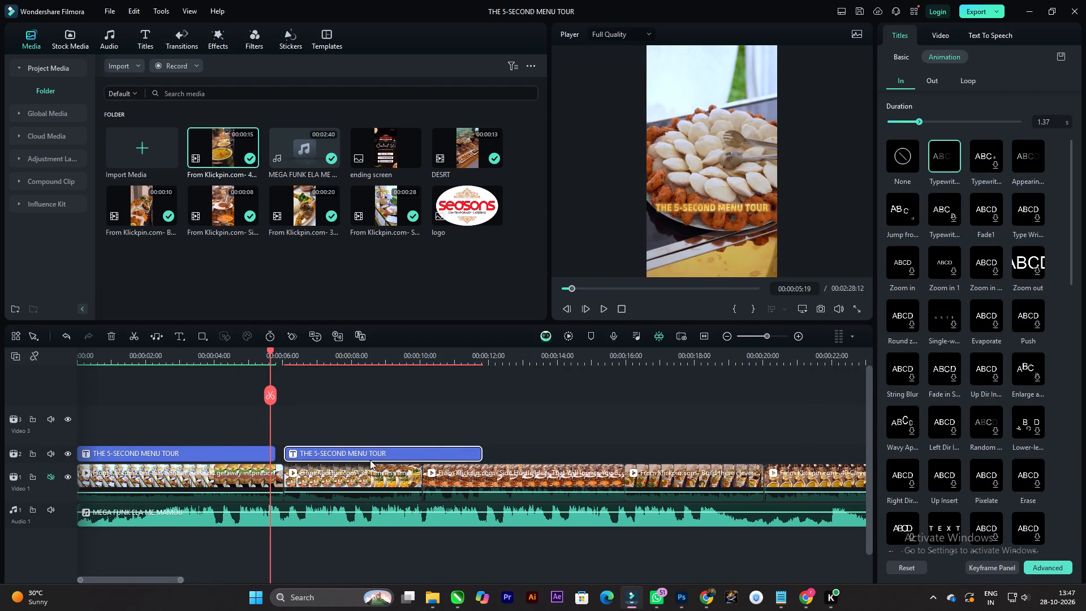
{"action": "left_click_drag", "start_coordinate": [481, 453], "coordinate": [406, 454]}
{"action": "key", "text": "space"}
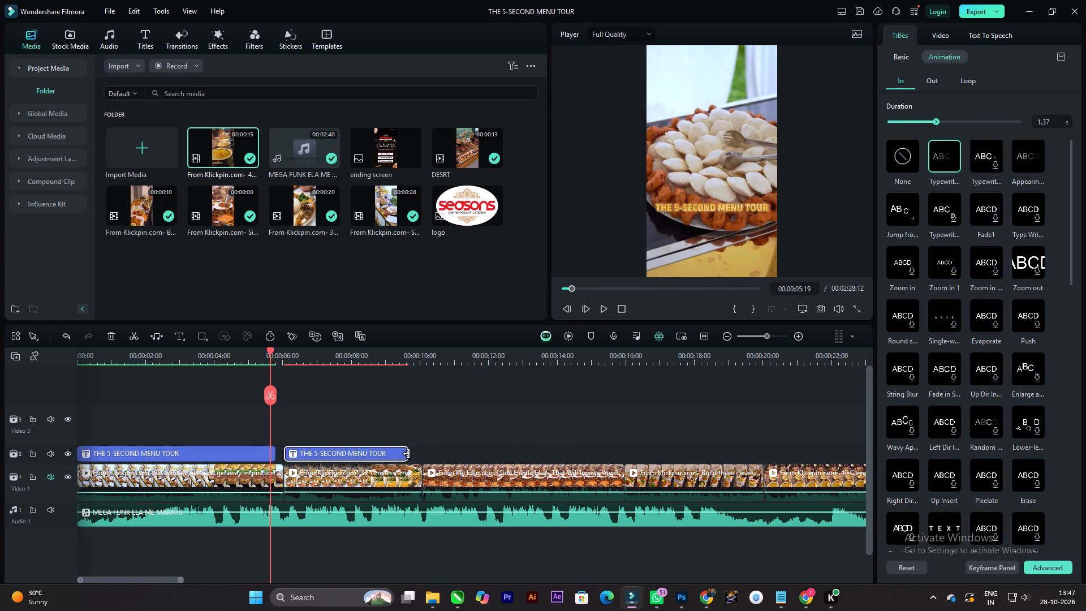
{"action": "key", "text": "space"}
{"action": "left_click_drag", "start_coordinate": [406, 455], "coordinate": [396, 455]}
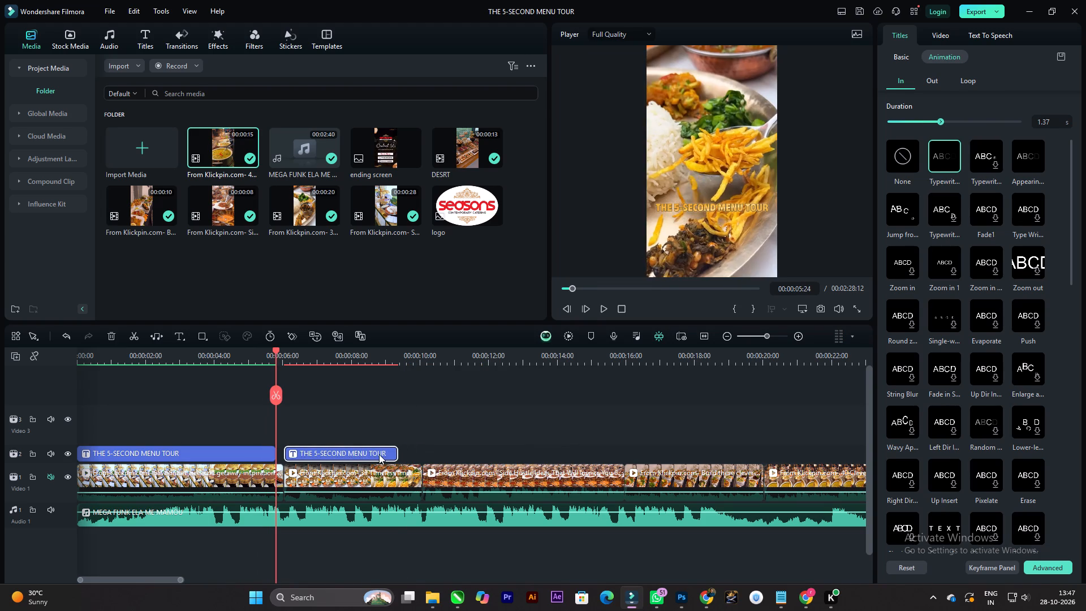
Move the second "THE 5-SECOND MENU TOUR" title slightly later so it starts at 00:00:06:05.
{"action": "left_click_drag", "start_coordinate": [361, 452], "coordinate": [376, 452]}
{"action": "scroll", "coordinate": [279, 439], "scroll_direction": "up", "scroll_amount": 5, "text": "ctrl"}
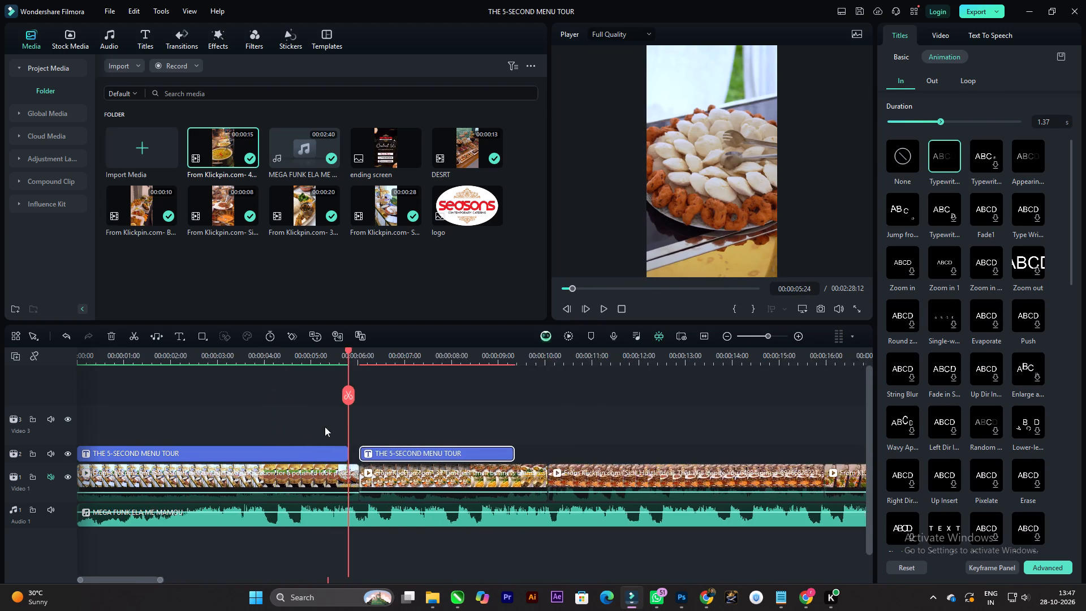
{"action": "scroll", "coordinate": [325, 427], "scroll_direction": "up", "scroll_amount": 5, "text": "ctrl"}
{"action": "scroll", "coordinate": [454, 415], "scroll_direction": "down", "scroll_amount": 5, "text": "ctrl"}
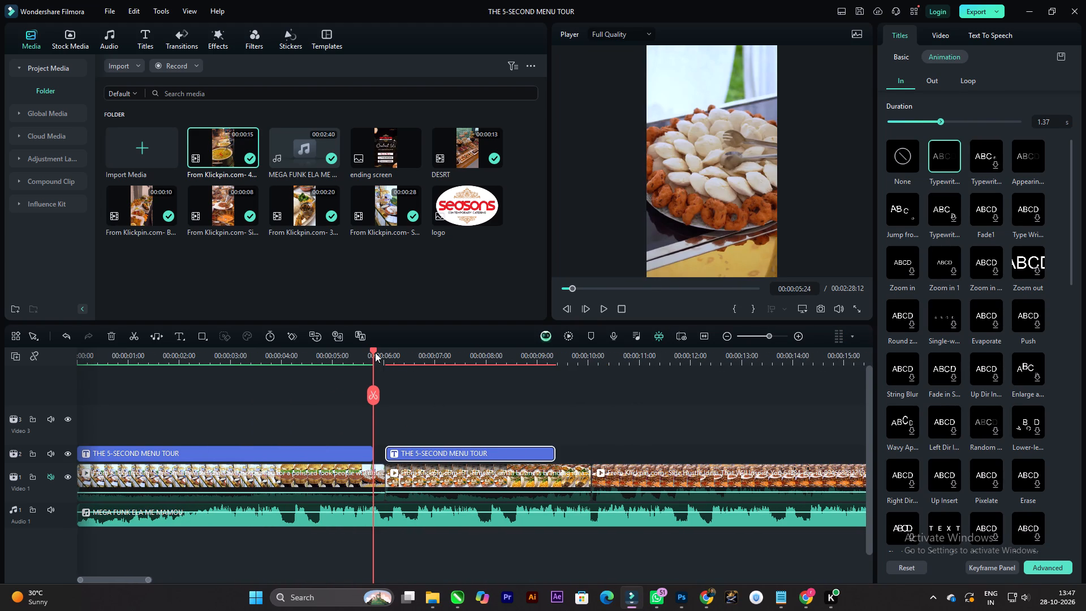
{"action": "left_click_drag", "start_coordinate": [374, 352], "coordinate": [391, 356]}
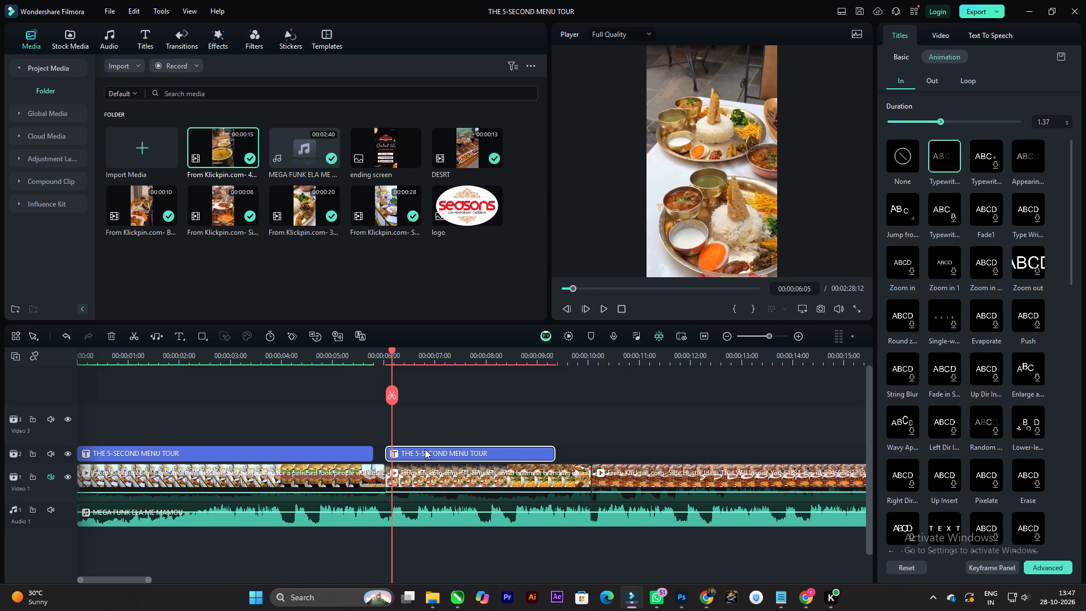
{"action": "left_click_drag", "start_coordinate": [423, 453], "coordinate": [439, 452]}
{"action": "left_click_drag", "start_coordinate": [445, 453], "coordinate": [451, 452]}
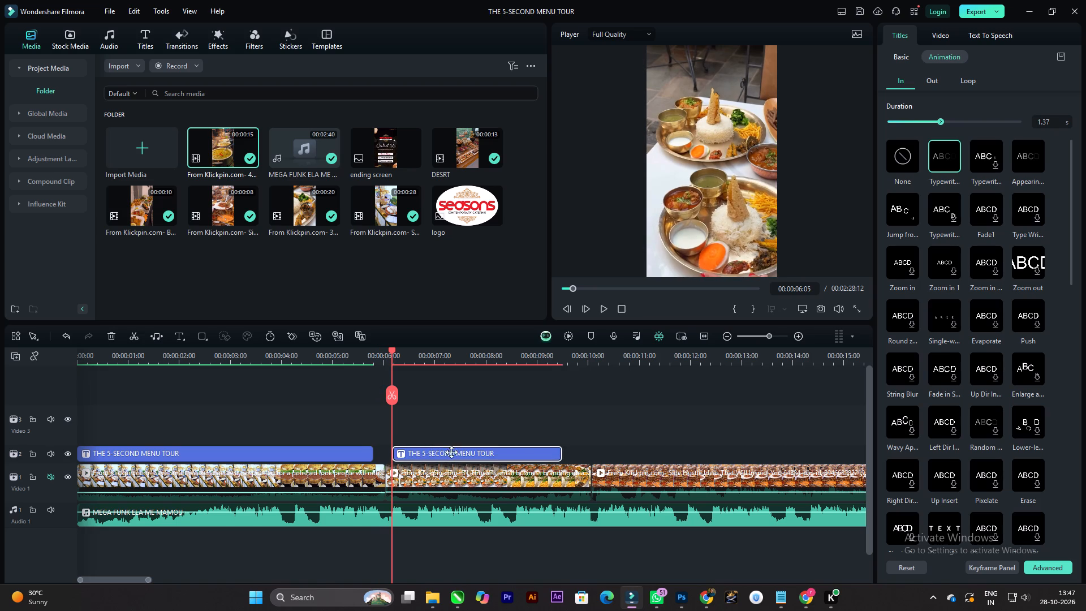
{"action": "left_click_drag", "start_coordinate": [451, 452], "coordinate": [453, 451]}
Play the timeline from about 4 to 8 seconds to check the change from the first title to the second.
{"action": "scroll", "coordinate": [377, 431], "scroll_direction": "down", "scroll_amount": 5, "text": "ctrl"}
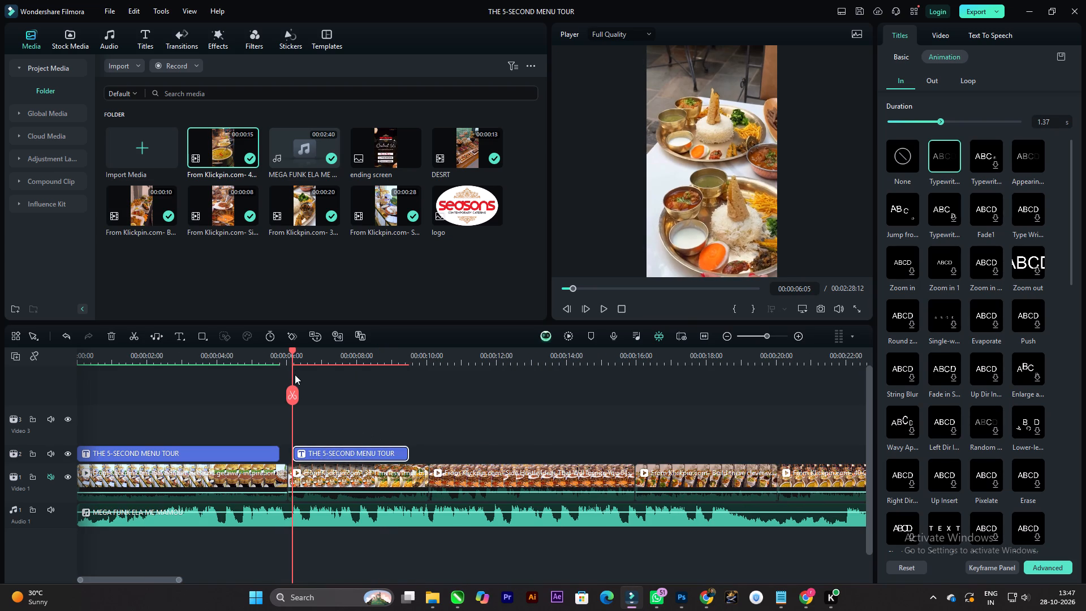
{"action": "left_click_drag", "start_coordinate": [291, 358], "coordinate": [229, 364]}
{"action": "key", "text": "space"}
{"action": "key", "text": "space"}
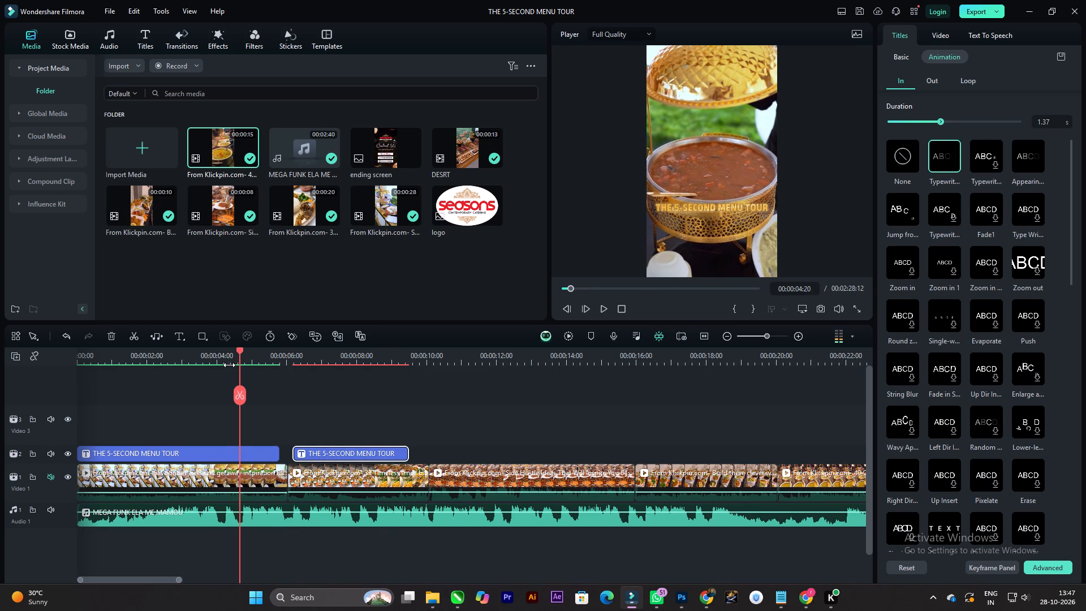
{"action": "key", "text": "space"}
{"action": "key", "text": "space"}
{"action": "key", "text": "space"}
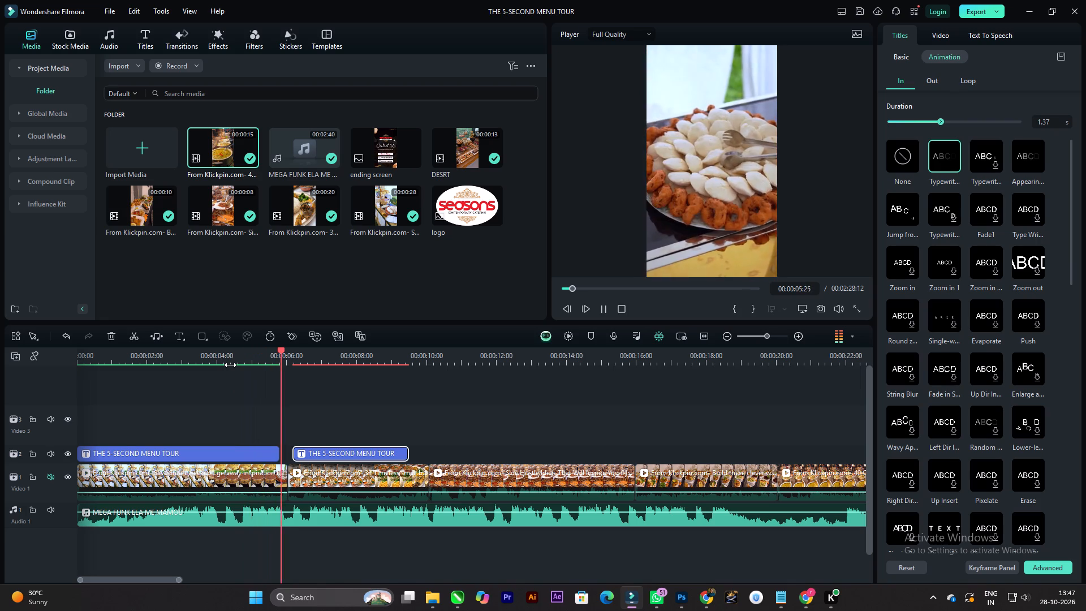
{"action": "key", "text": "space"}
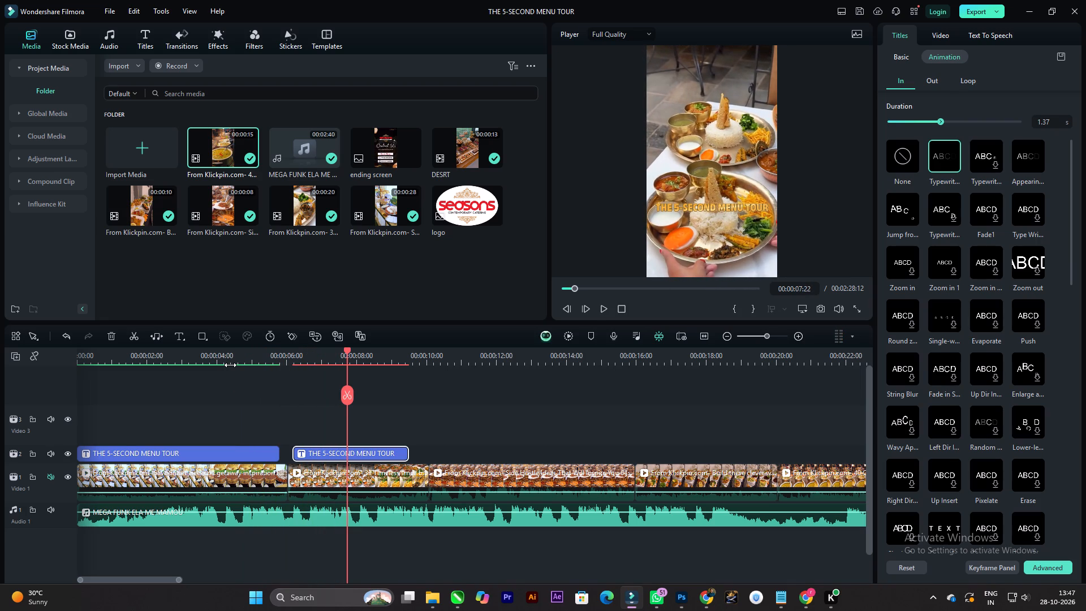
{"action": "key", "text": "space"}
{"action": "key", "text": "space"}
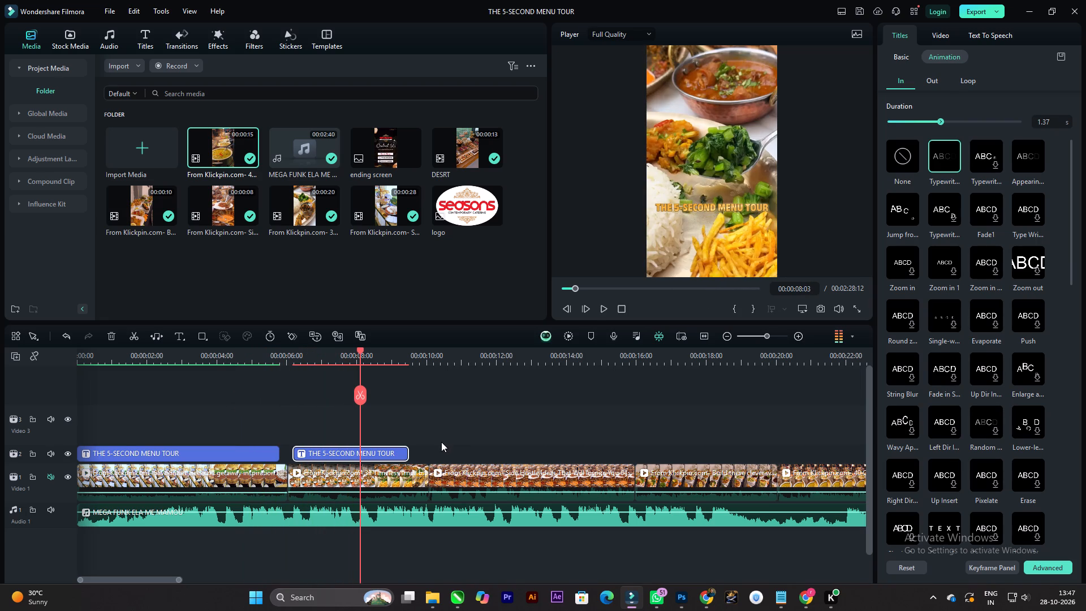
Browse the recent and local fonts for the second "THE 5-SECOND MENU TOUR" title.
{"action": "left_click", "coordinate": [387, 453]}
{"action": "left_click", "coordinate": [907, 54]}
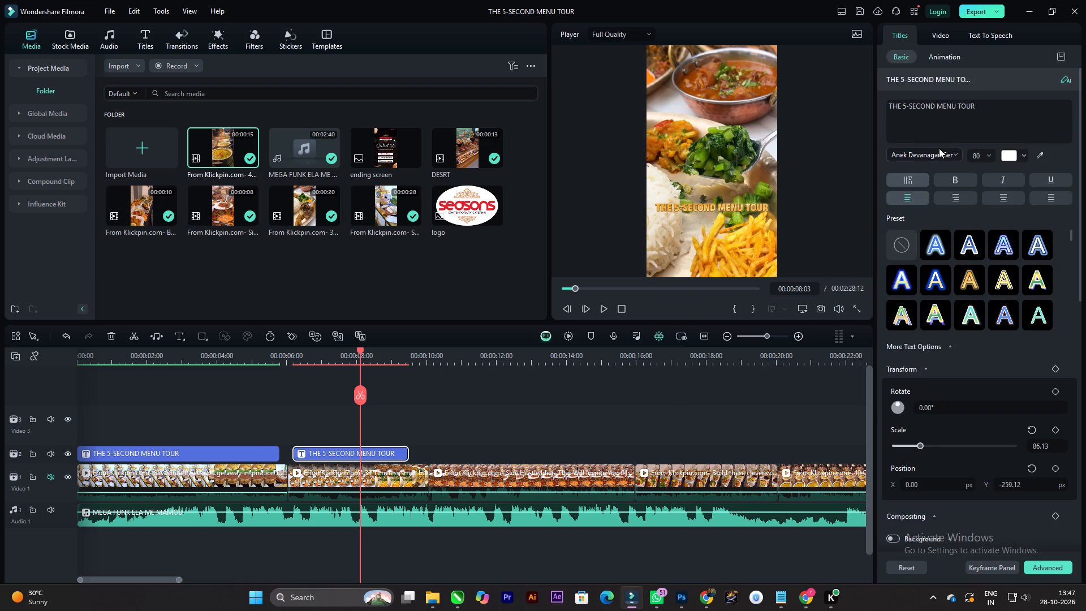
{"action": "left_click", "coordinate": [954, 152]}
{"action": "scroll", "coordinate": [1022, 217], "scroll_direction": "up", "scroll_amount": 6}
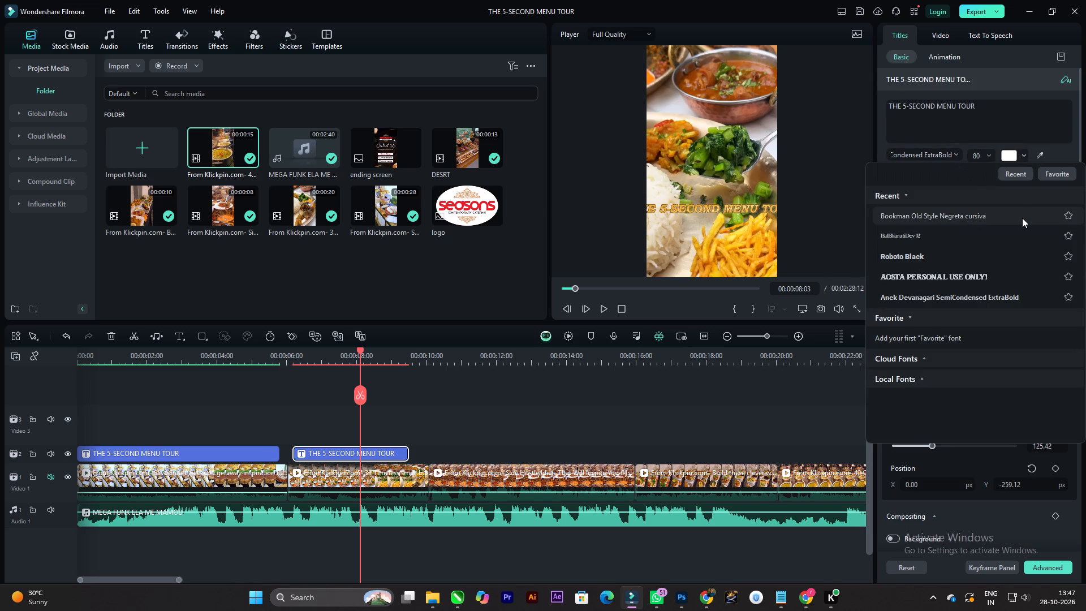
{"action": "scroll", "coordinate": [1022, 218], "scroll_direction": "up", "scroll_amount": 5}
{"action": "scroll", "coordinate": [1015, 222], "scroll_direction": "down", "scroll_amount": 10}
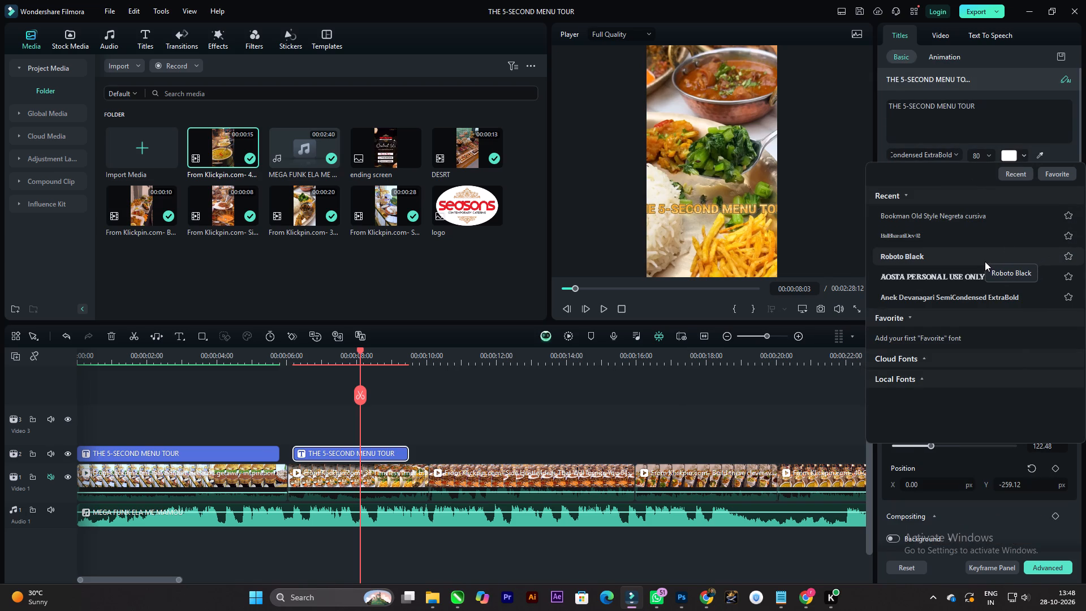
{"action": "scroll", "coordinate": [949, 323], "scroll_direction": "down", "scroll_amount": 2}
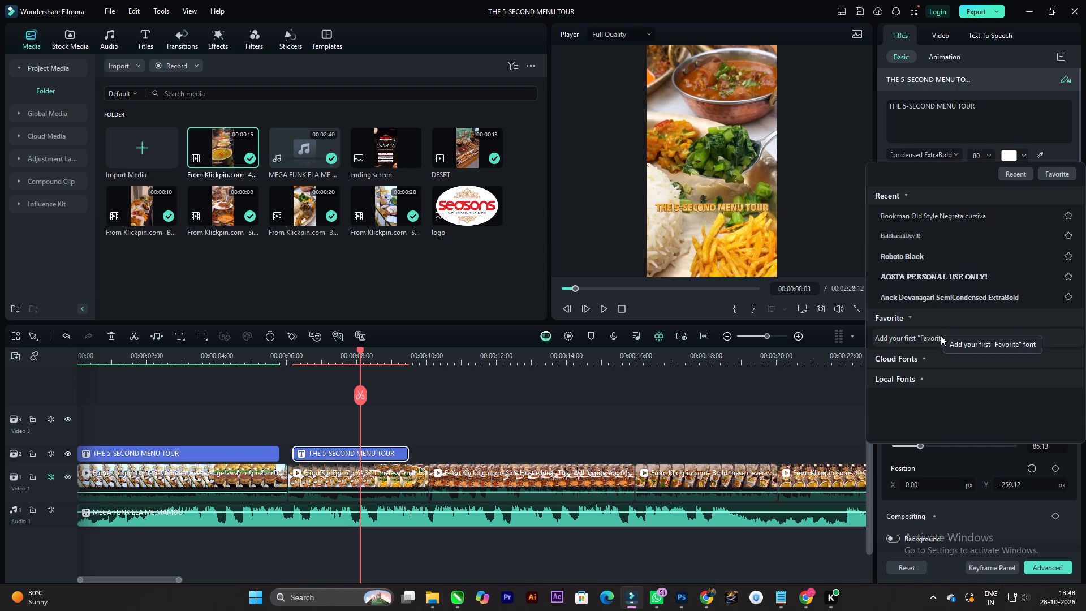
{"action": "left_click", "coordinate": [906, 195]}
{"action": "left_click", "coordinate": [915, 272]}
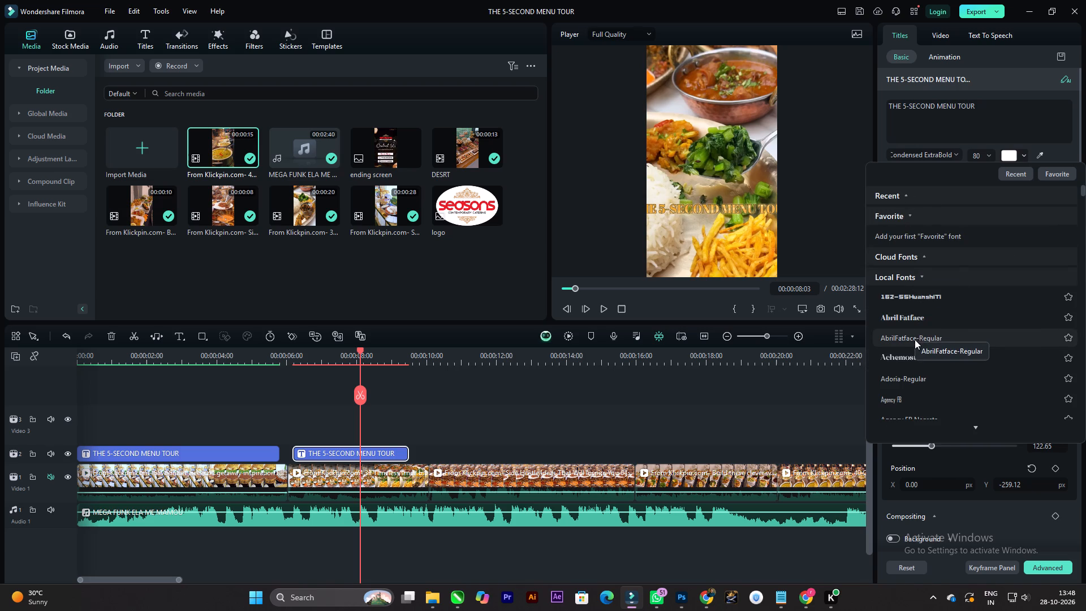
{"action": "scroll", "coordinate": [916, 363], "scroll_direction": "down", "scroll_amount": 7}
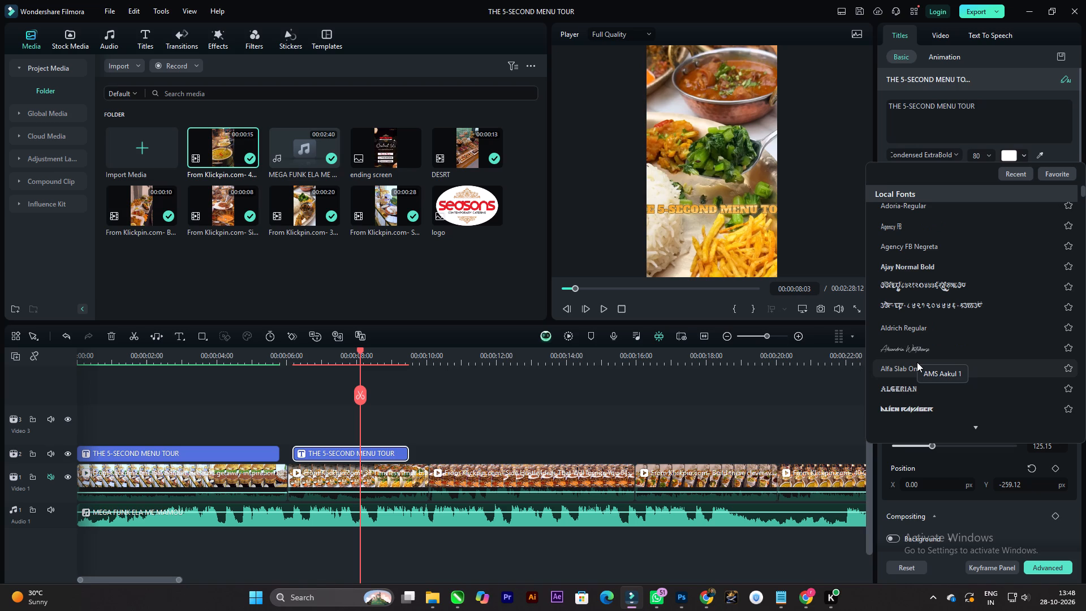
{"action": "scroll", "coordinate": [916, 368], "scroll_direction": "down", "scroll_amount": 5}
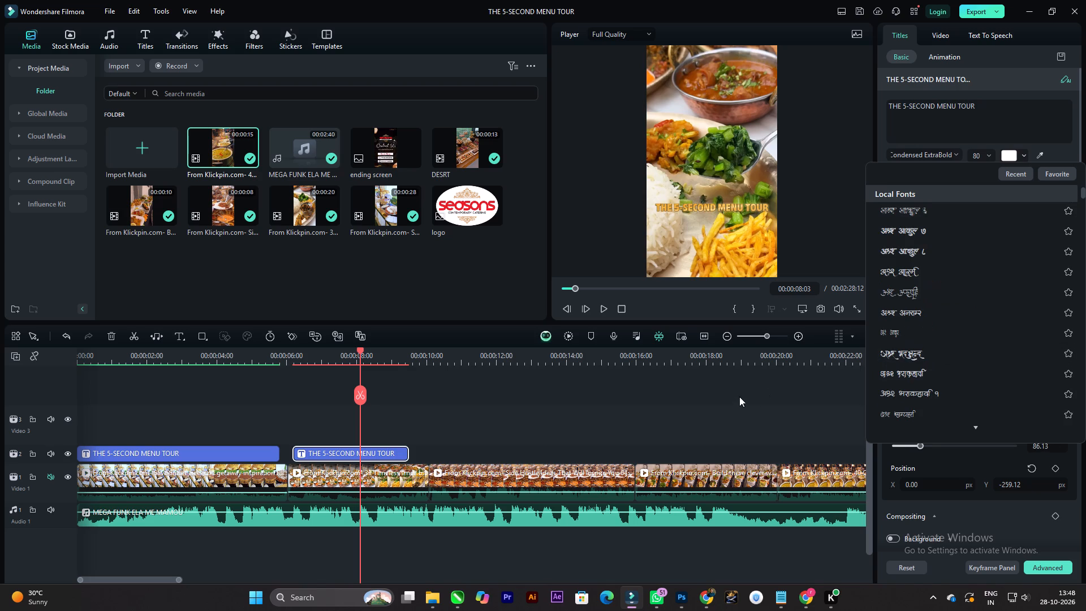
Close the font list and save the project.
{"action": "key", "text": "ctrl+s"}
{"action": "left_click", "coordinate": [783, 398]}
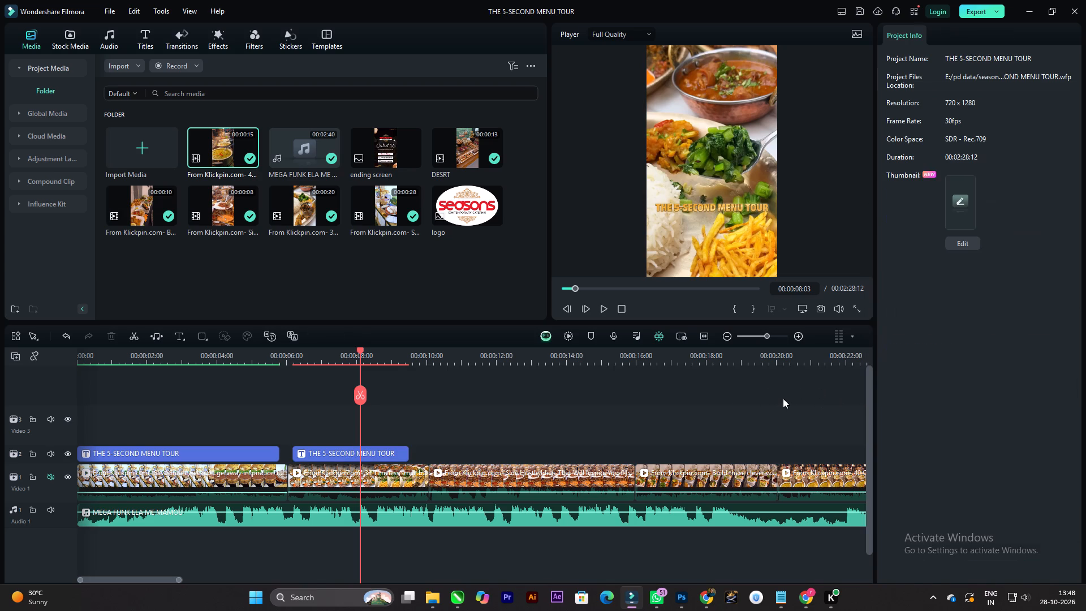
{"action": "key", "text": "ctrl+s"}
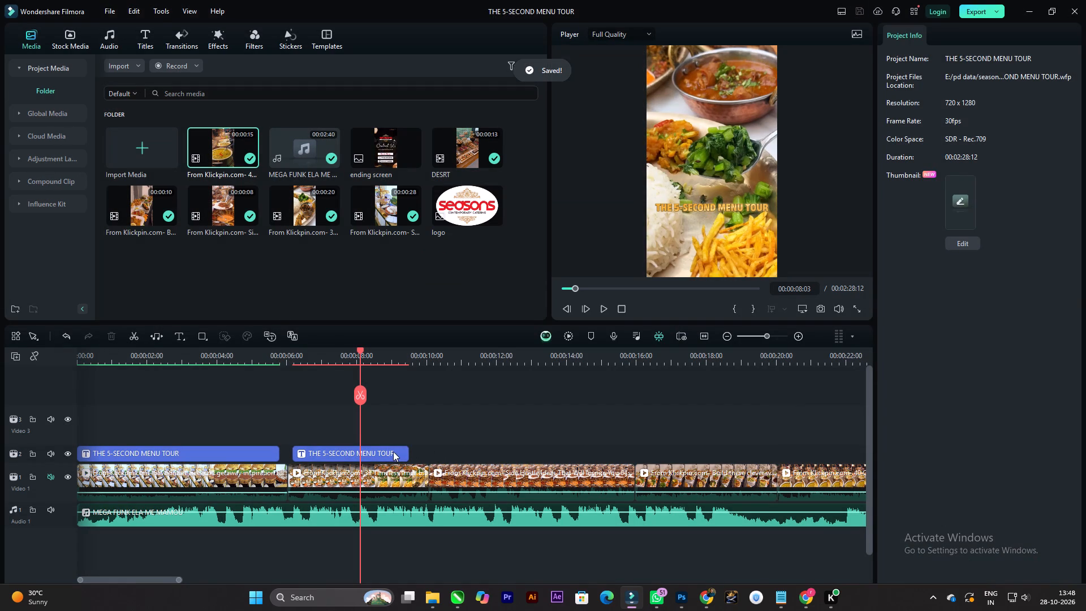
Copy the on-screen hook and end frame lines from the Notepad reel concept and translate them into Hindi with Google Translate in Chrome.
{"action": "left_click", "coordinate": [393, 451]}
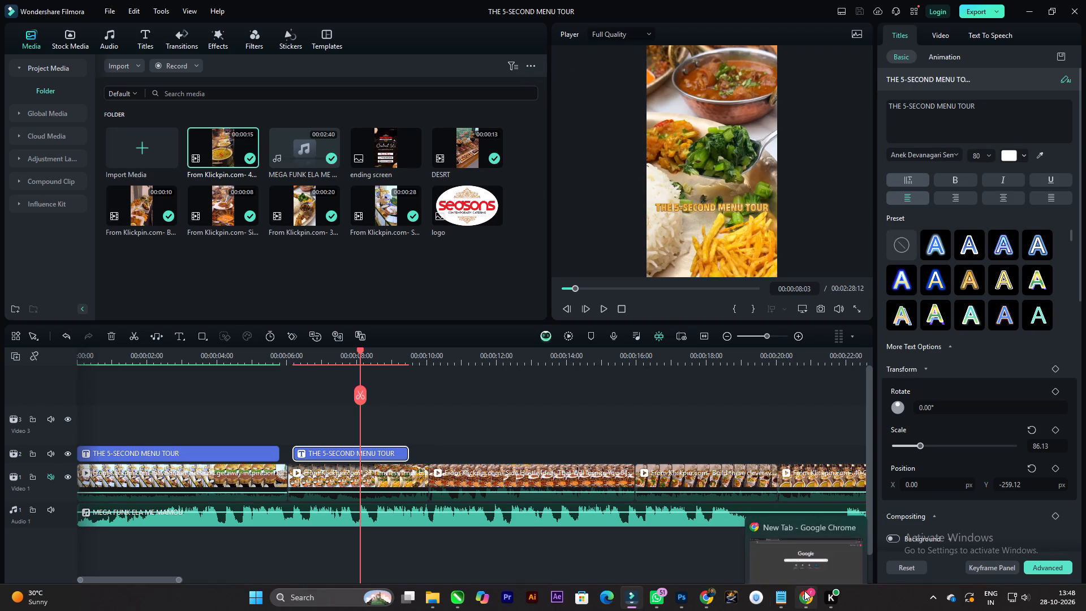
{"action": "left_click", "coordinate": [783, 597]}
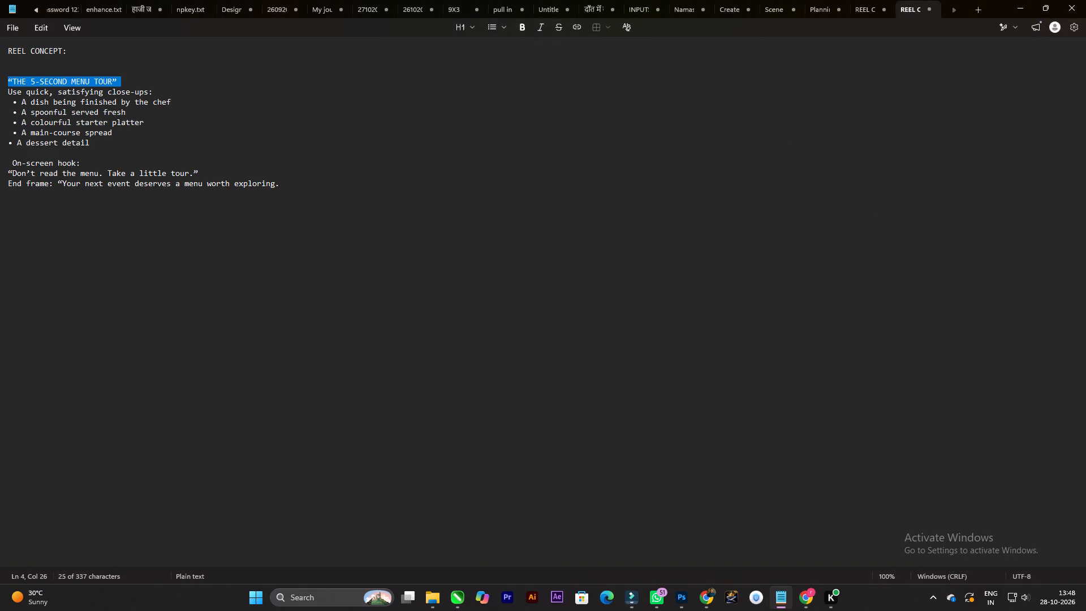
{"action": "left_click", "coordinate": [808, 603]}
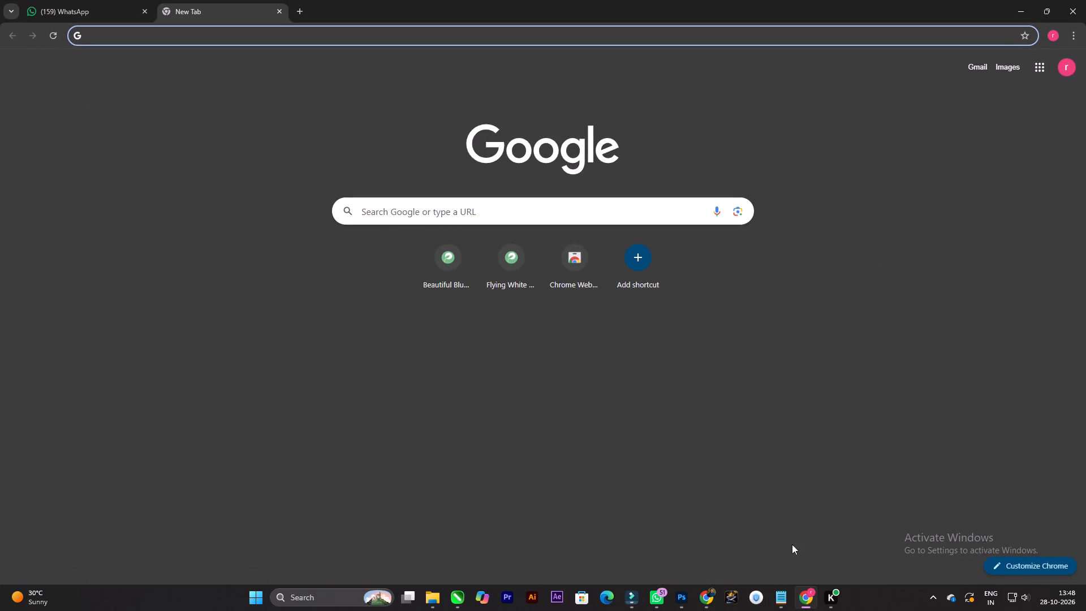
{"action": "left_click", "coordinate": [782, 597]}
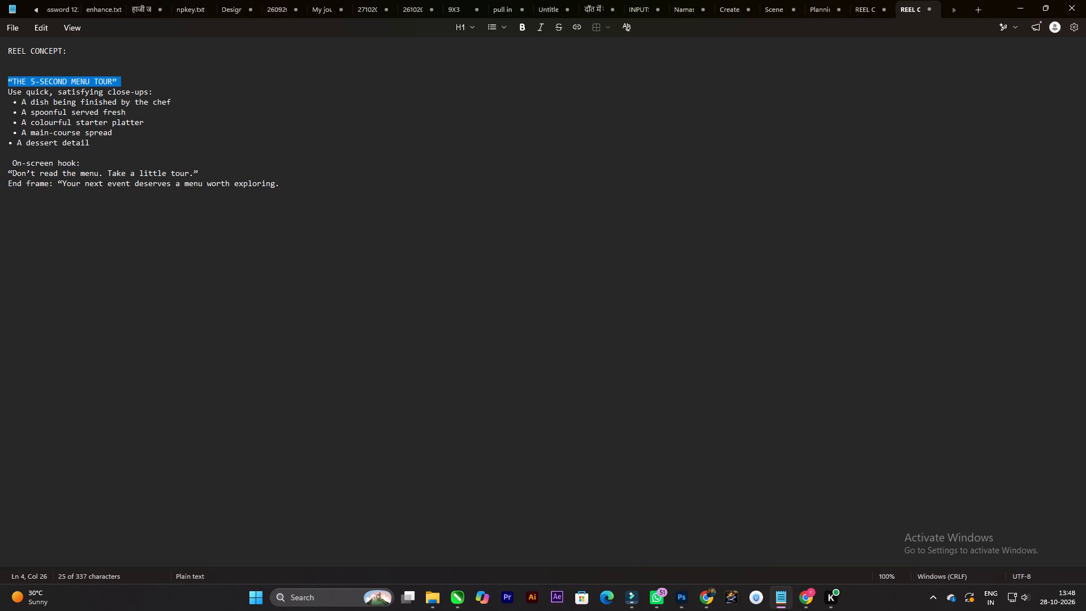
{"action": "left_click_drag", "start_coordinate": [8, 156], "coordinate": [343, 183]}
{"action": "key", "text": "ctrl+c"}
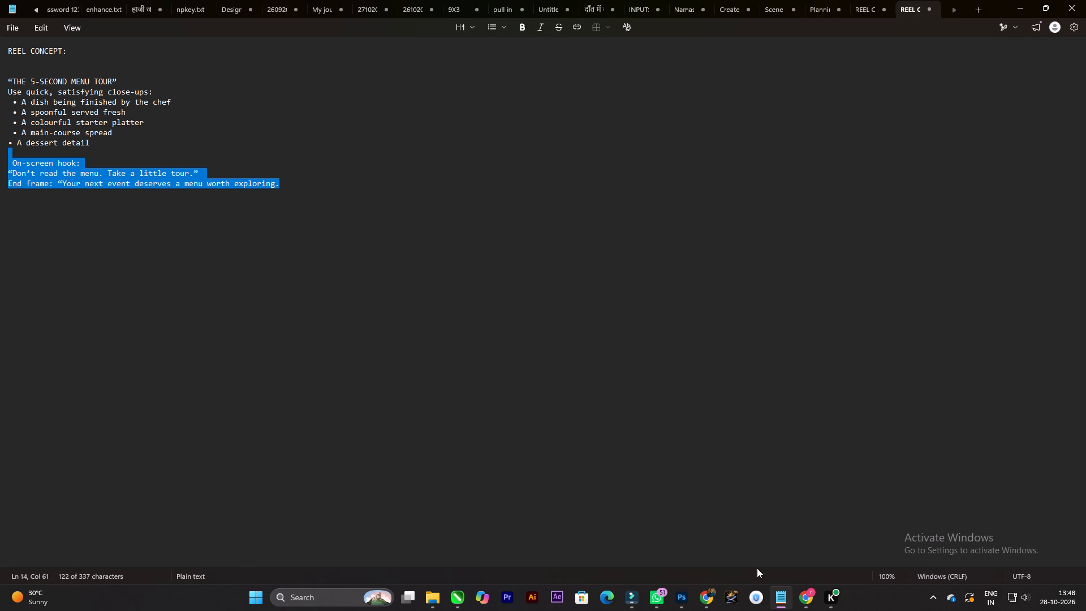
{"action": "left_click", "coordinate": [706, 599]}
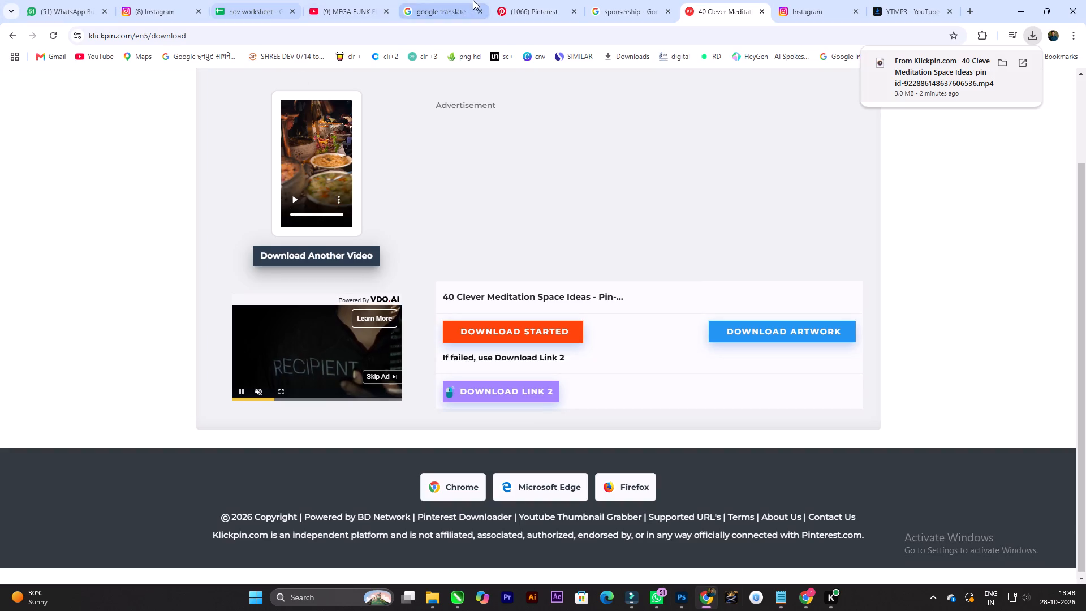
{"action": "left_click", "coordinate": [446, 0]}
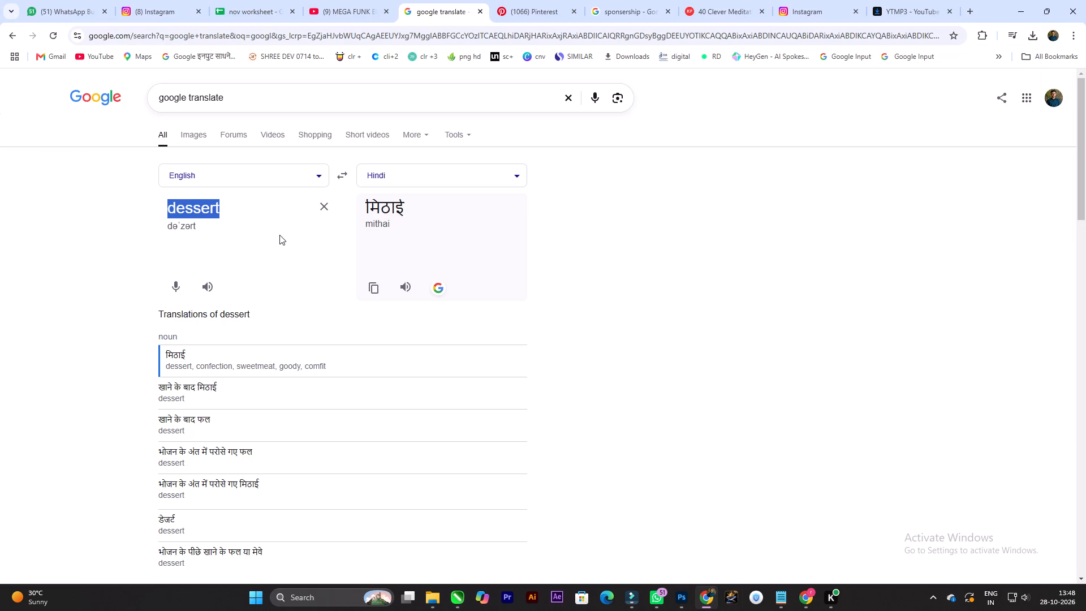
{"action": "key", "text": "ctrl+v"}
{"action": "left_click", "coordinate": [169, 227]}
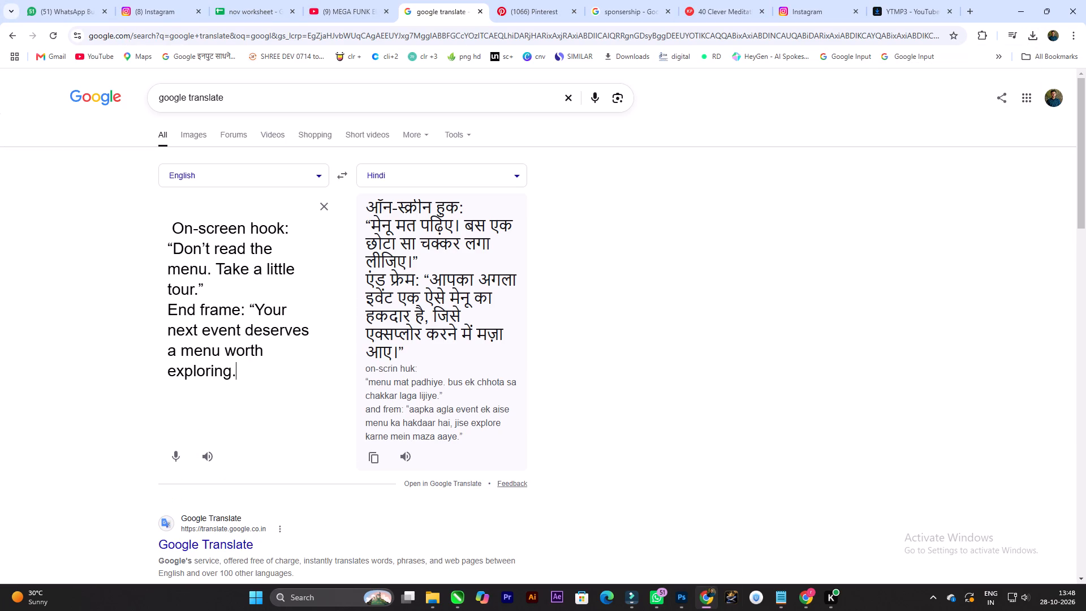
{"action": "key", "text": "BackSpace"}
{"action": "key", "text": "BackSpace"}
{"action": "key", "text": "BackSpace"}
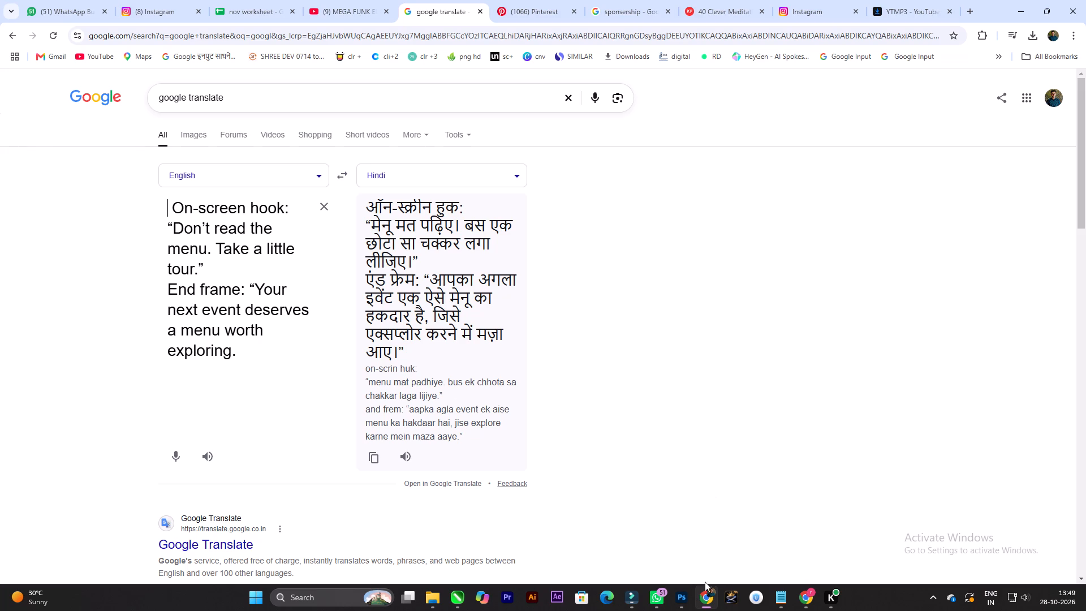
Back in Filmora, delete the second "THE 5-SECOND MENU TOUR" title over the second food clip.
{"action": "left_click", "coordinate": [633, 599]}
{"action": "scroll", "coordinate": [311, 402], "scroll_direction": "down", "scroll_amount": 1, "text": "ctrl"}
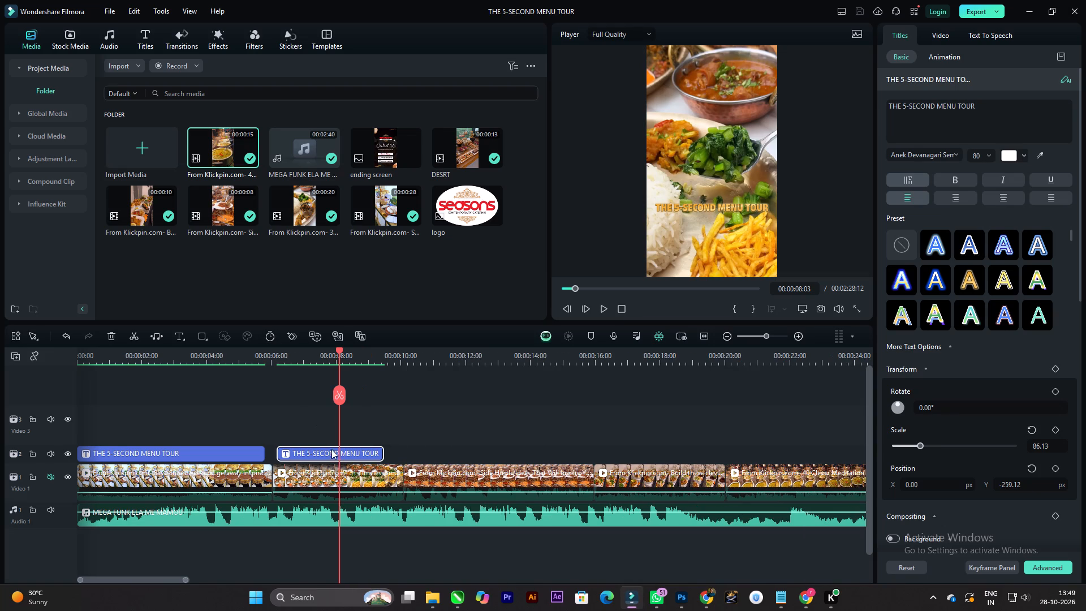
{"action": "left_click", "coordinate": [330, 453]}
{"action": "key", "text": "Delete"}
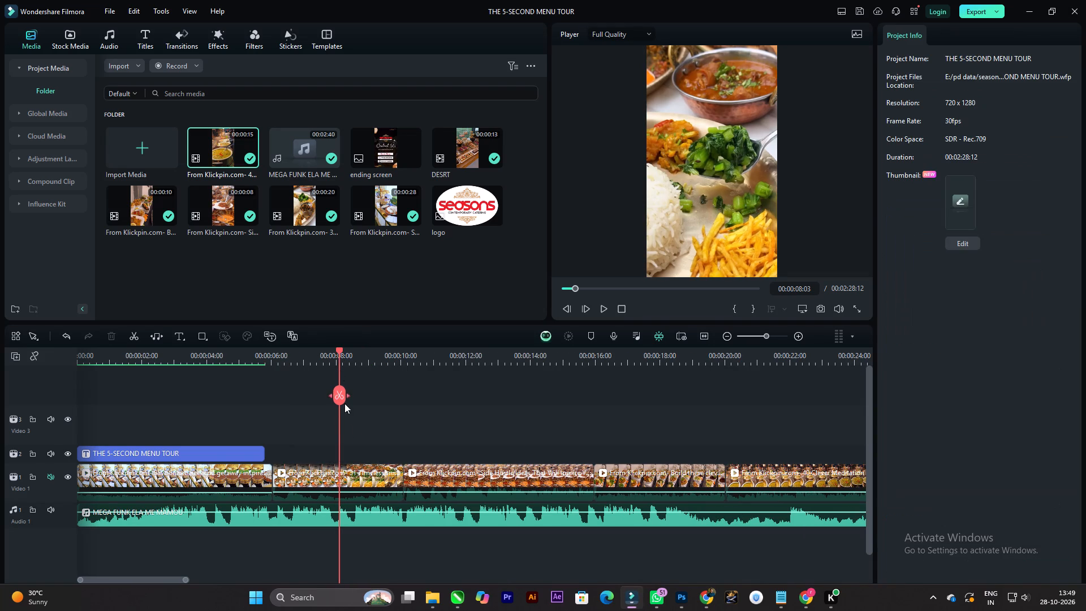
Add a Col Split transition between the first and second food clips on Video 1 and play it back.
{"action": "left_click_drag", "start_coordinate": [341, 352], "coordinate": [55, 332]}
{"action": "key", "text": "space"}
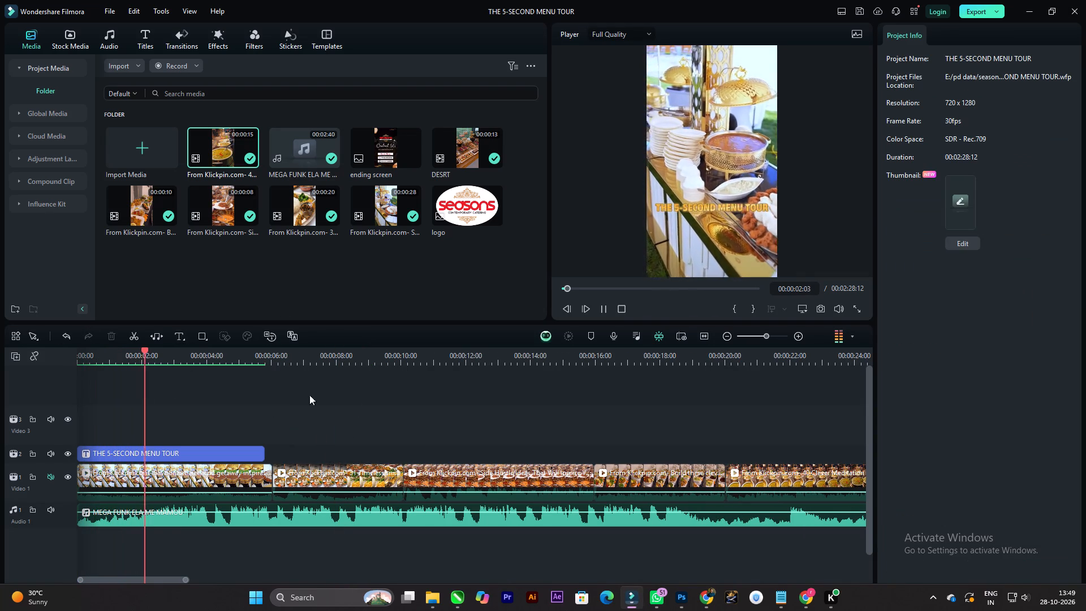
{"action": "key", "text": "space"}
{"action": "left_click", "coordinate": [179, 40]}
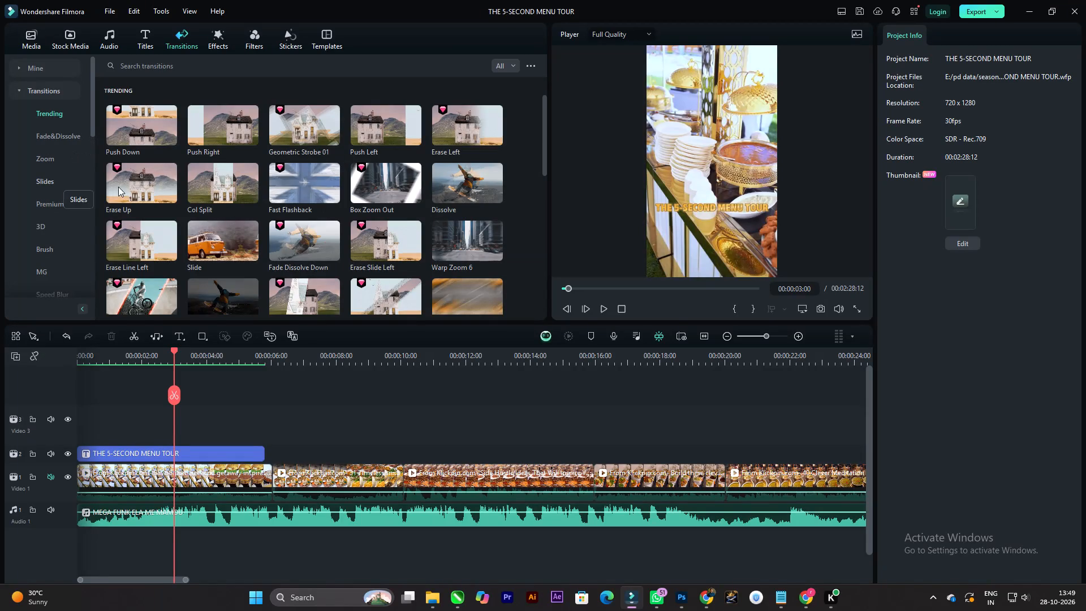
{"action": "left_click_drag", "start_coordinate": [226, 182], "coordinate": [258, 479]}
{"action": "key", "text": "space"}
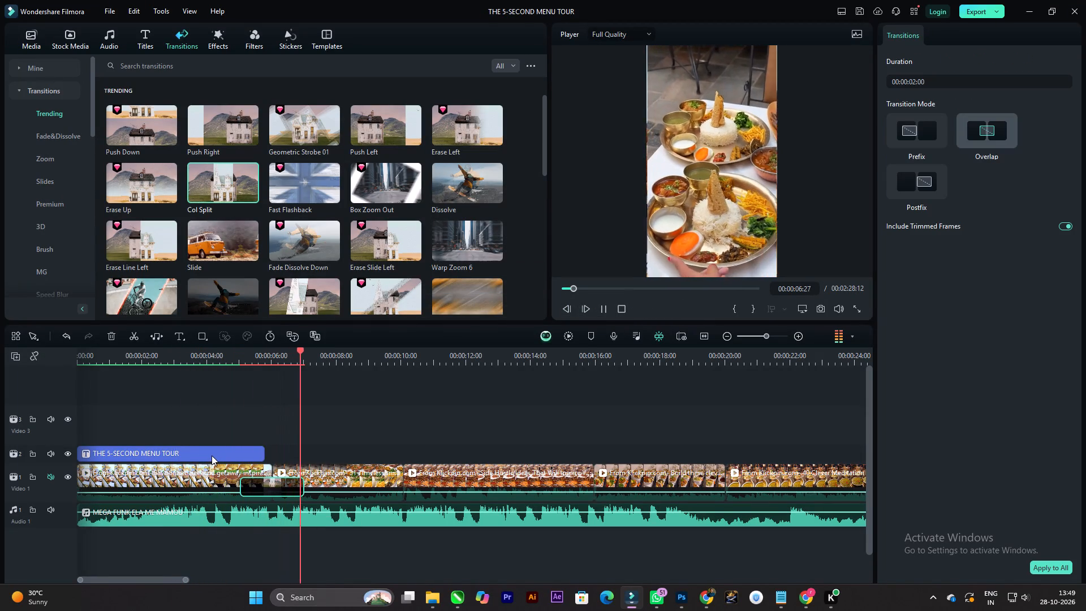
{"action": "key", "text": "space"}
{"action": "left_click_drag", "start_coordinate": [165, 580], "coordinate": [186, 578]}
{"action": "key", "text": "space"}
{"action": "key", "text": "space"}
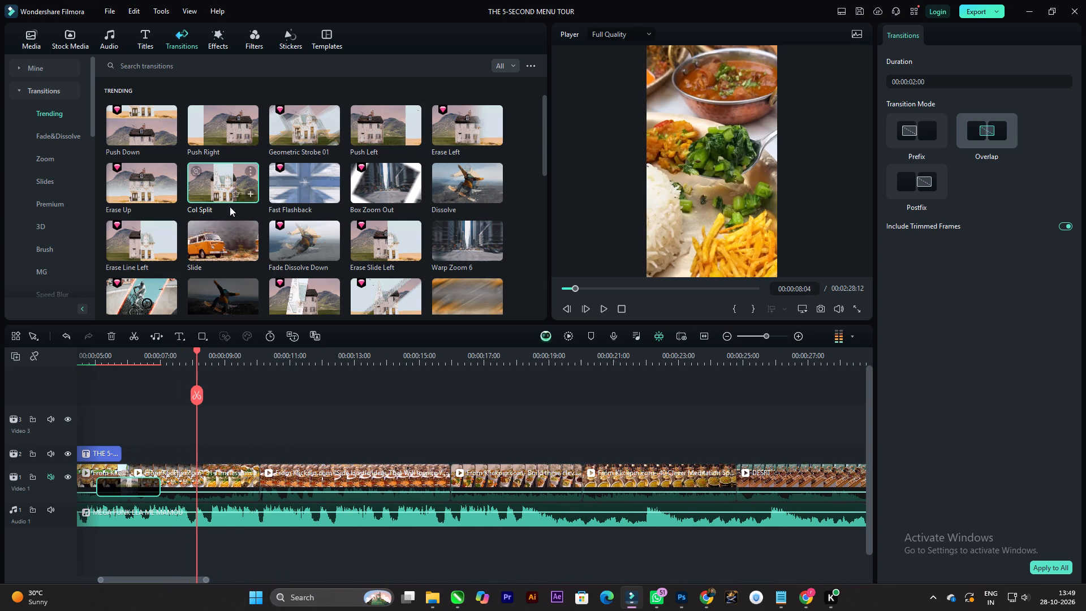
Add a Fire Beam Red transition between the second and third food clips on Video 1 and play it back.
{"action": "left_click_drag", "start_coordinate": [145, 285], "coordinate": [256, 473]}
{"action": "key", "text": "space"}
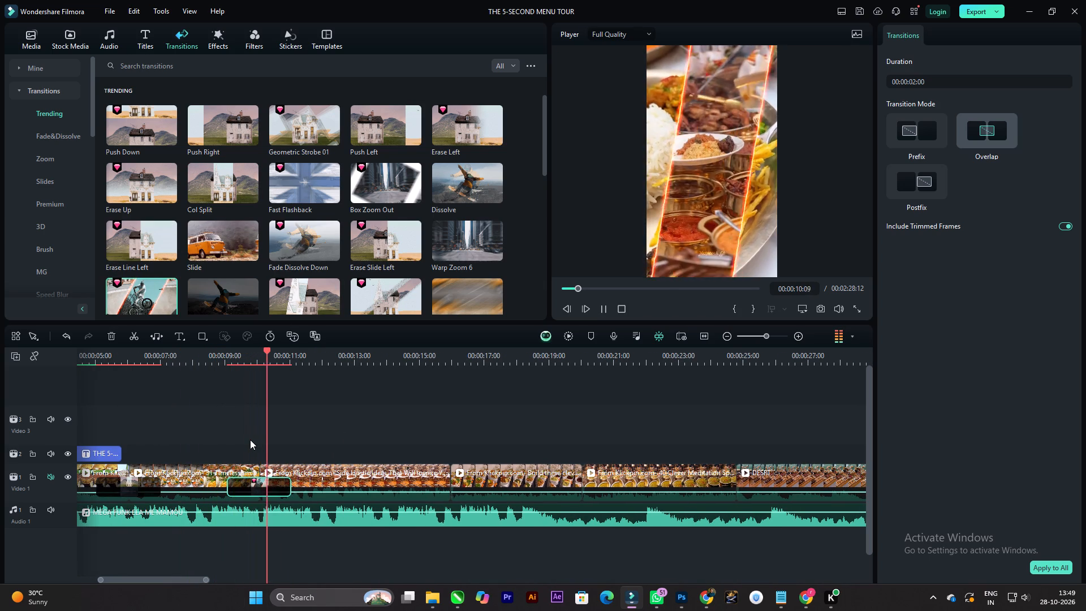
{"action": "key", "text": "space"}
{"action": "key", "text": "space"}
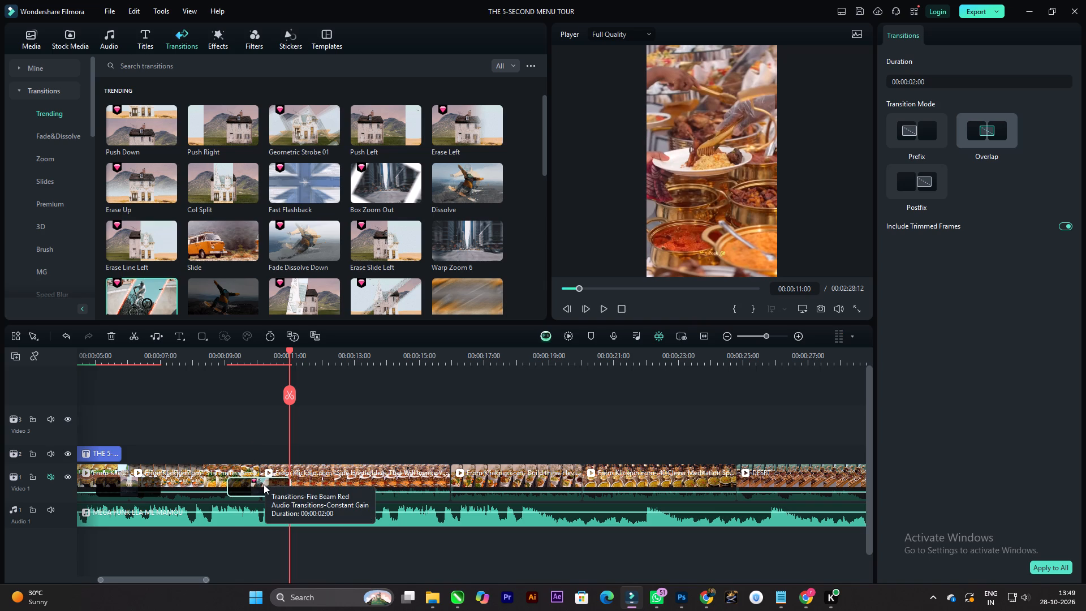
{"action": "scroll", "coordinate": [300, 443], "scroll_direction": "down", "scroll_amount": 3, "text": "ctrl"}
{"action": "key", "text": "space"}
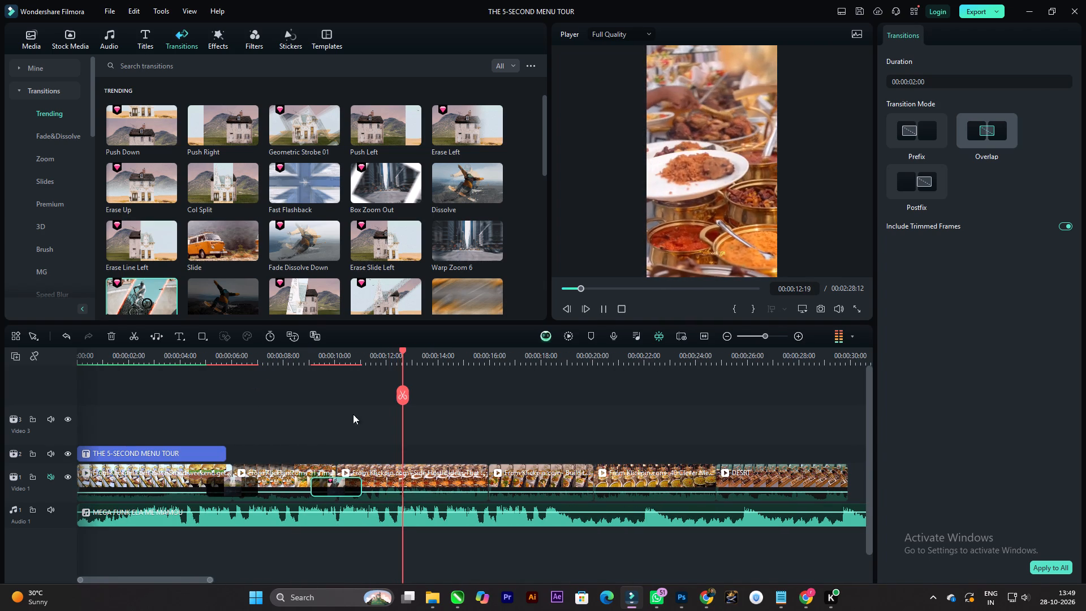
{"action": "key", "text": "space"}
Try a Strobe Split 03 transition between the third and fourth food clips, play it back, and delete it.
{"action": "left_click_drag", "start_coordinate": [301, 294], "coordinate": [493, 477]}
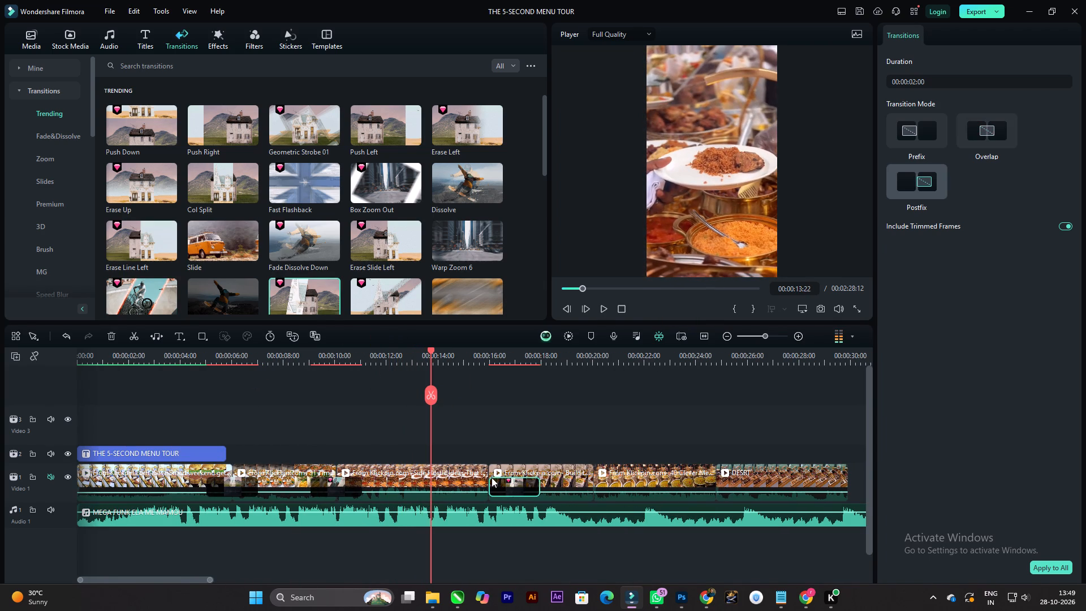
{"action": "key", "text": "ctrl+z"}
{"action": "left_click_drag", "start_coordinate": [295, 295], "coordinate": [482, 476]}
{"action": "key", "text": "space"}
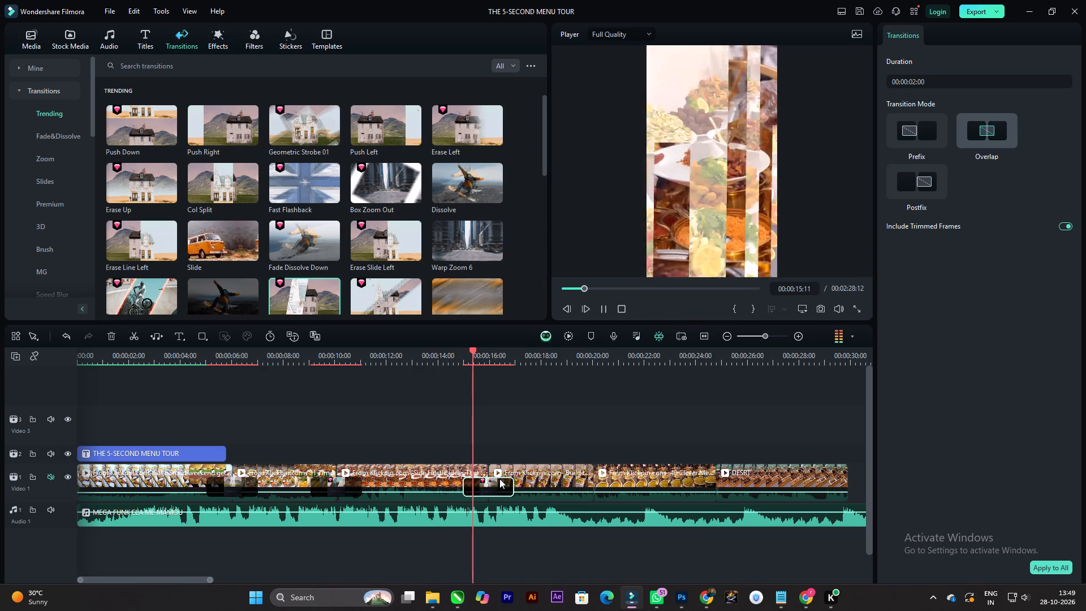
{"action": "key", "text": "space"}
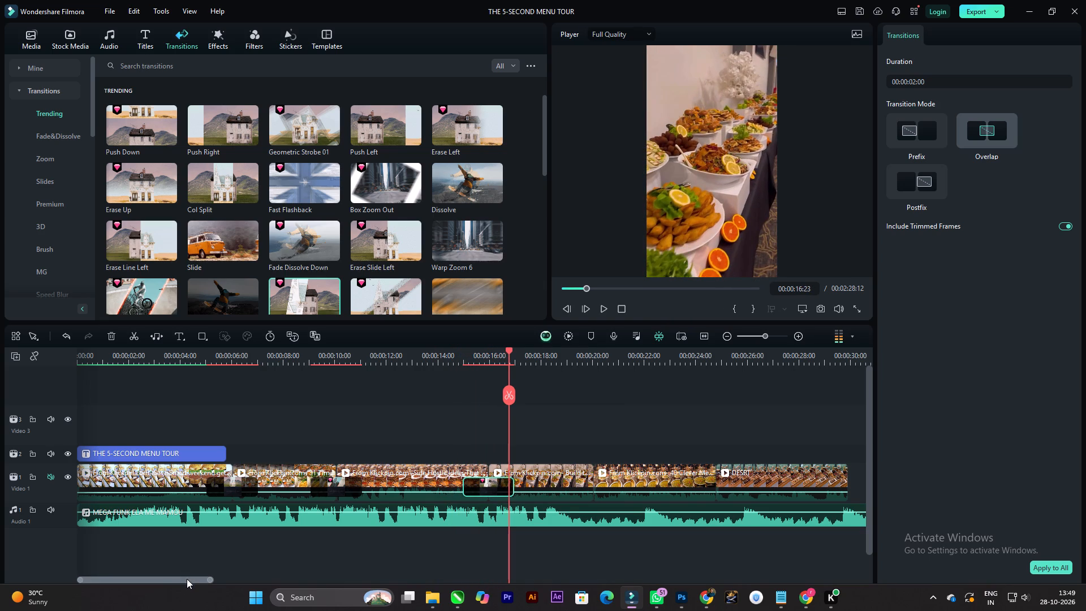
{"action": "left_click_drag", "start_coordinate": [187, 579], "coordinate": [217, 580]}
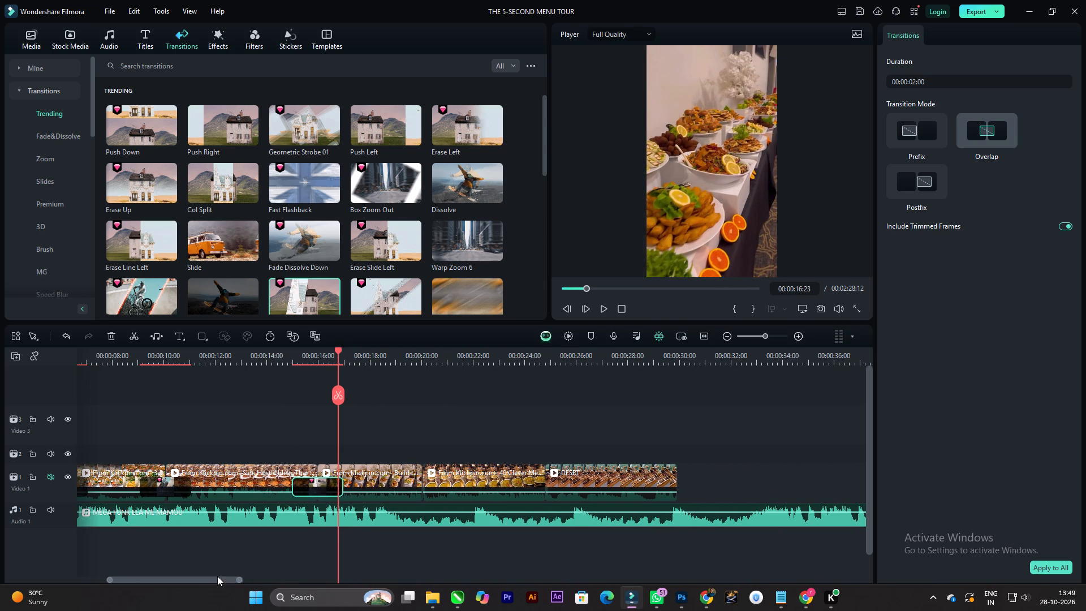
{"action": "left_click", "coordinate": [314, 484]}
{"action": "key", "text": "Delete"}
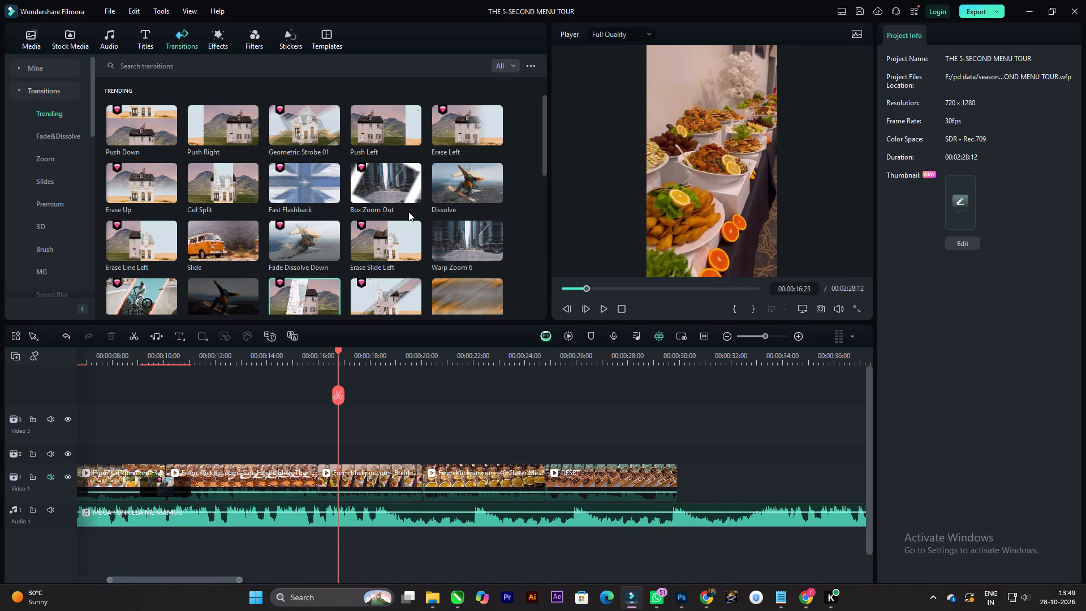
Add a Box Zoom Out transition between the third and fourth food clips on Video 1 and play it back.
{"action": "left_click_drag", "start_coordinate": [384, 179], "coordinate": [354, 372]}
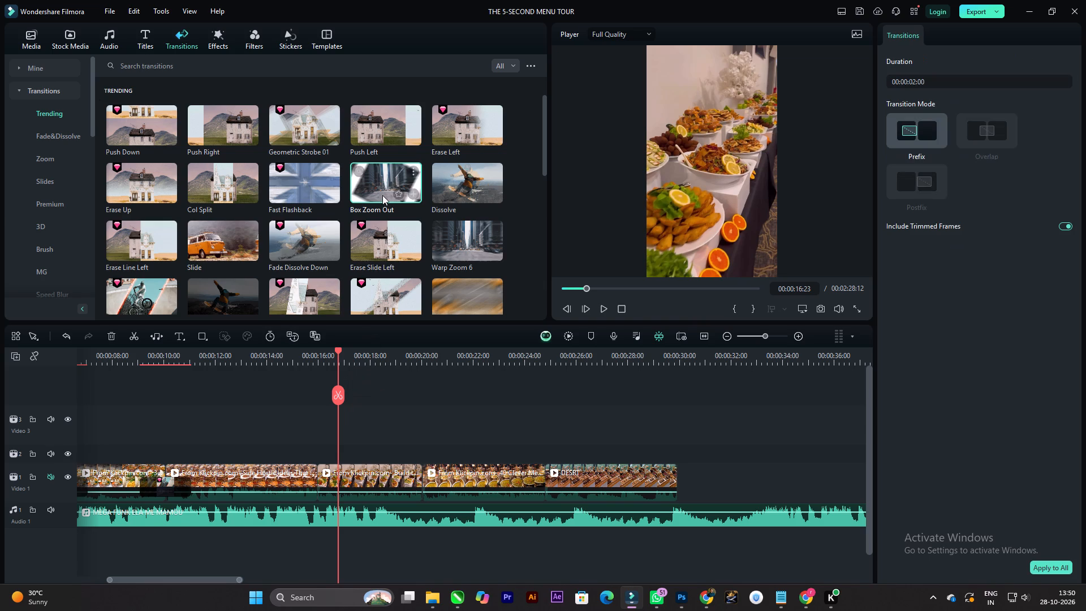
{"action": "left_click_drag", "start_coordinate": [382, 186], "coordinate": [312, 471]}
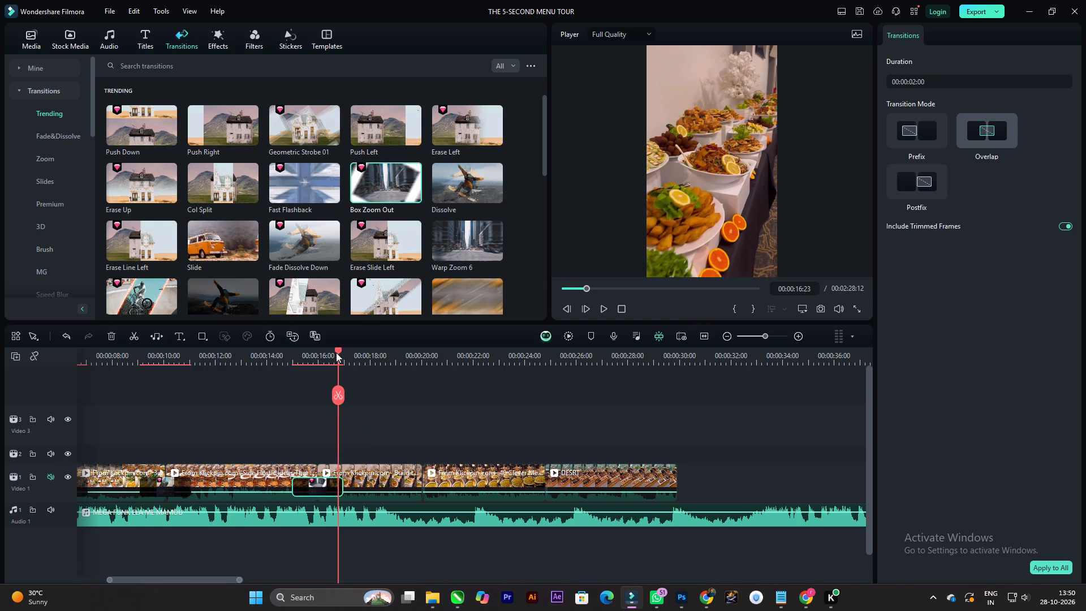
{"action": "left_click_drag", "start_coordinate": [336, 350], "coordinate": [274, 349]}
{"action": "key", "text": "space"}
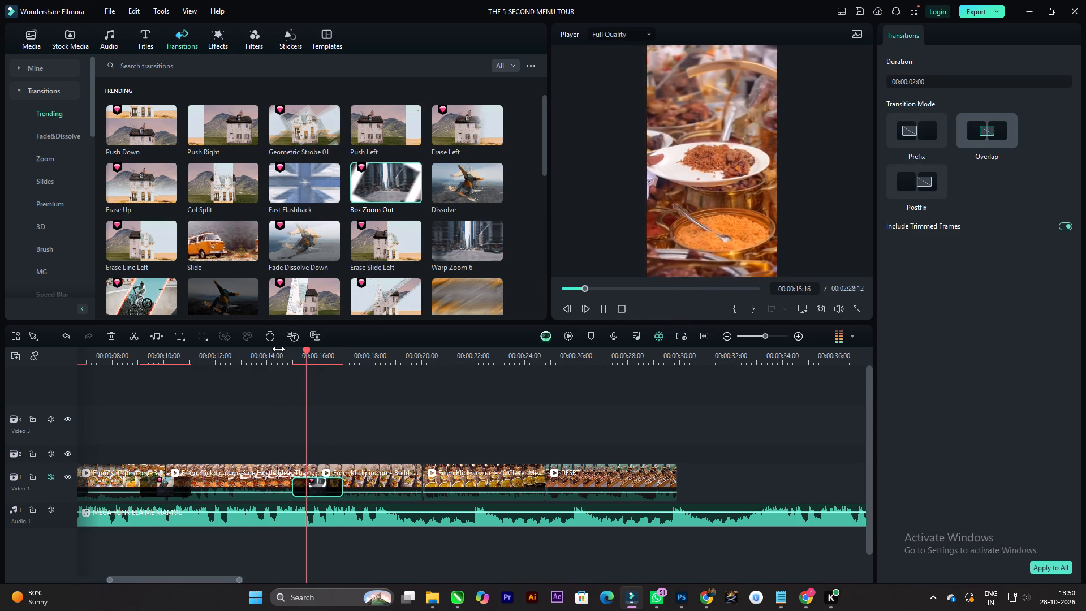
{"action": "key", "text": "space"}
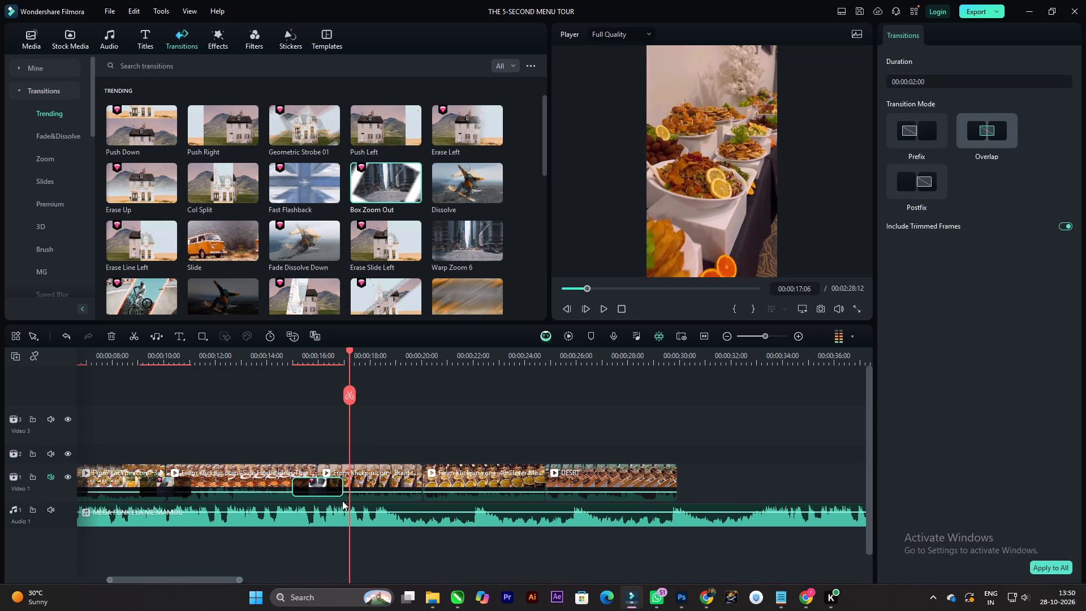
Lengthen the Box Zoom Out transition to 00:00:03:02 and replay that section of the timeline.
{"action": "left_click_drag", "start_coordinate": [341, 486], "coordinate": [357, 483]}
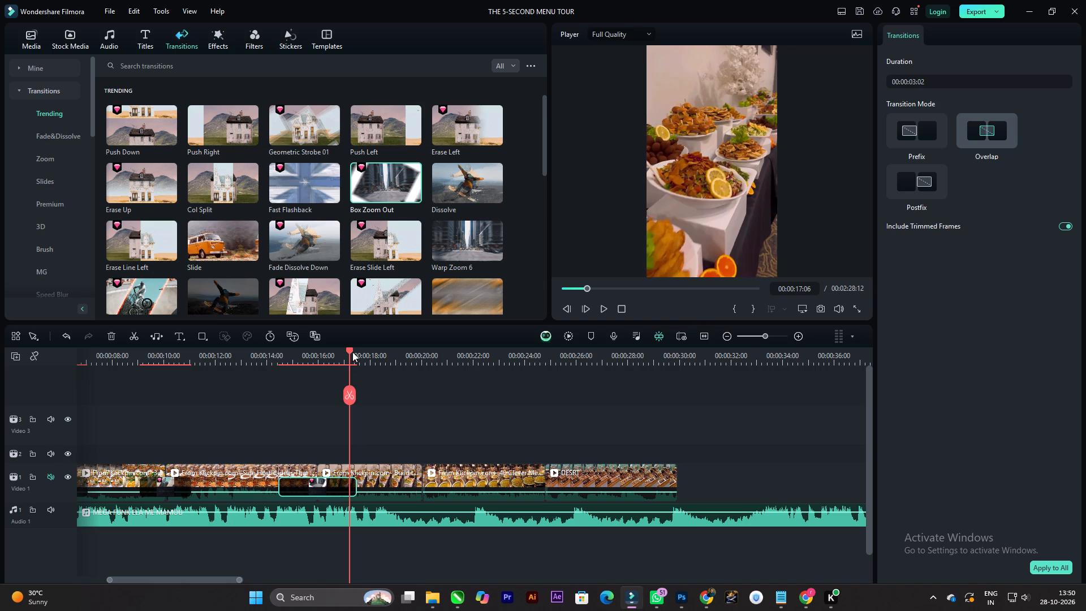
{"action": "left_click_drag", "start_coordinate": [352, 352], "coordinate": [274, 340]}
{"action": "key", "text": "space"}
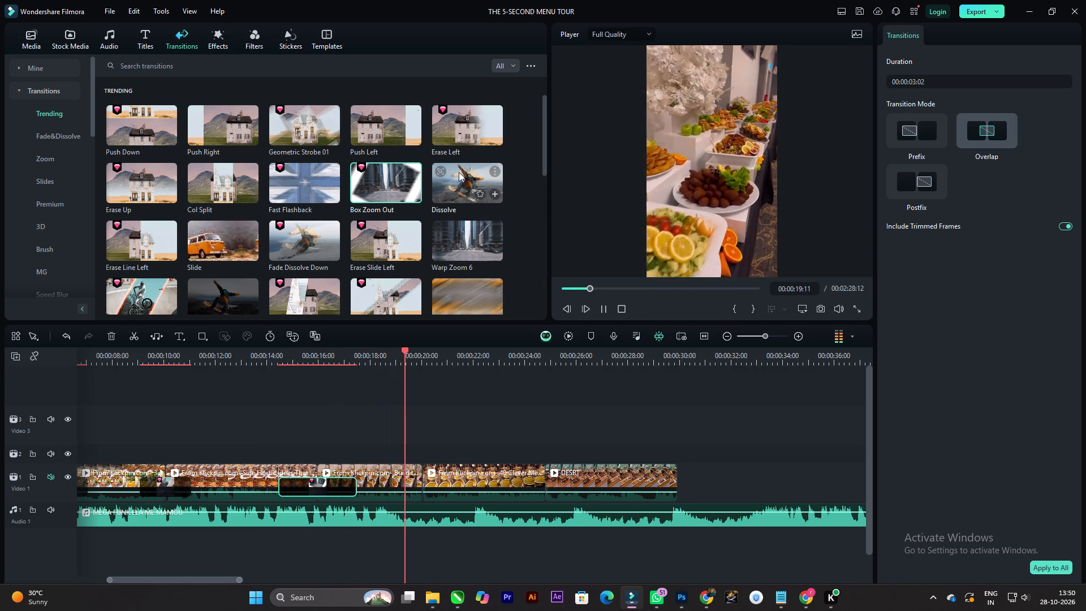
{"action": "key", "text": "space"}
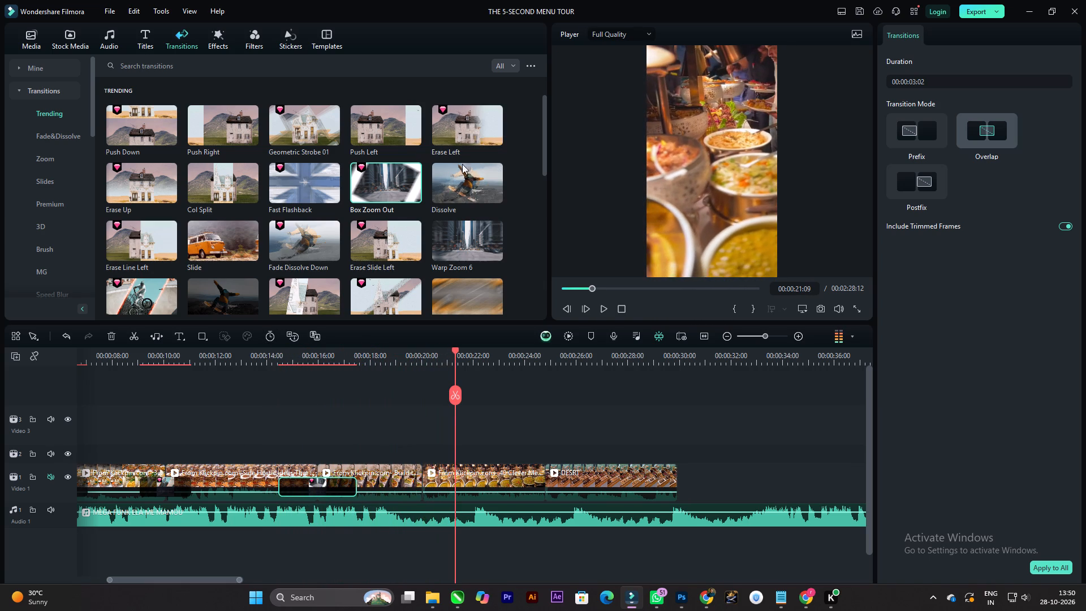
Add a Blur Expose transition between the fourth and fifth food clips on Video 1 and play it back.
{"action": "scroll", "coordinate": [440, 263], "scroll_direction": "down", "scroll_amount": 2}
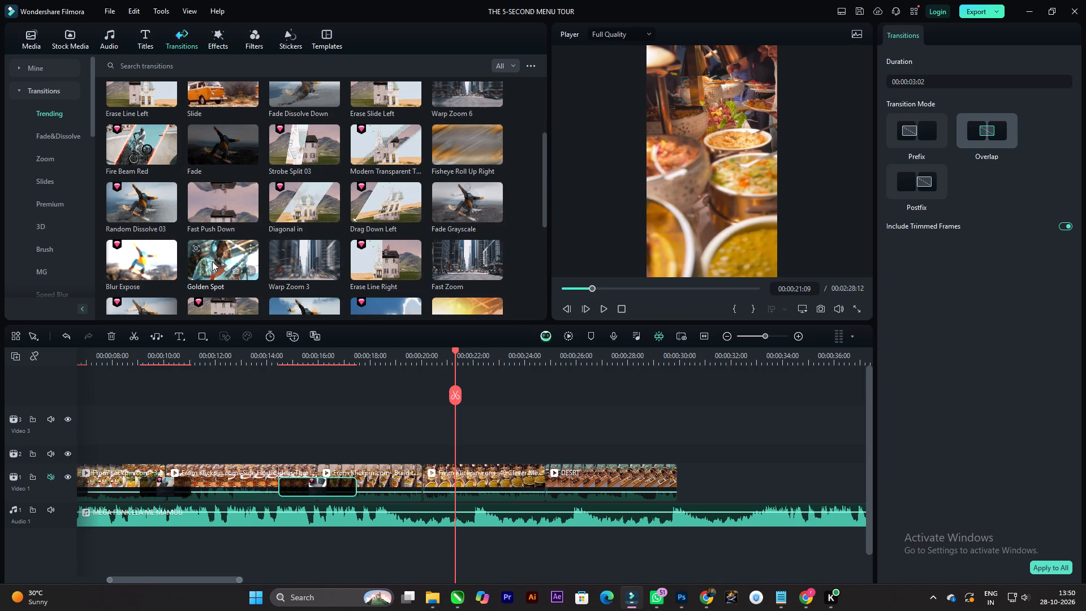
{"action": "left_click_drag", "start_coordinate": [135, 260], "coordinate": [404, 475]}
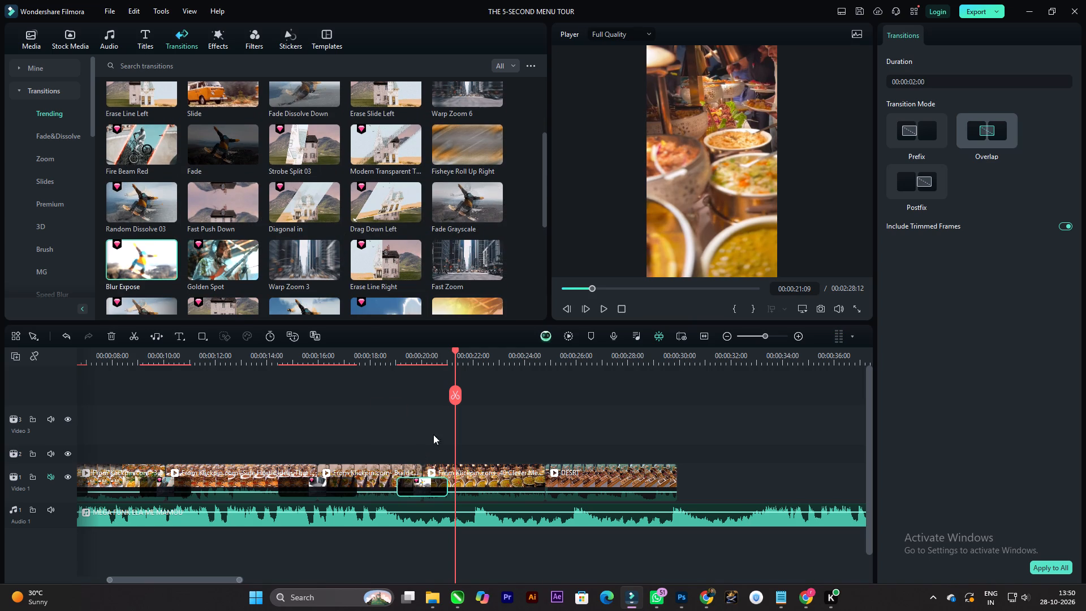
{"action": "left_click_drag", "start_coordinate": [456, 351], "coordinate": [389, 349]}
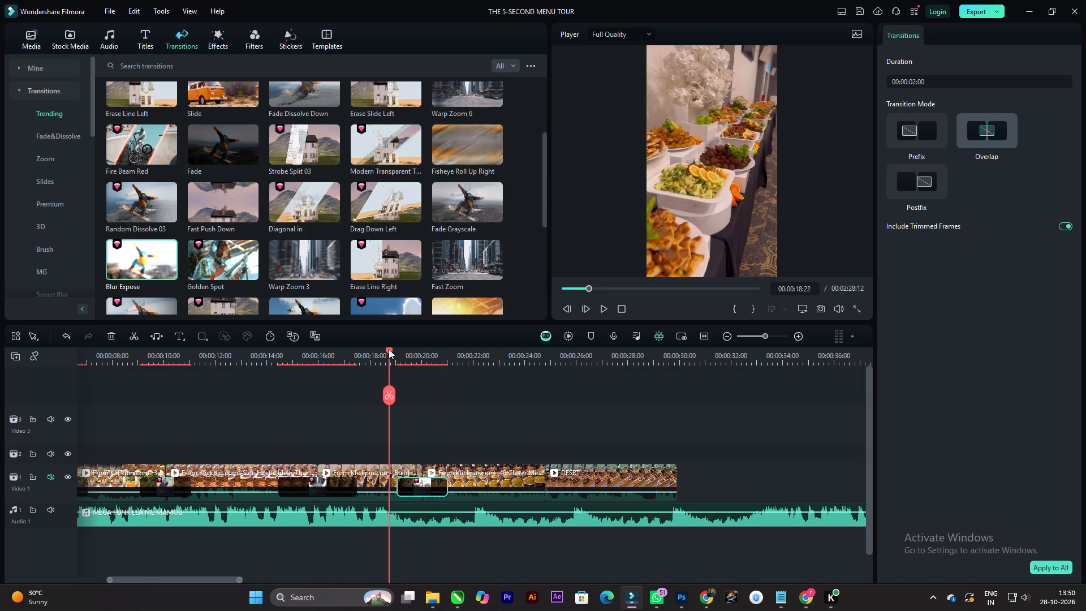
{"action": "key", "text": "space"}
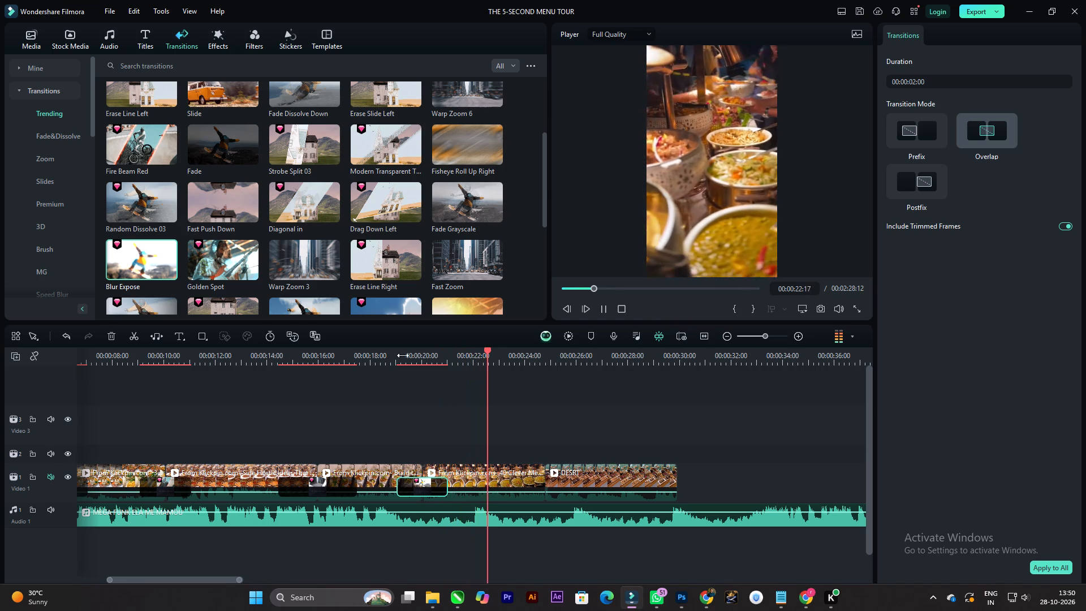
{"action": "key", "text": "space"}
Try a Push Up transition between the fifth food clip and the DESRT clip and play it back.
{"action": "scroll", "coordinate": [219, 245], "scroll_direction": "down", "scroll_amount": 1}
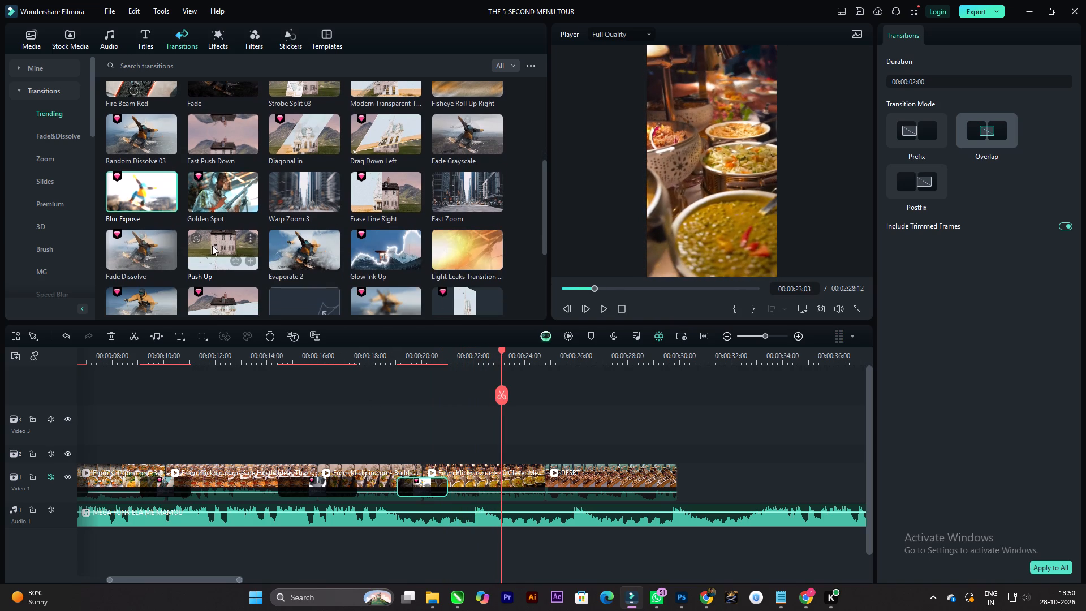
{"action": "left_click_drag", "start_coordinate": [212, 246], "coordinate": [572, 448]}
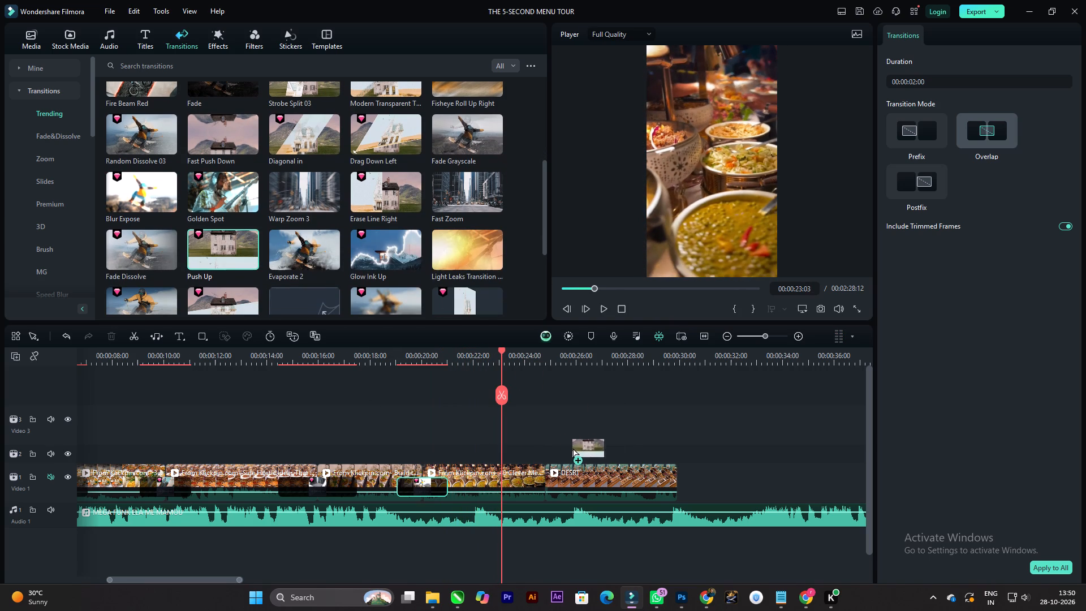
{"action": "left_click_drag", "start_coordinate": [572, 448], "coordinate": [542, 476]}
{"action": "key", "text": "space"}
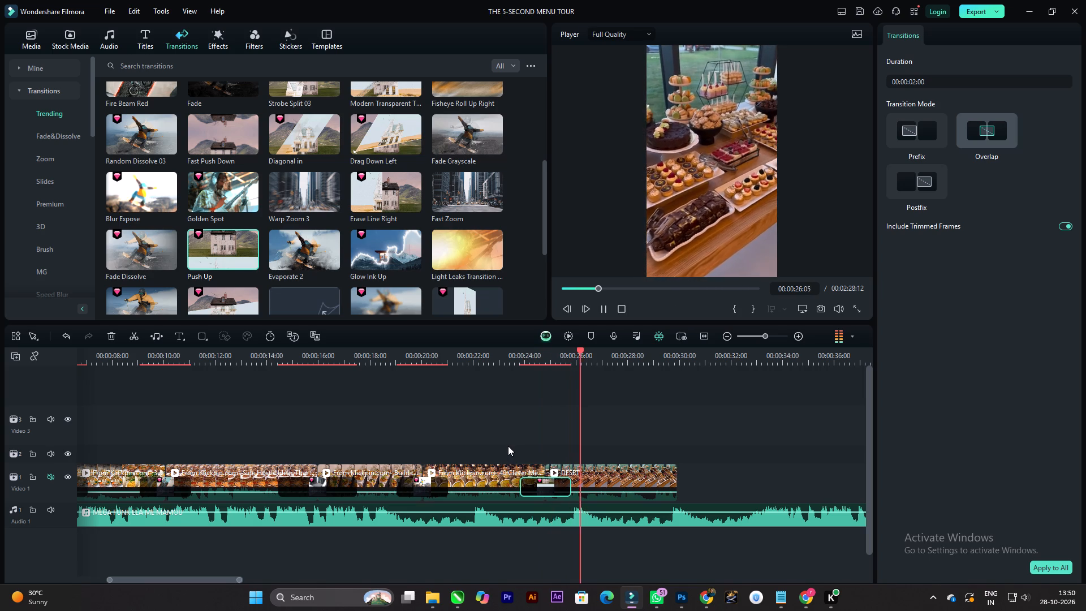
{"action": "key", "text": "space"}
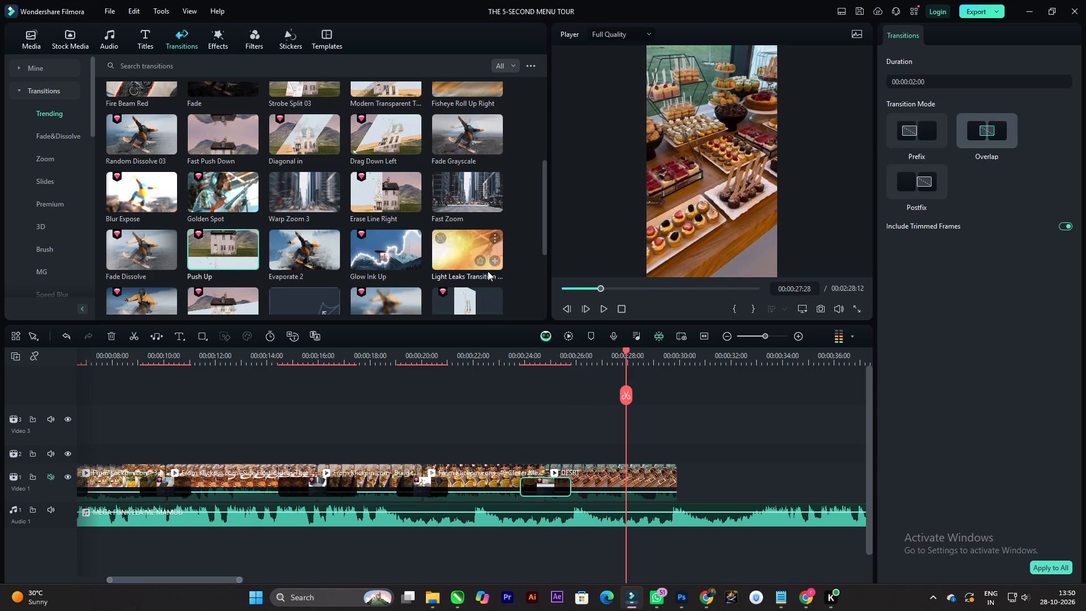
Replace the Push Up transition before the DESRT clip with the Light Leaks Transition and play through to the end of the clip.
{"action": "left_click_drag", "start_coordinate": [467, 248], "coordinate": [531, 485]}
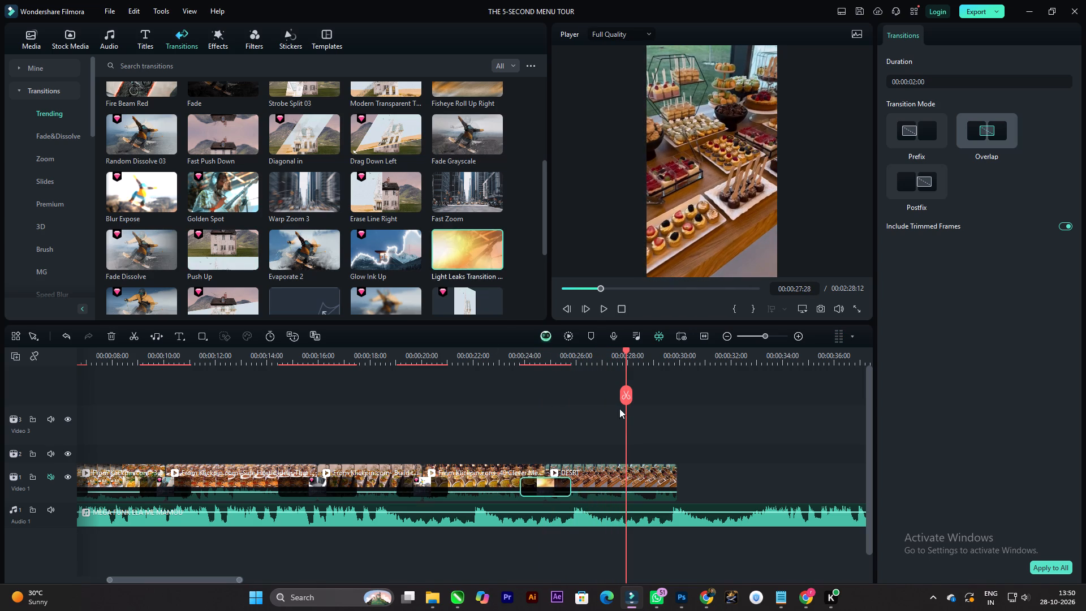
{"action": "left_click_drag", "start_coordinate": [624, 352], "coordinate": [482, 354]}
{"action": "key", "text": "space"}
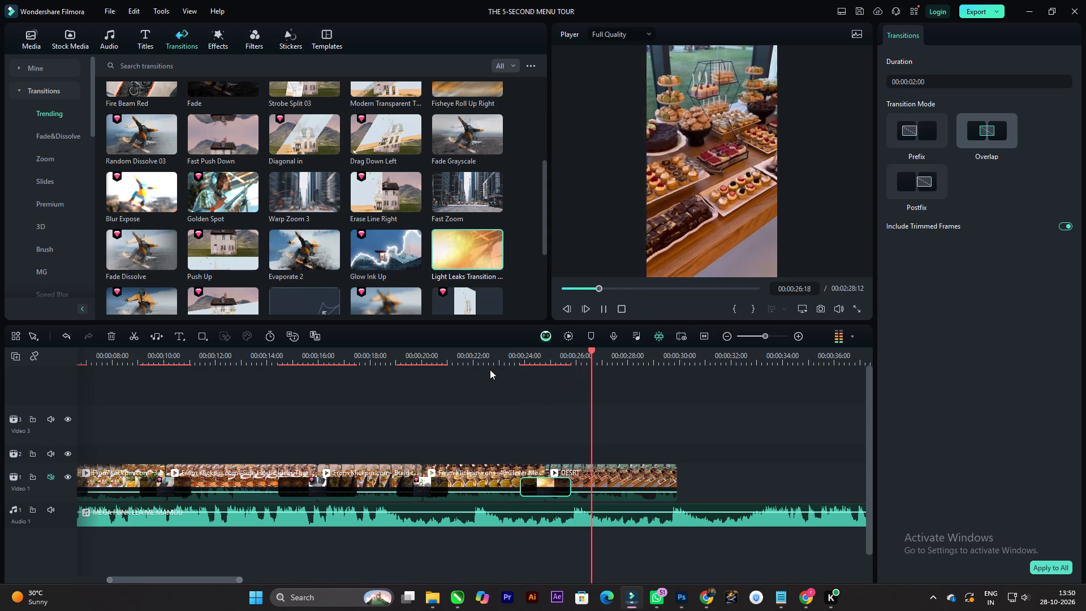
{"action": "key", "text": "space"}
{"action": "key", "text": "space"}
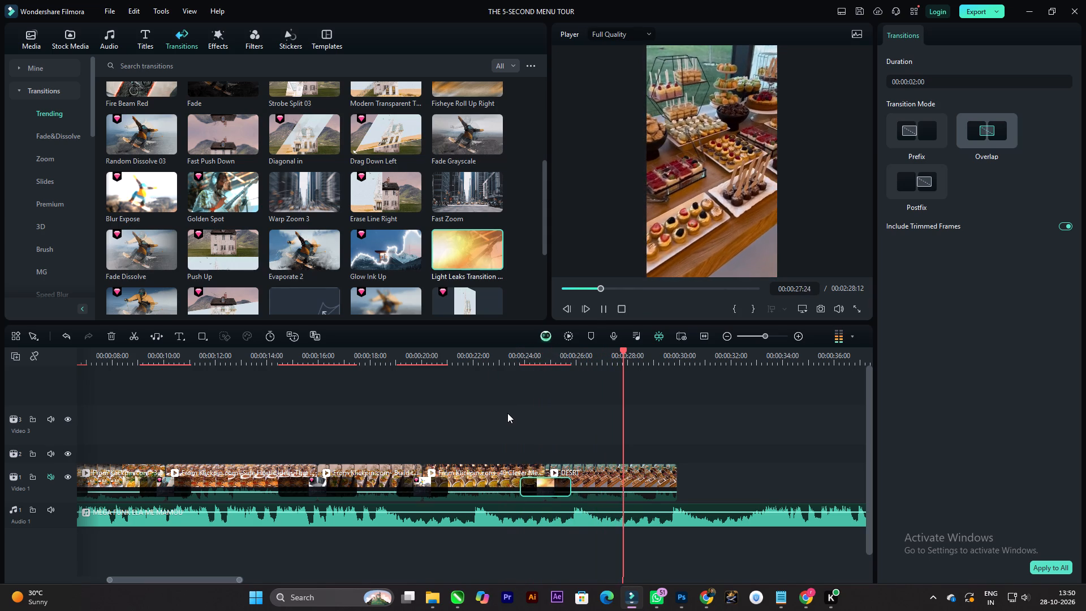
{"action": "key", "text": "space"}
{"action": "key", "text": "space"}
{"action": "scroll", "coordinate": [507, 414], "scroll_direction": "down", "scroll_amount": 4, "text": "ctrl"}
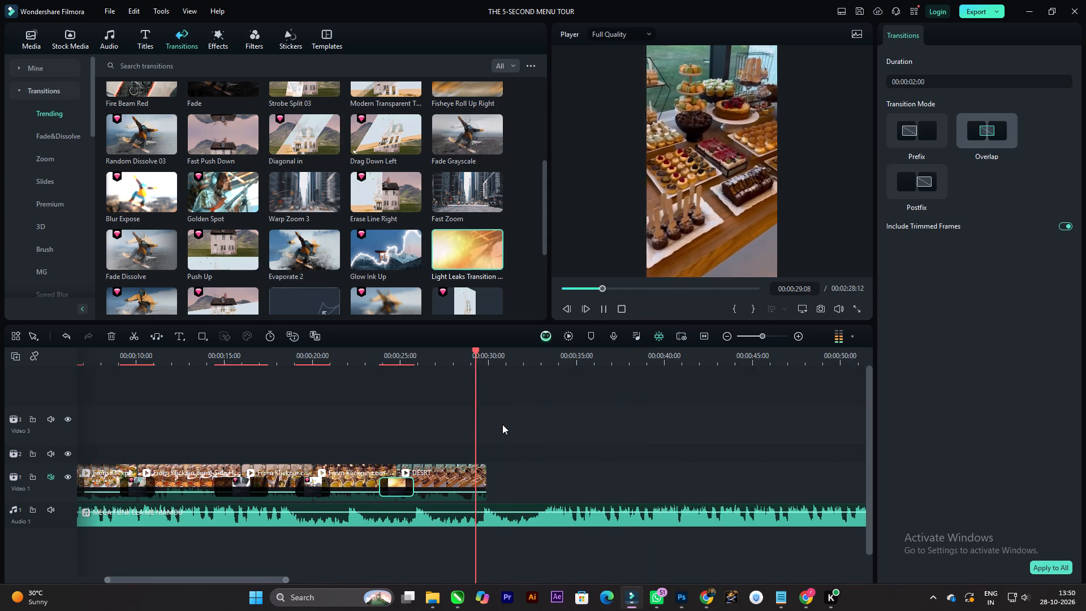
{"action": "scroll", "coordinate": [502, 424], "scroll_direction": "down", "scroll_amount": 3, "text": "ctrl"}
{"action": "key", "text": "space"}
Copy the "THE 5-SECOND MENU TOUR" title and place the duplicate on Video 3 over the DESRT clip, aligned with the clip's end.
{"action": "scroll", "coordinate": [512, 428], "scroll_direction": "down", "scroll_amount": 2, "text": "ctrl"}
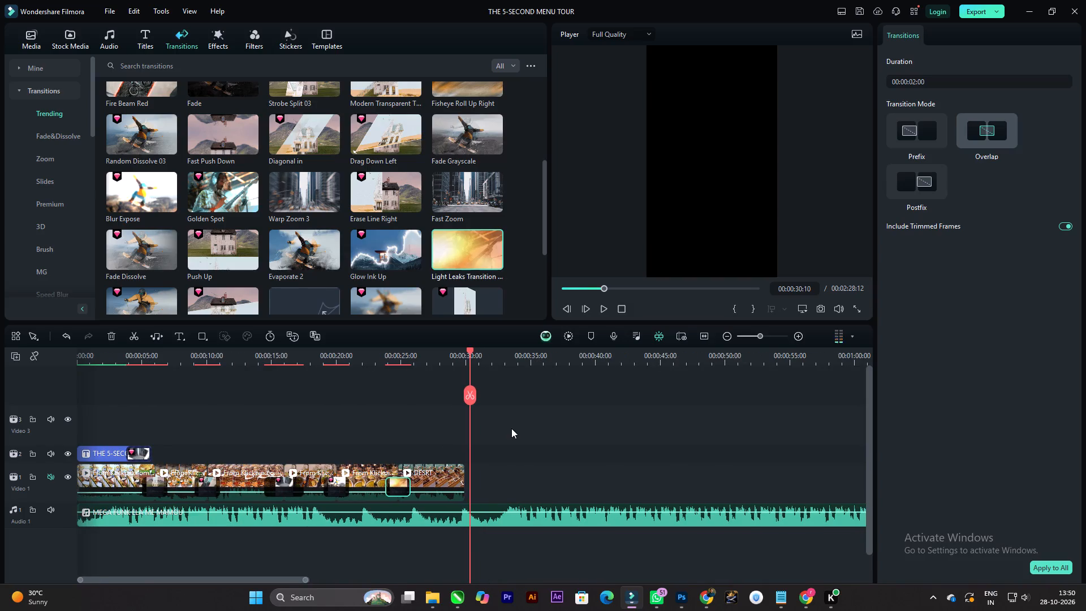
{"action": "left_click", "coordinate": [109, 453]}
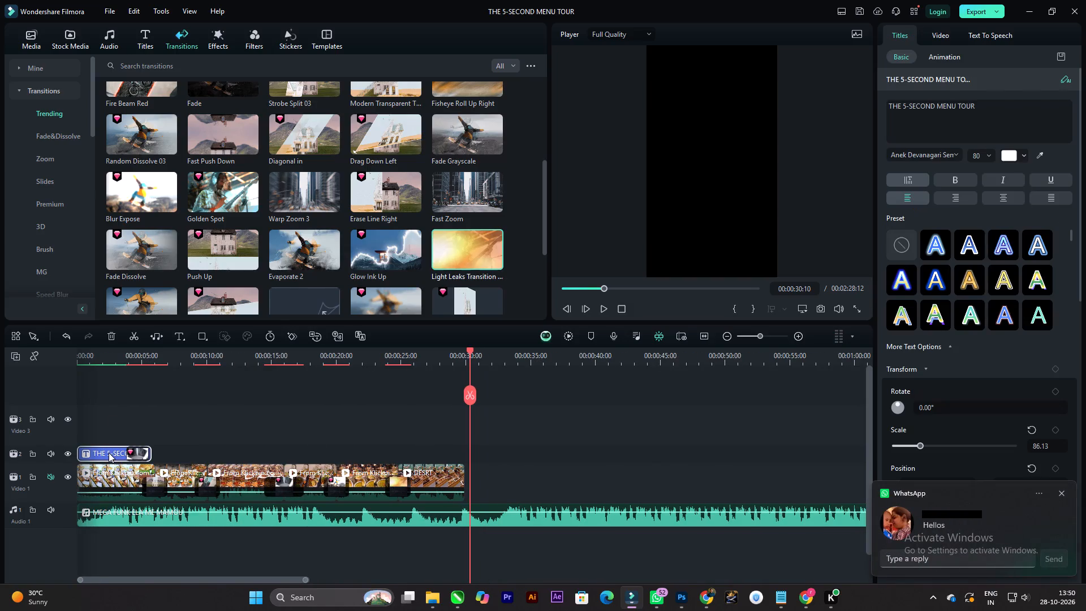
{"action": "key", "text": "ctrl+c"}
{"action": "key", "text": "ctrl+v"}
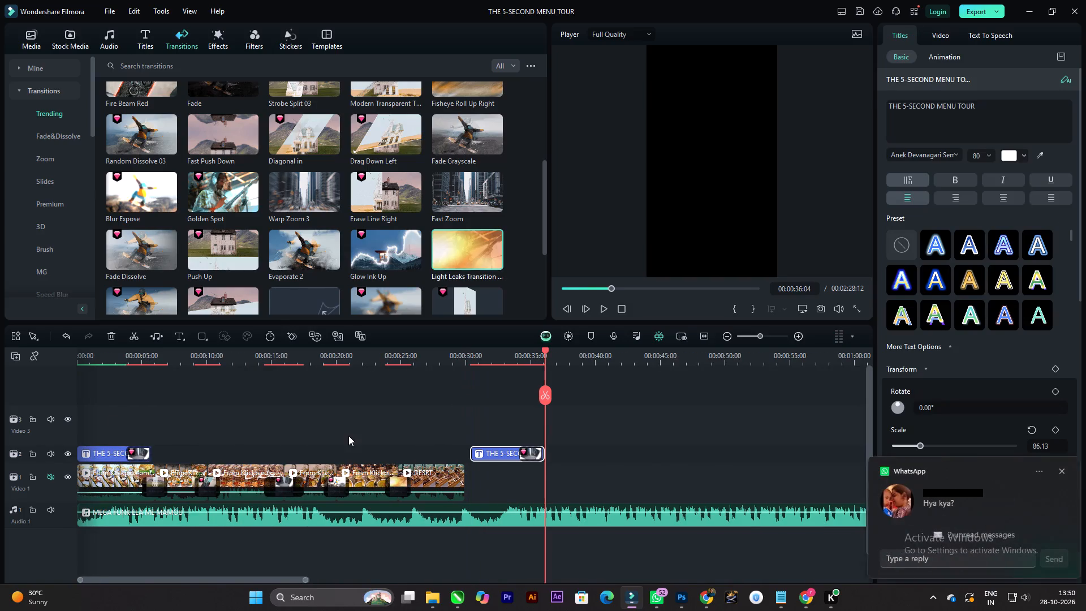
{"action": "left_click_drag", "start_coordinate": [506, 450], "coordinate": [408, 435]}
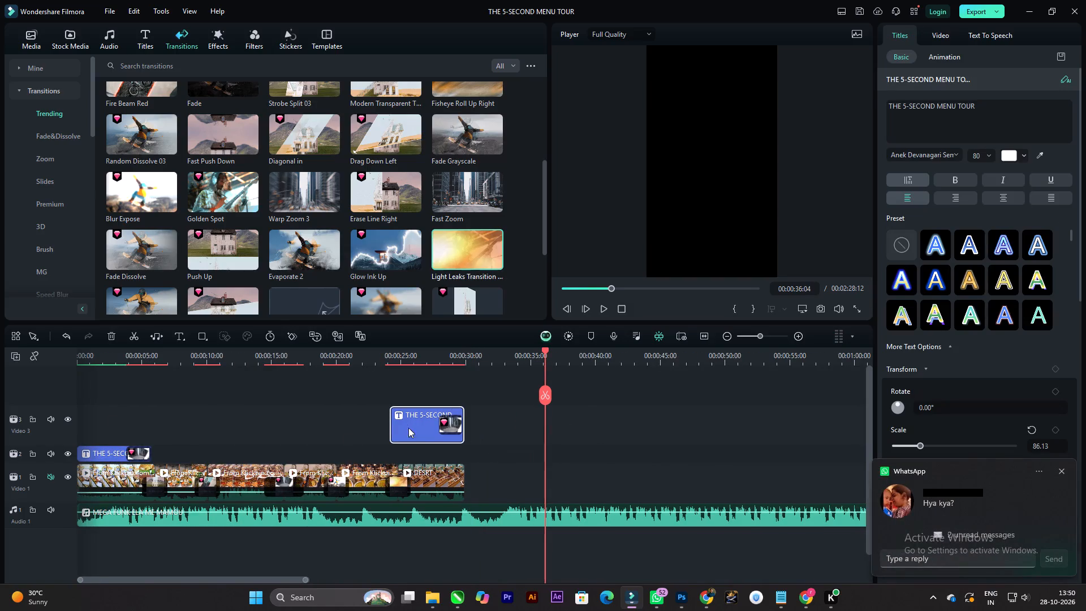
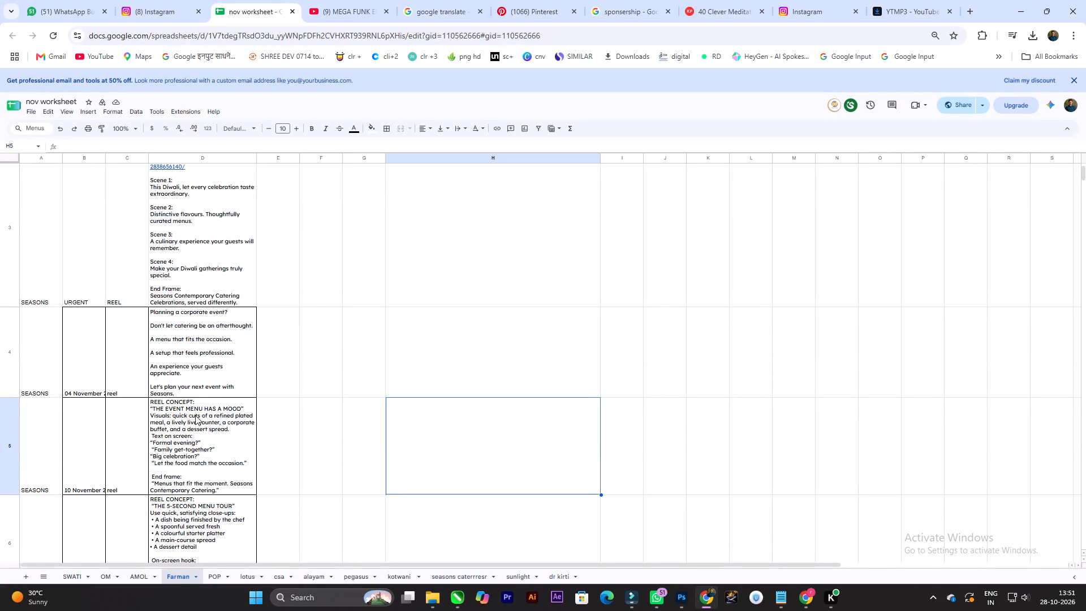
In the nov worksheet in Chrome, review the Seasons reel concepts around the "THE 5-SECOND MENU TOUR" entry for its on-screen text.
{"action": "scroll", "coordinate": [195, 416], "scroll_direction": "down", "scroll_amount": 1}
{"action": "left_click", "coordinate": [199, 467]}
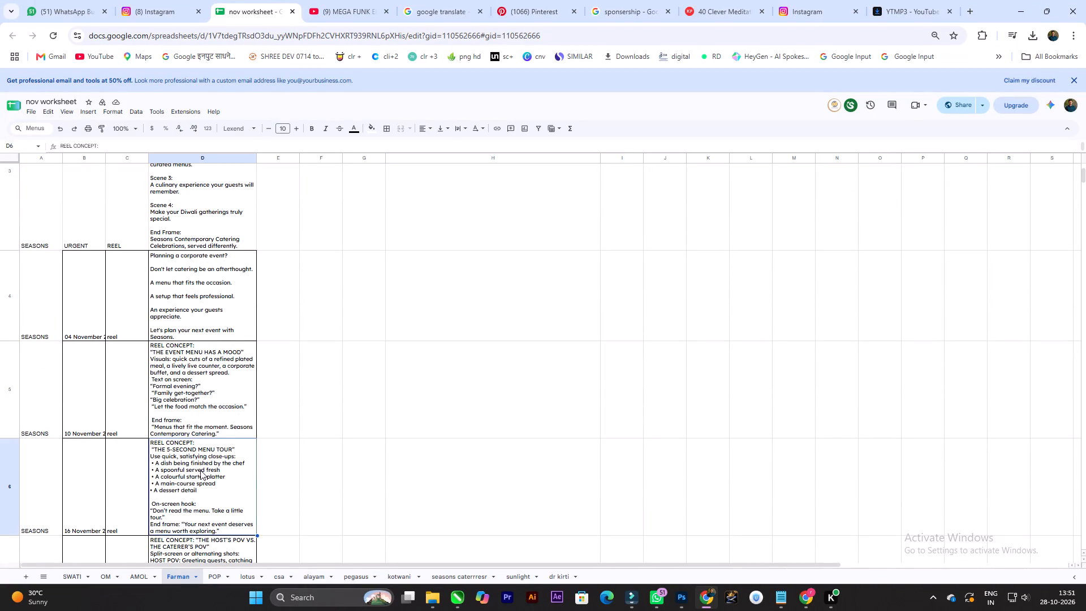
{"action": "scroll", "coordinate": [202, 468], "scroll_direction": "down", "scroll_amount": 2}
{"action": "left_click", "coordinate": [205, 456]}
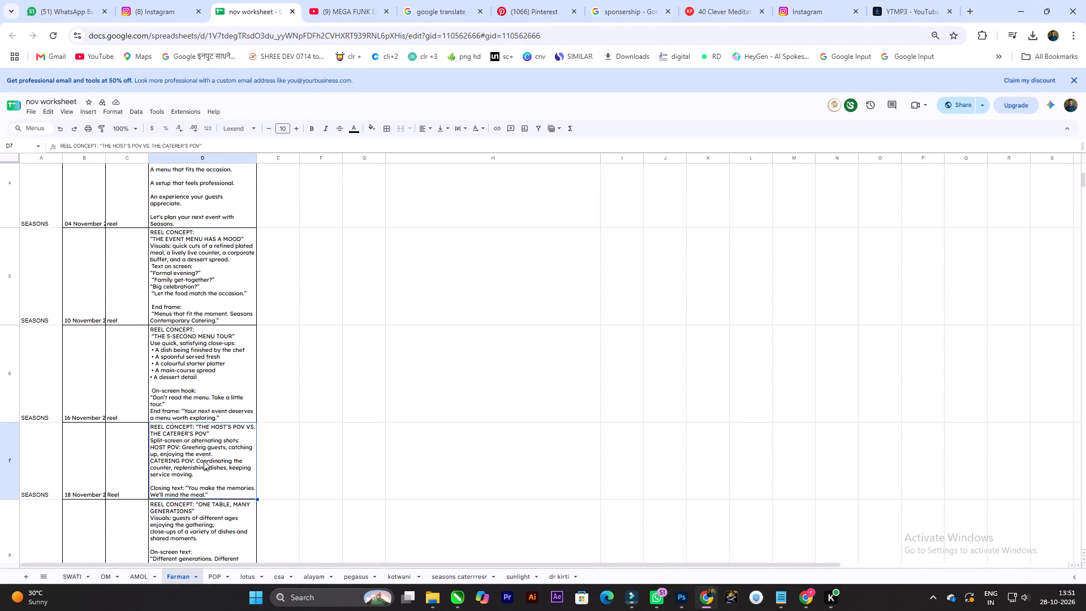
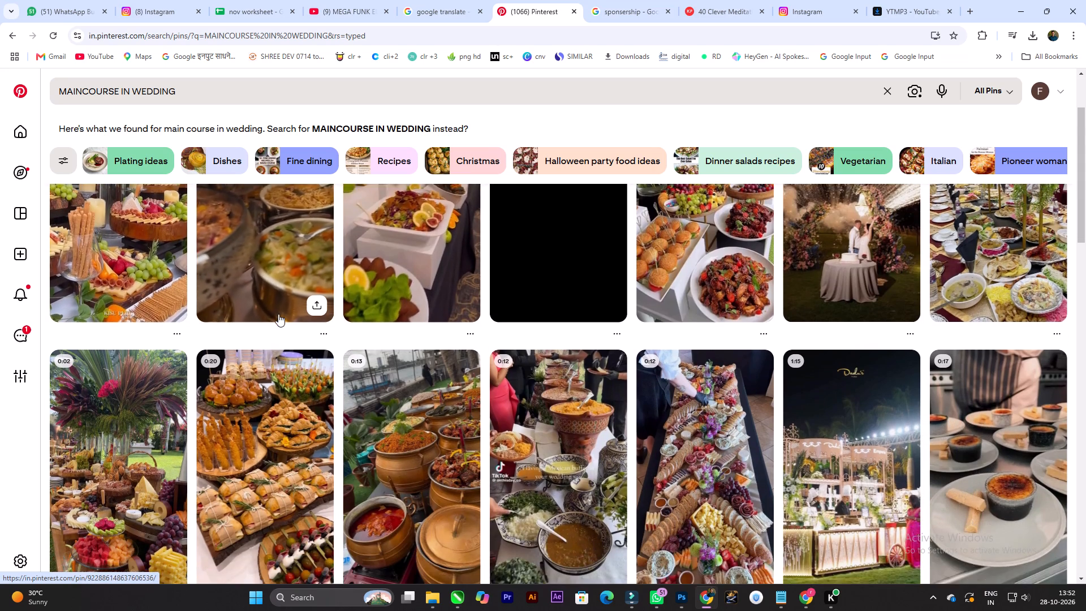
Look for more catering footage in the Pinterest wedding main-course results, then in File Explorer's season hospitality Athena video and Garba folders.
{"action": "scroll", "coordinate": [278, 314], "scroll_direction": "down", "scroll_amount": 4}
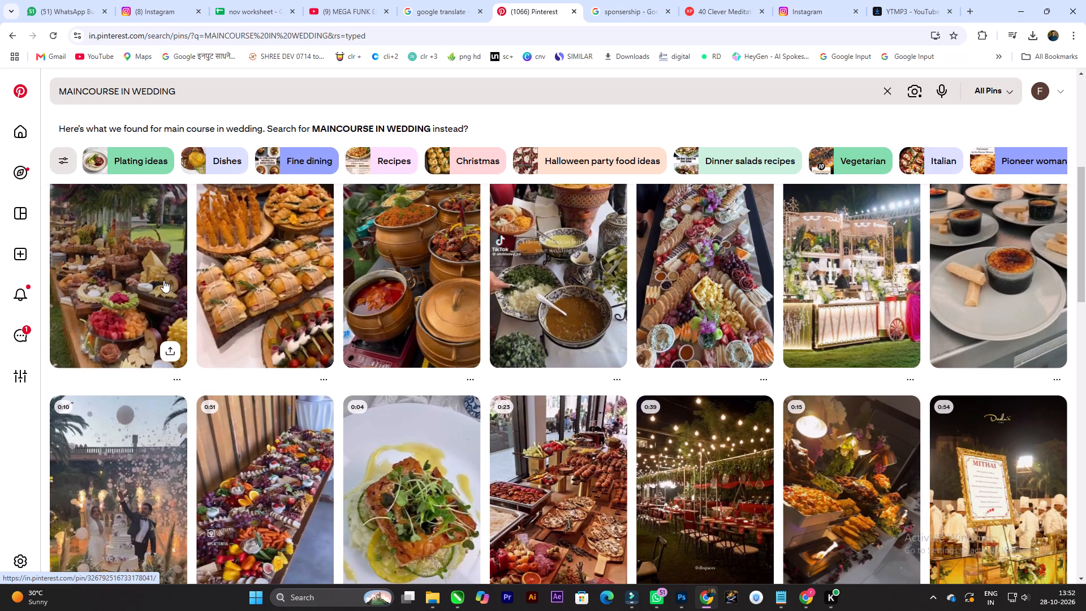
{"action": "scroll", "coordinate": [166, 279], "scroll_direction": "down", "scroll_amount": 2}
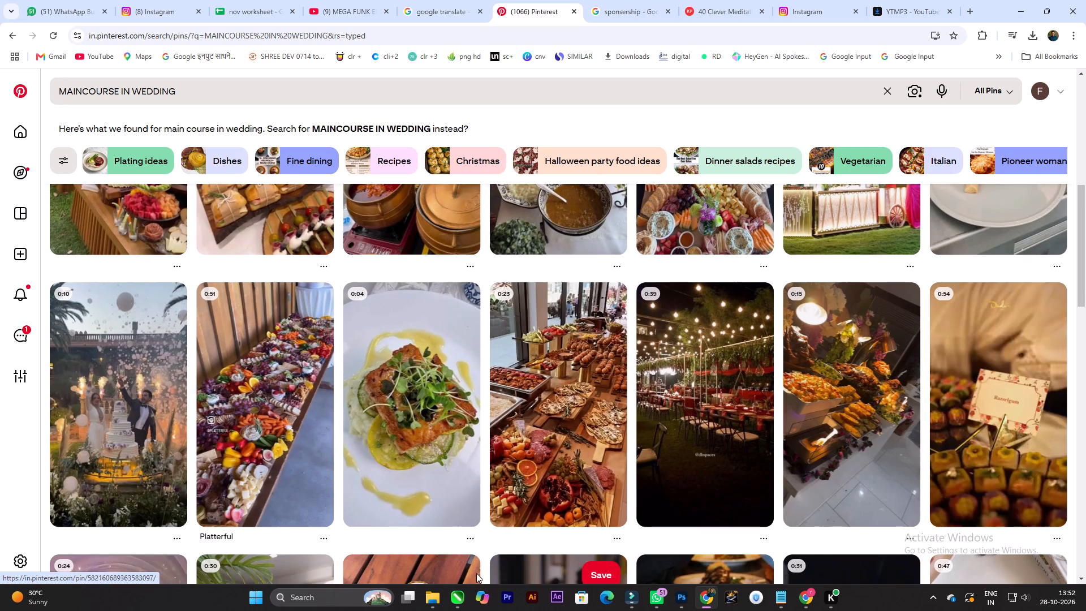
{"action": "left_click", "coordinate": [432, 597]}
{"action": "left_click", "coordinate": [598, 529]}
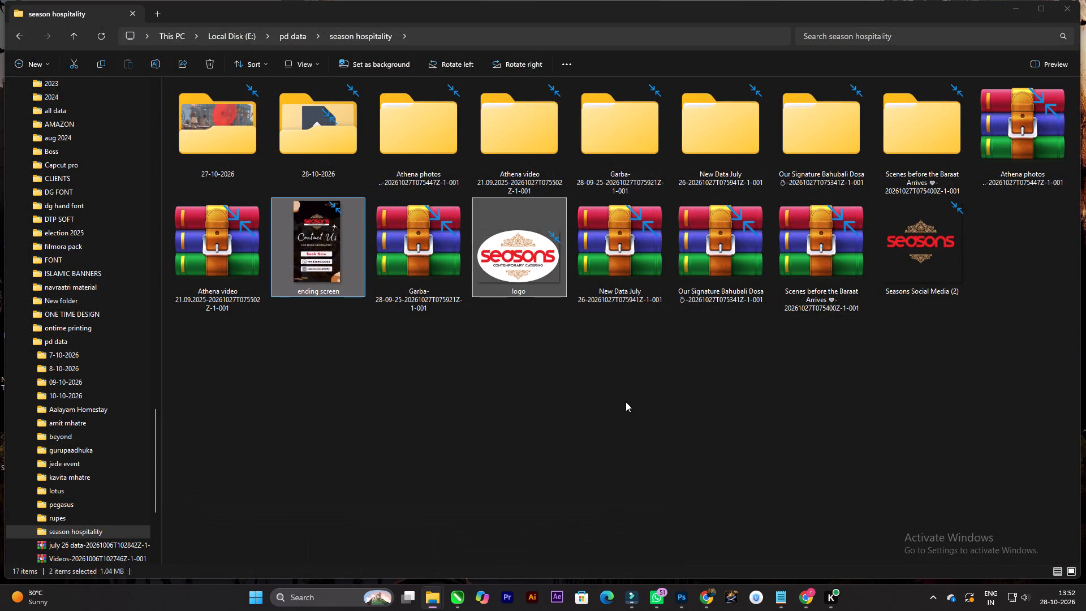
{"action": "left_click", "coordinate": [627, 390]}
{"action": "left_click", "coordinate": [902, 156]}
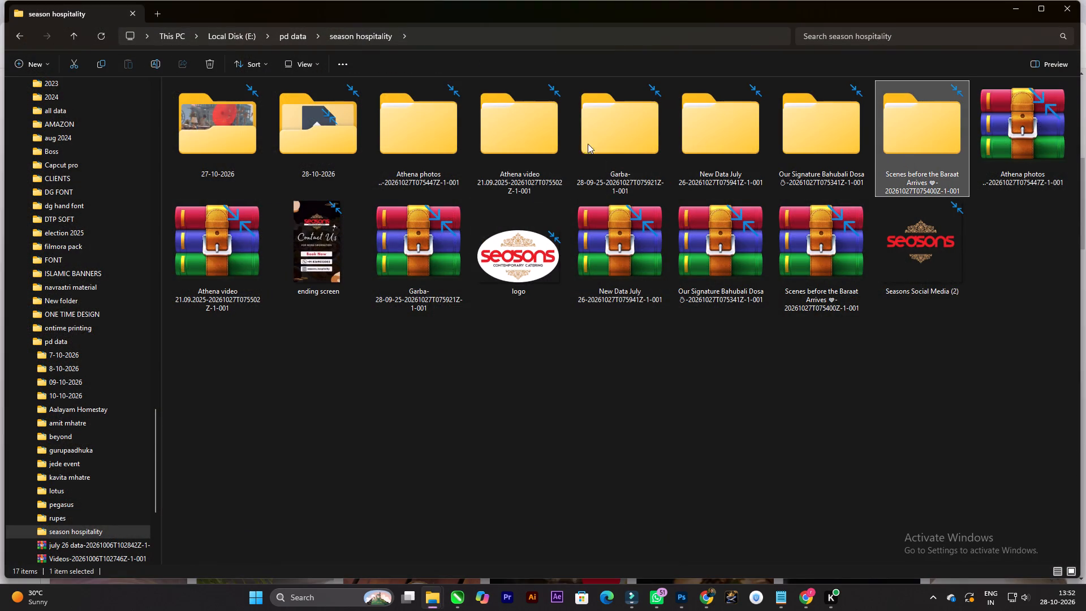
{"action": "left_click", "coordinate": [452, 134]}
{"action": "double_click", "coordinate": [520, 134]}
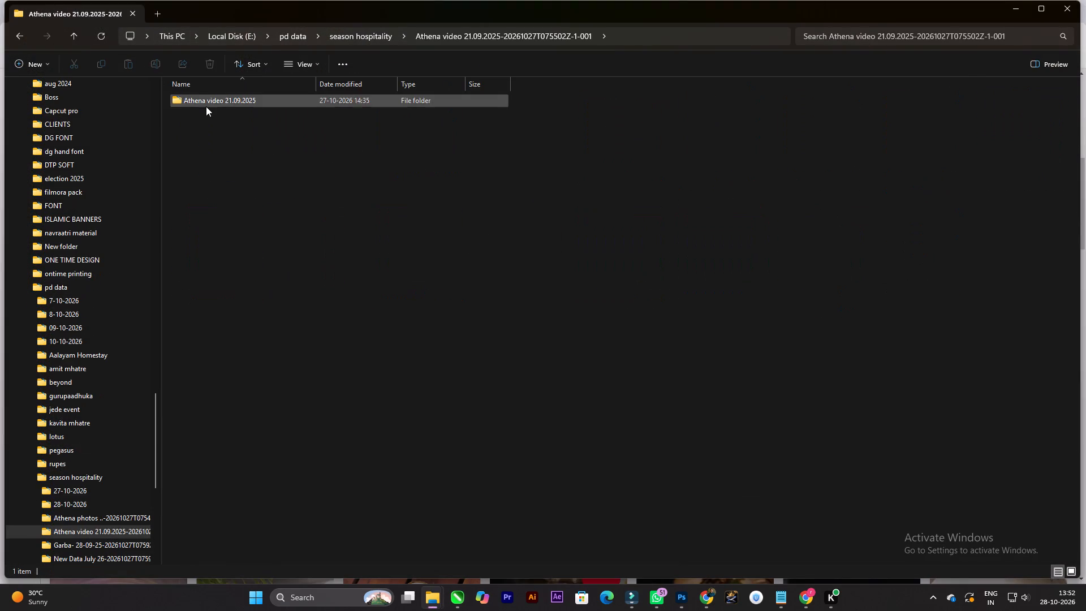
{"action": "double_click", "coordinate": [206, 106]}
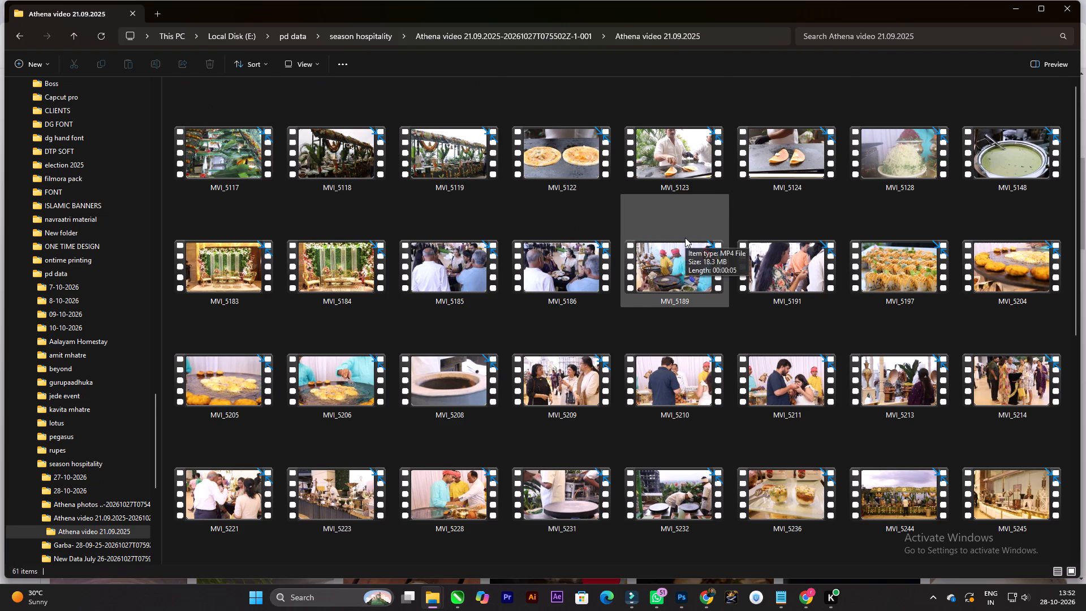
{"action": "scroll", "coordinate": [685, 238], "scroll_direction": "down", "scroll_amount": 6}
{"action": "scroll", "coordinate": [685, 238], "scroll_direction": "up", "scroll_amount": 7}
{"action": "key", "text": "BackSpace"}
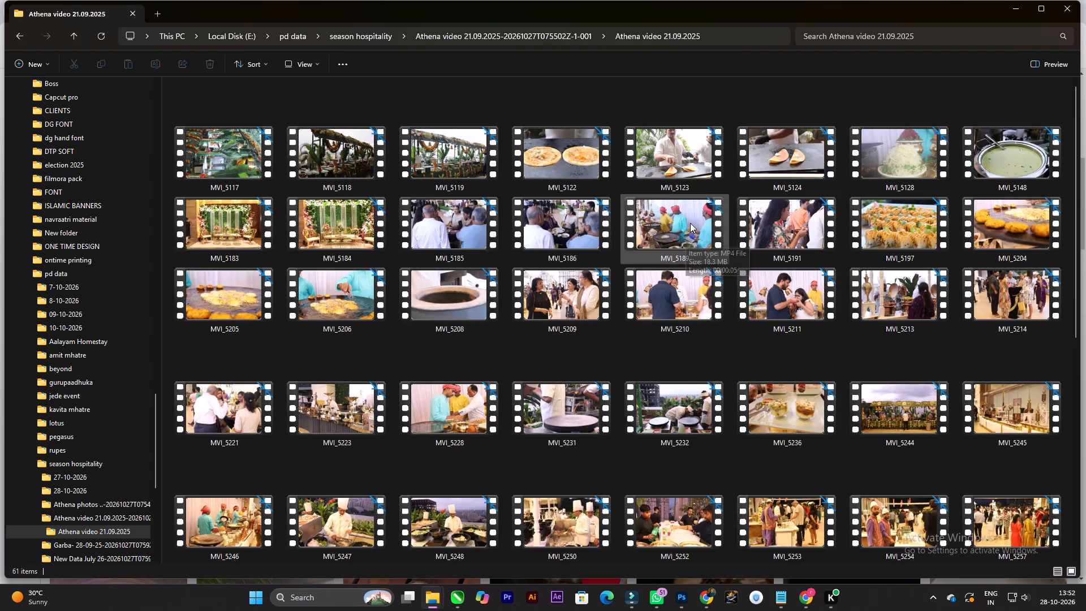
{"action": "key", "text": "BackSpace"}
{"action": "double_click", "coordinate": [623, 152]}
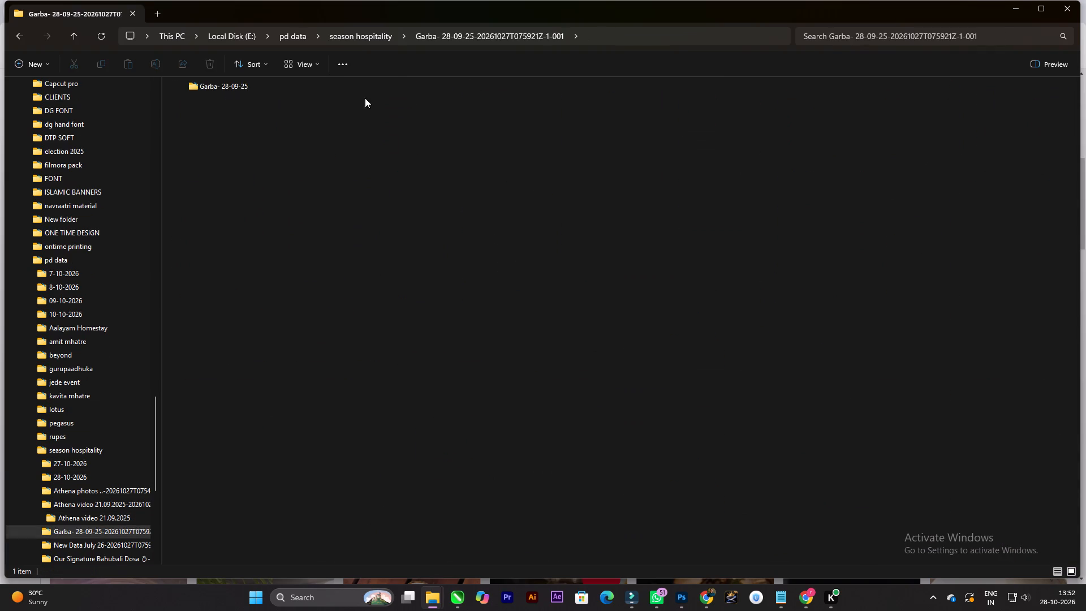
{"action": "key", "text": "BackSpace"}
Add IMG_7642, IMG_7643, IMG_7645 and IMG_7646 from the New Data July 26 folder to a new Filmora video track at about 40 seconds.
{"action": "double_click", "coordinate": [757, 136]}
{"action": "left_click", "coordinate": [258, 128]}
{"action": "left_click_drag", "start_coordinate": [258, 128], "coordinate": [264, 131]}
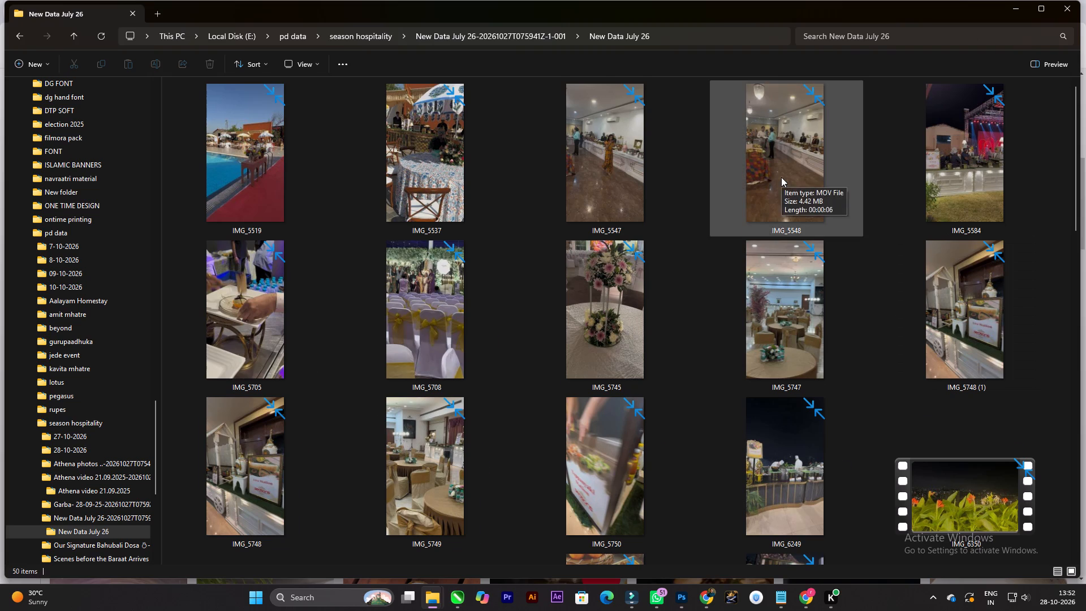
{"action": "scroll", "coordinate": [781, 177], "scroll_direction": "down", "scroll_amount": 3}
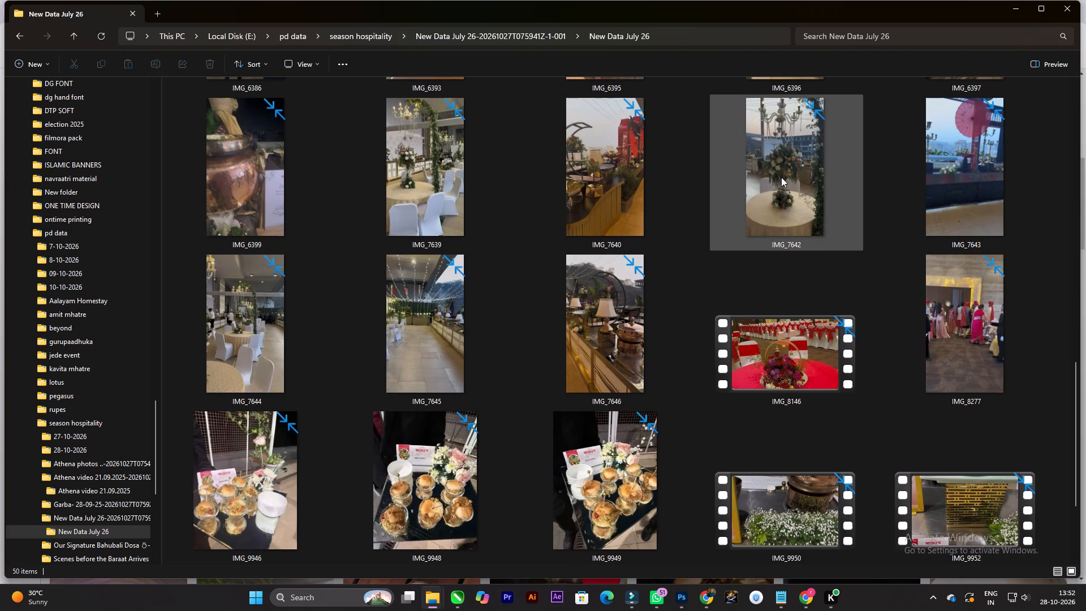
{"action": "left_click", "coordinate": [607, 308]}
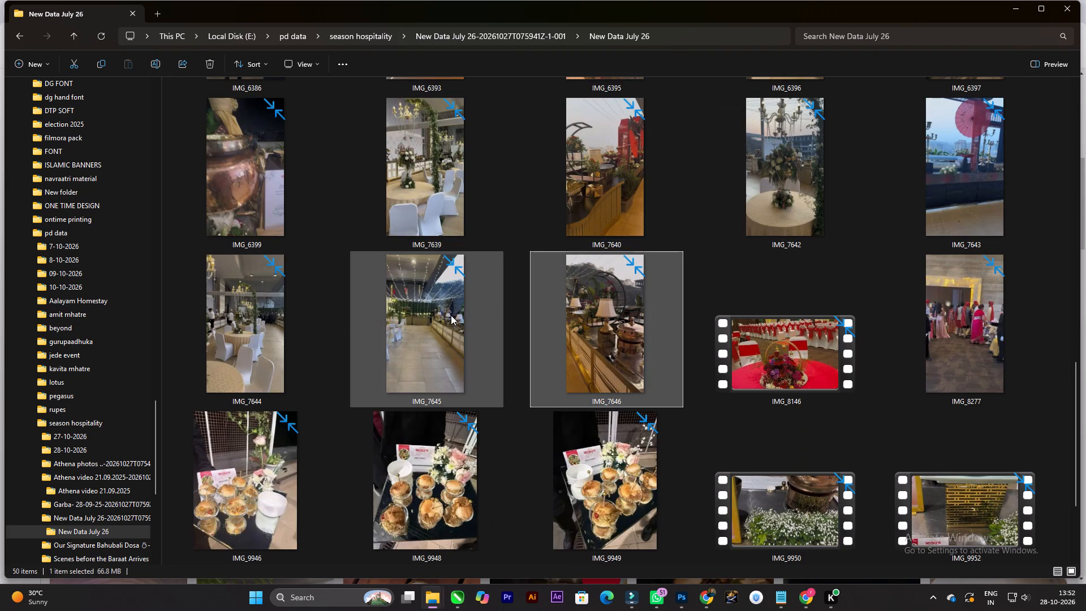
{"action": "left_click", "coordinate": [451, 315], "text": "ctrl"}
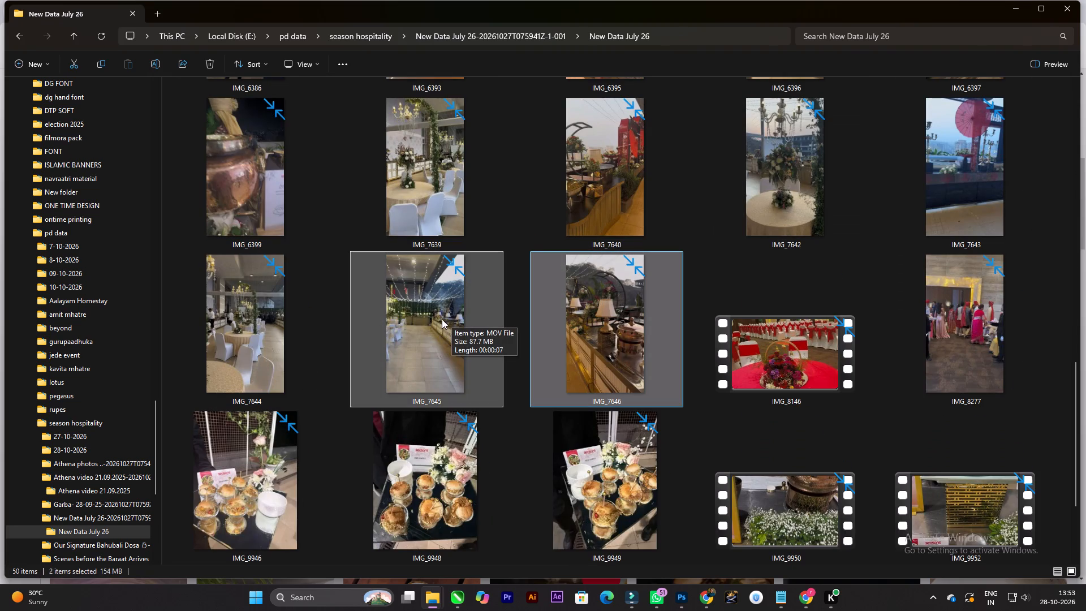
{"action": "left_click", "coordinate": [805, 185], "text": "ctrl"}
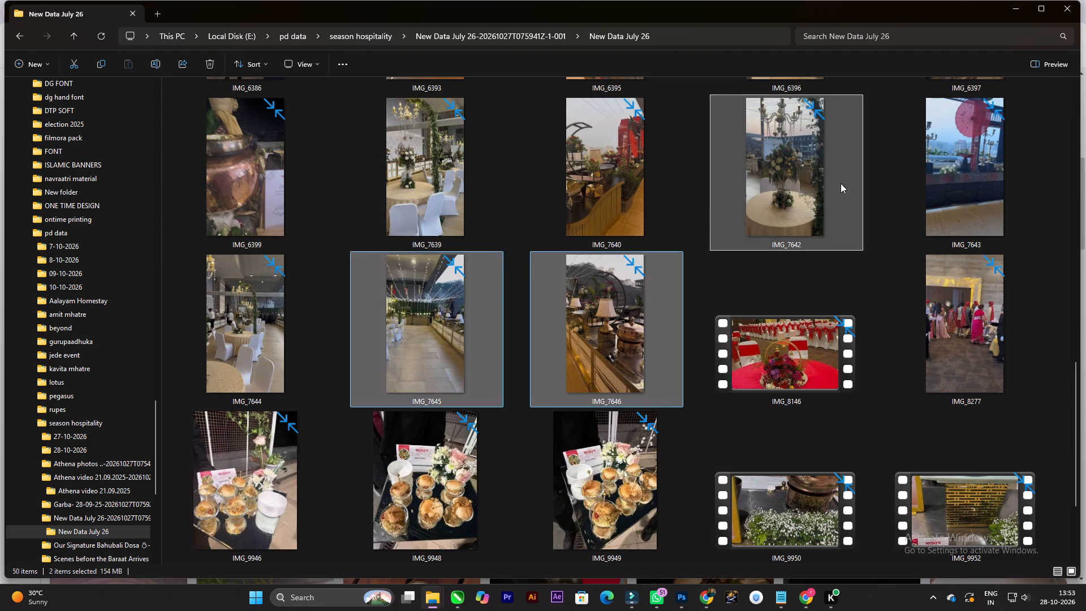
{"action": "left_click", "coordinate": [974, 186]}
{"action": "left_click", "coordinate": [798, 190], "text": "ctrl"}
{"action": "left_click", "coordinate": [467, 355], "text": "ctrl"}
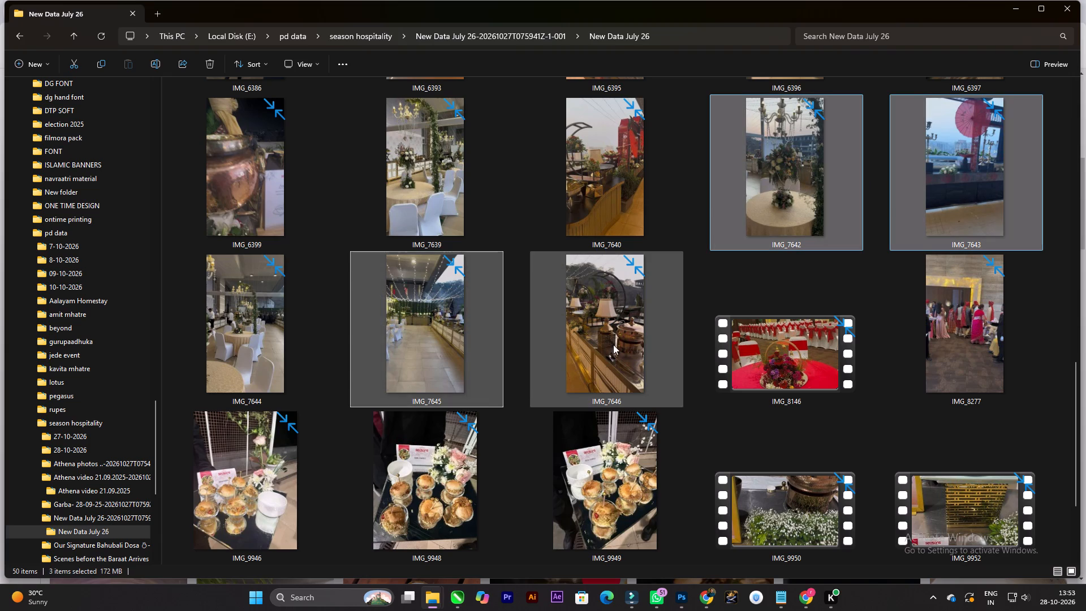
{"action": "left_click", "coordinate": [613, 345], "text": "ctrl"}
{"action": "left_click_drag", "start_coordinate": [610, 347], "coordinate": [632, 604]}
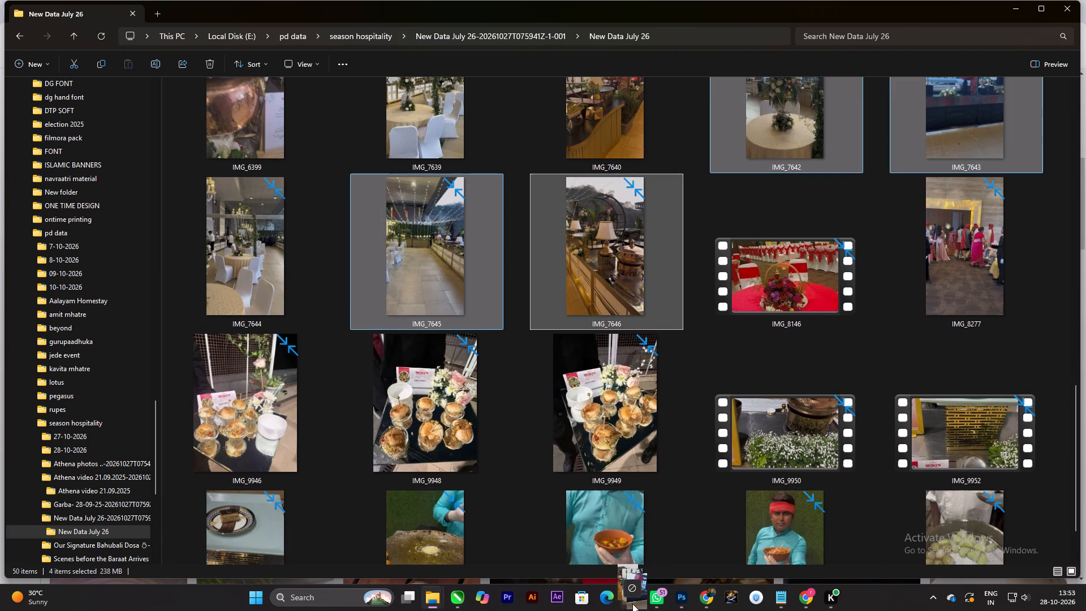
{"action": "left_click_drag", "start_coordinate": [632, 604], "coordinate": [593, 400]}
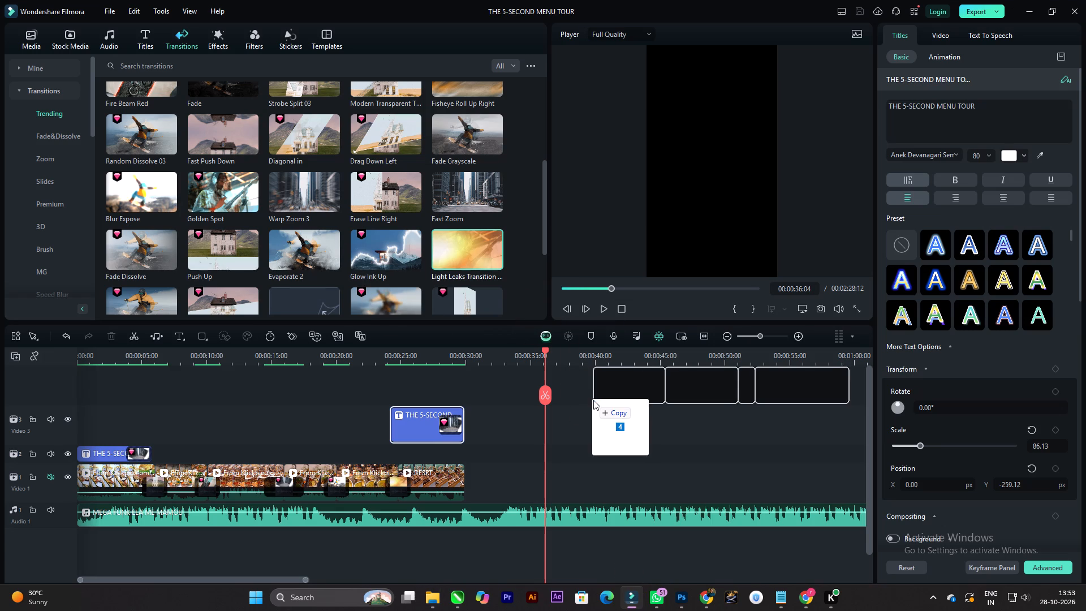
{"action": "left_click_drag", "start_coordinate": [593, 400], "coordinate": [597, 399]}
Preview the four newly added venue clips on the timeline to judge which footage suits the reel.
{"action": "scroll", "coordinate": [562, 395], "scroll_direction": "up", "scroll_amount": 2}
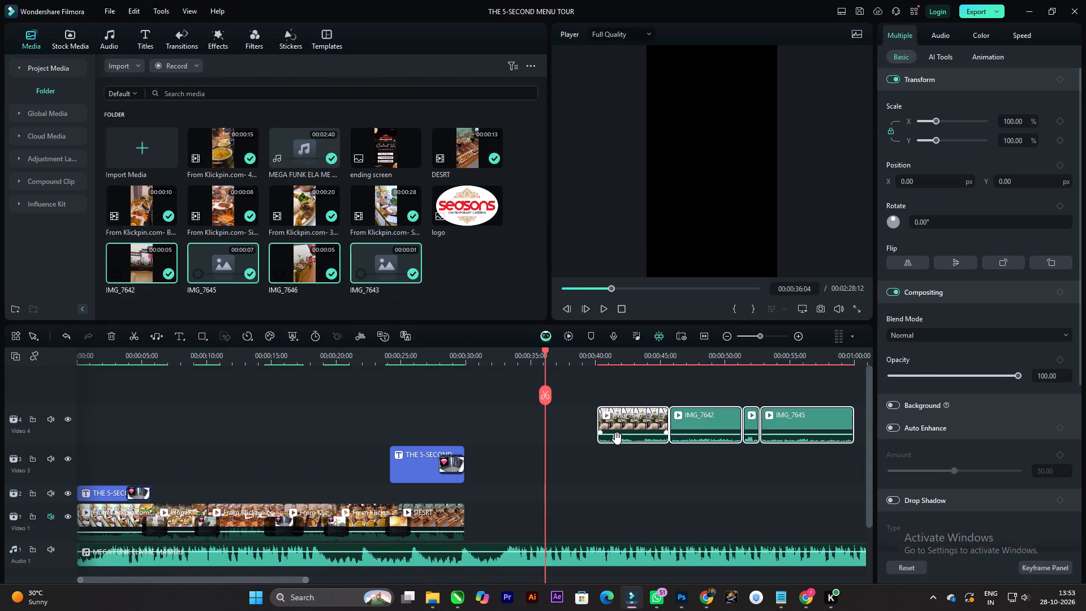
{"action": "left_click", "coordinate": [607, 479]}
{"action": "left_click", "coordinate": [623, 433]}
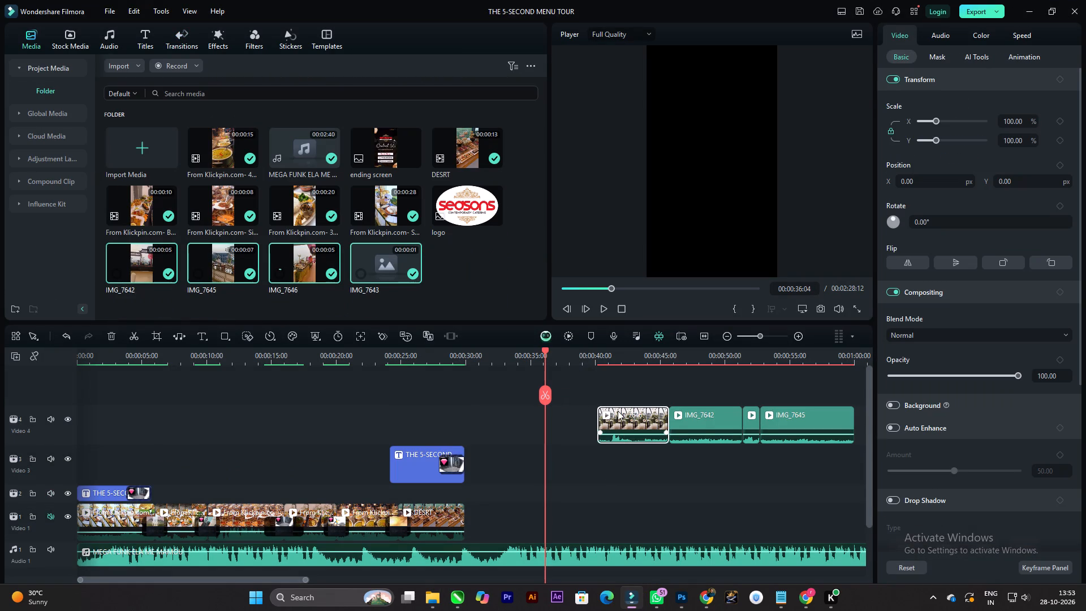
{"action": "scroll", "coordinate": [436, 452], "scroll_direction": "down", "scroll_amount": 2, "text": "ctrl"}
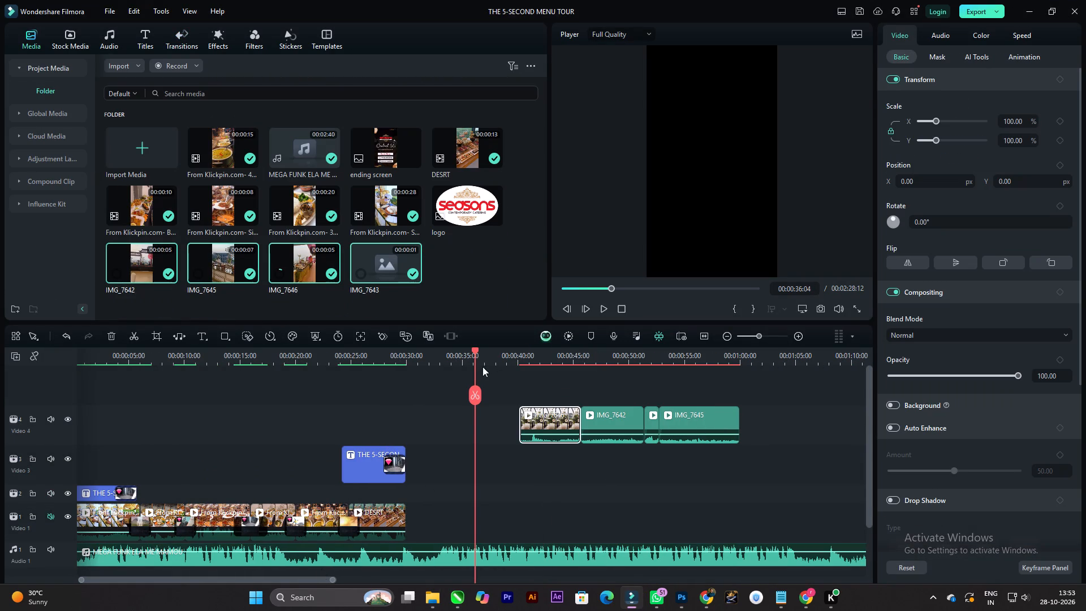
{"action": "left_click_drag", "start_coordinate": [475, 351], "coordinate": [524, 357]}
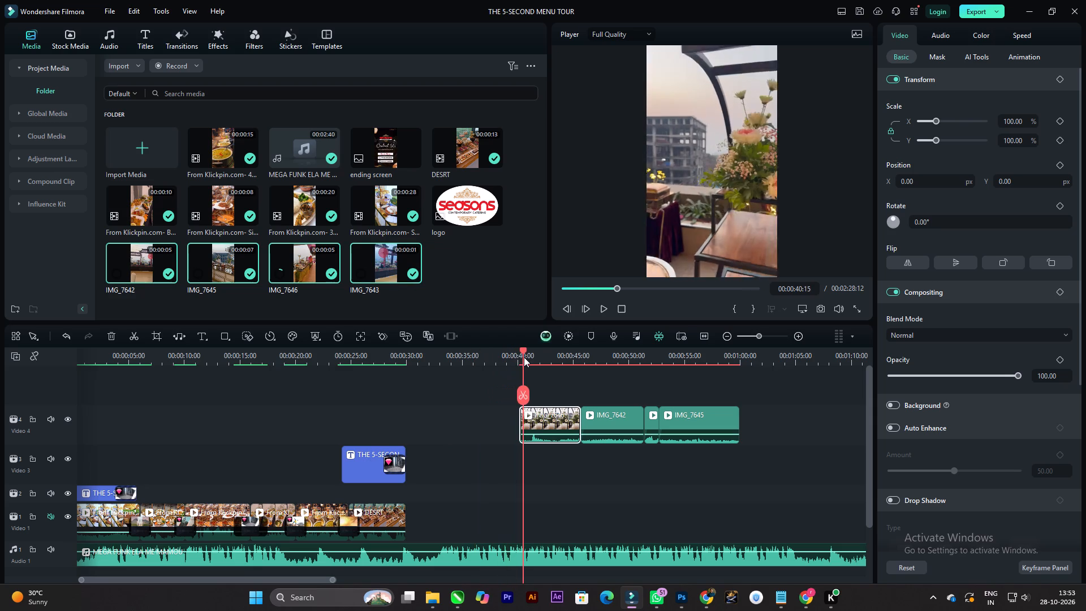
{"action": "left_click_drag", "start_coordinate": [524, 357], "coordinate": [598, 359]}
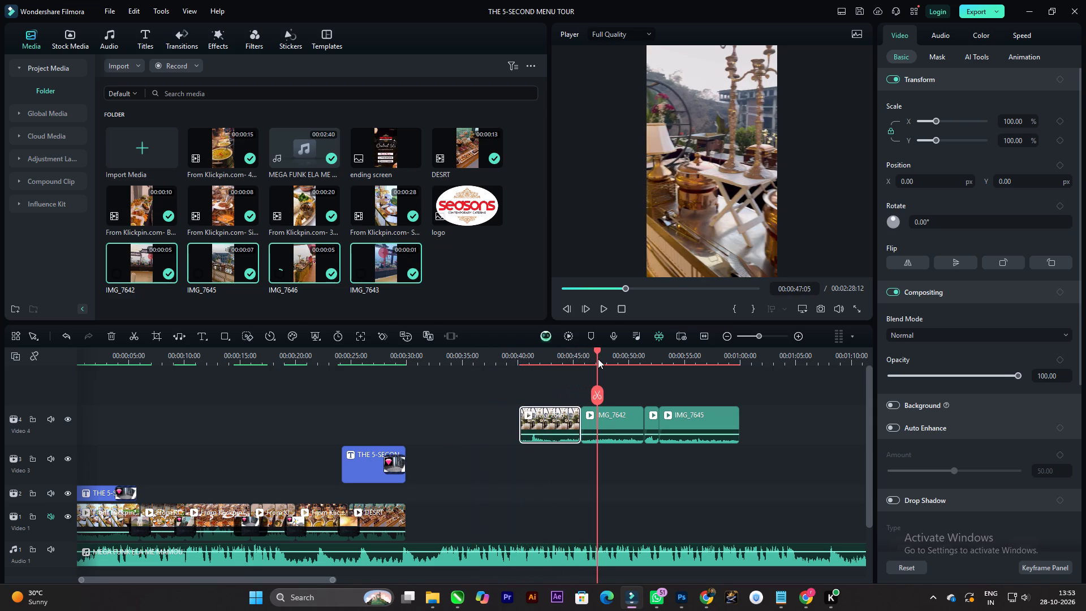
{"action": "left_click_drag", "start_coordinate": [598, 359], "coordinate": [605, 359]}
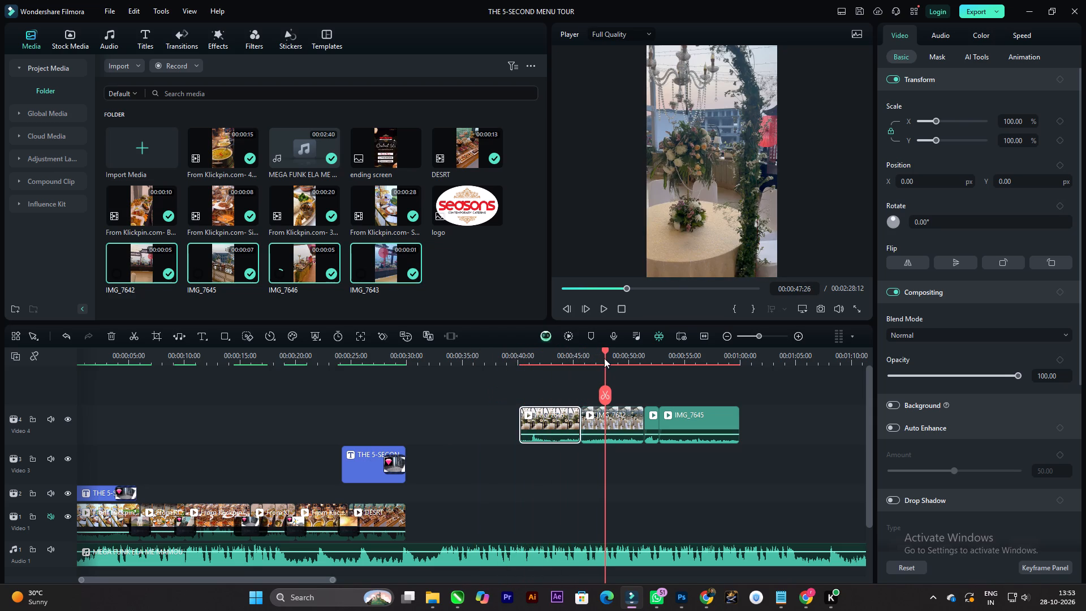
{"action": "left_click", "coordinate": [567, 401]}
{"action": "key", "text": "space"}
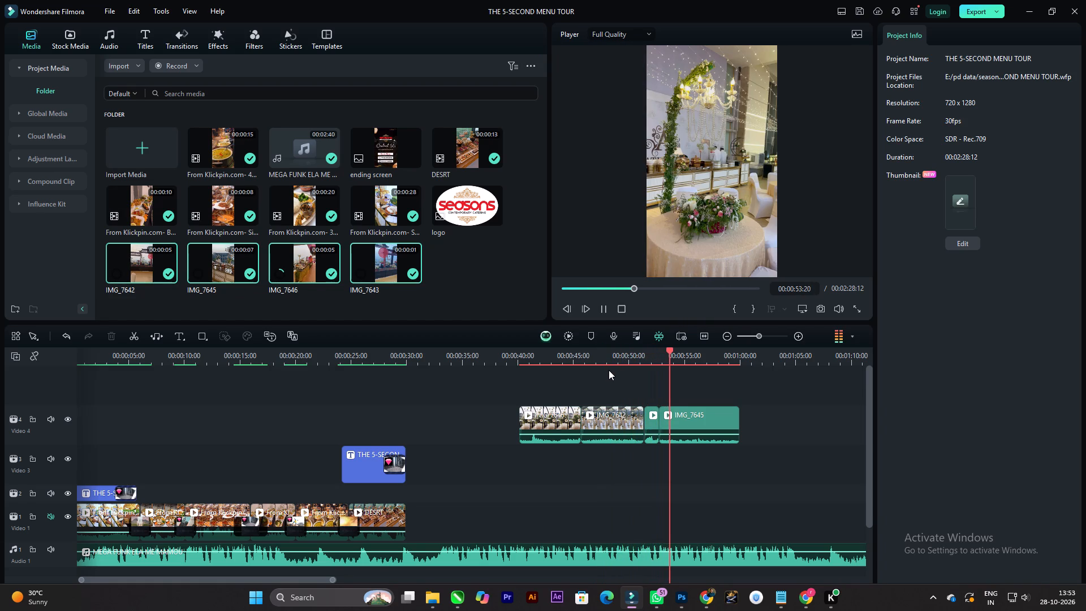
{"action": "key", "text": "space"}
{"action": "key", "text": "space"}
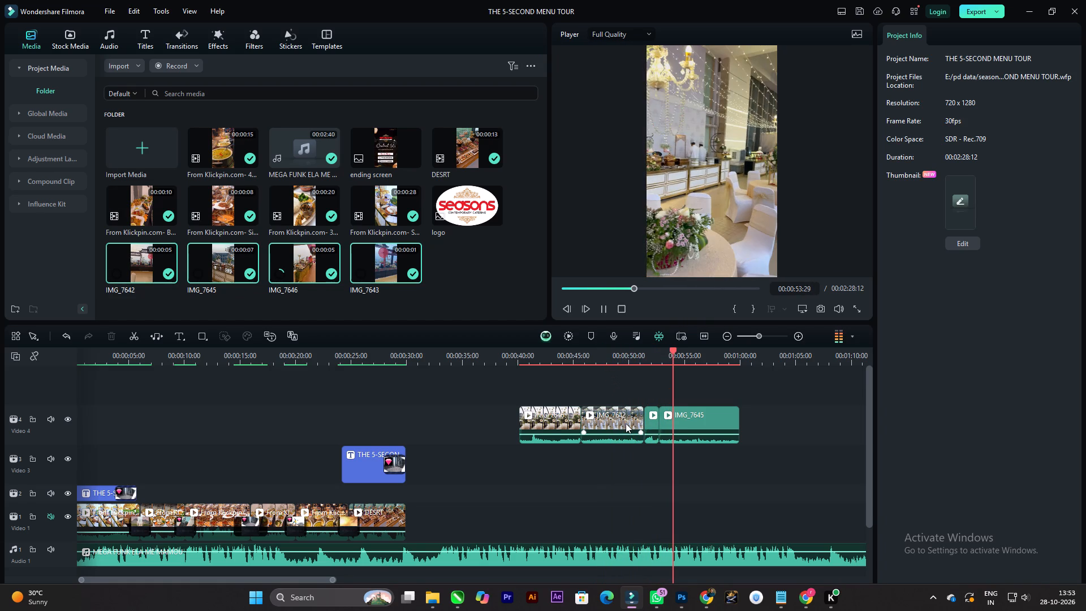
{"action": "key", "text": "space"}
{"action": "left_click", "coordinate": [625, 466]}
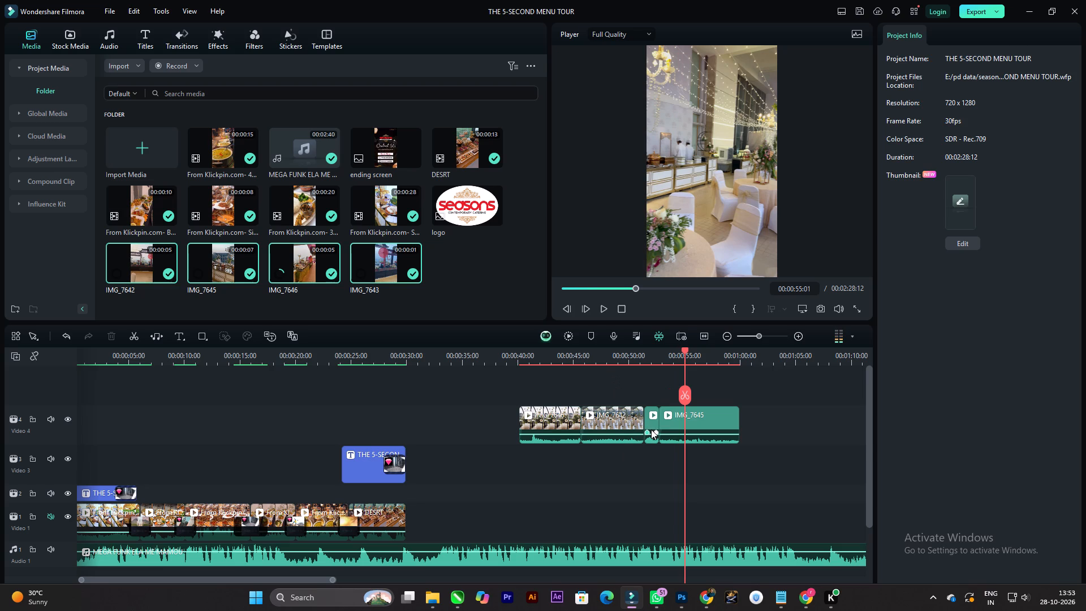
Delete the venue clips IMG_7642, IMG_7643 and IMG_7646 from the Video 4 track, keeping only IMG_7645.
{"action": "left_click", "coordinate": [651, 424]}
{"action": "key", "text": "Delete"}
{"action": "left_click", "coordinate": [628, 425]}
{"action": "key", "text": "Delete"}
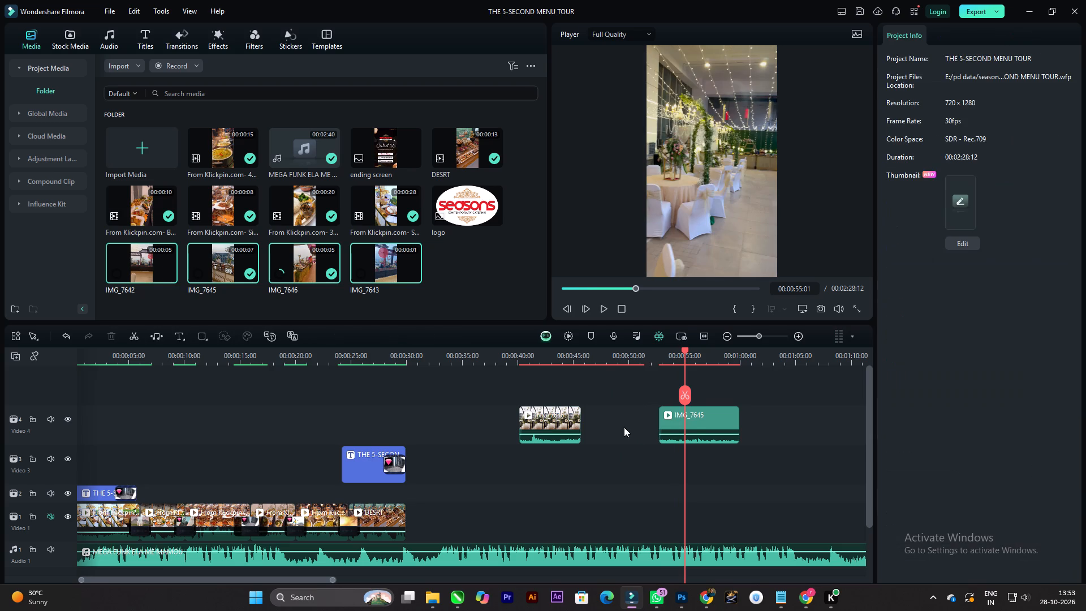
{"action": "left_click", "coordinate": [563, 423]}
{"action": "key", "text": "Delete"}
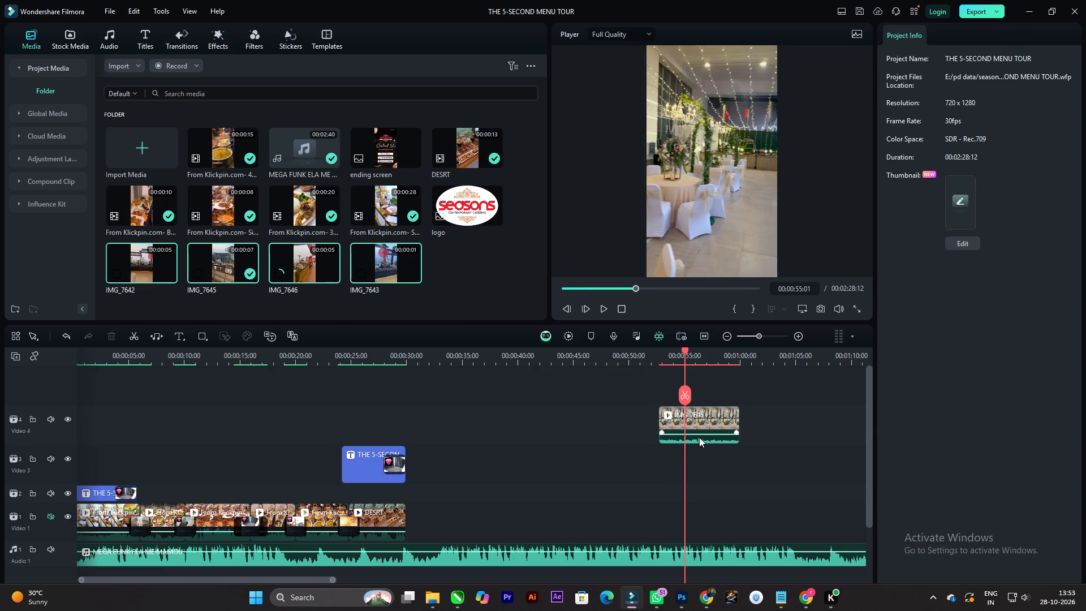
Move IMG_7645 from Video 4 to the end of Video 1, directly after the DESRT clip.
{"action": "left_click_drag", "start_coordinate": [705, 418], "coordinate": [451, 512]}
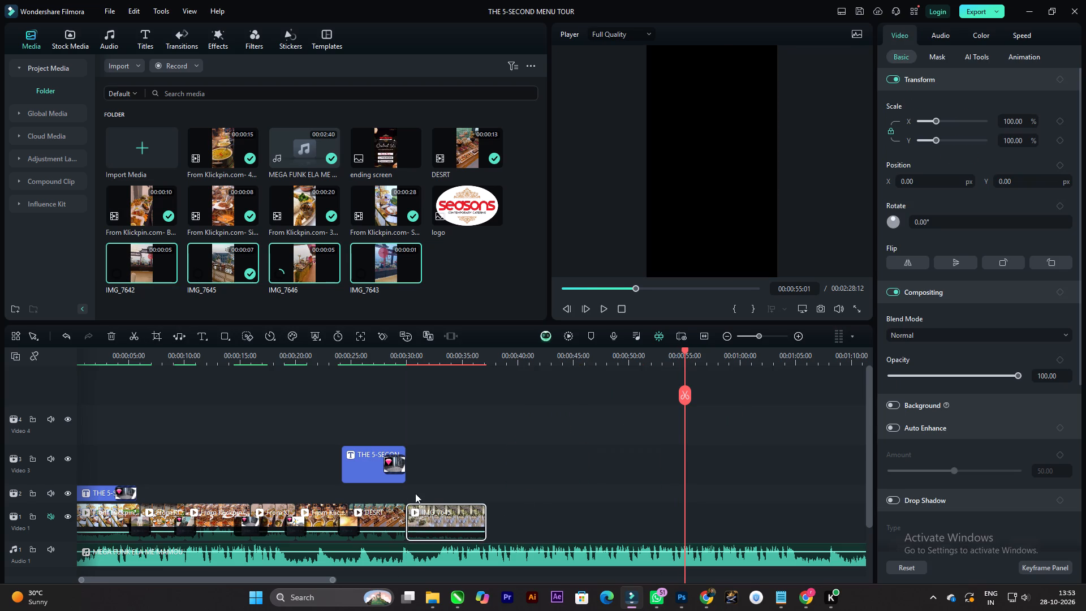
Preview the closing THE 5-SECOND MENU TOUR title on Video 3 as it plays over the DESRT clip.
{"action": "left_click_drag", "start_coordinate": [684, 352], "coordinate": [412, 350]}
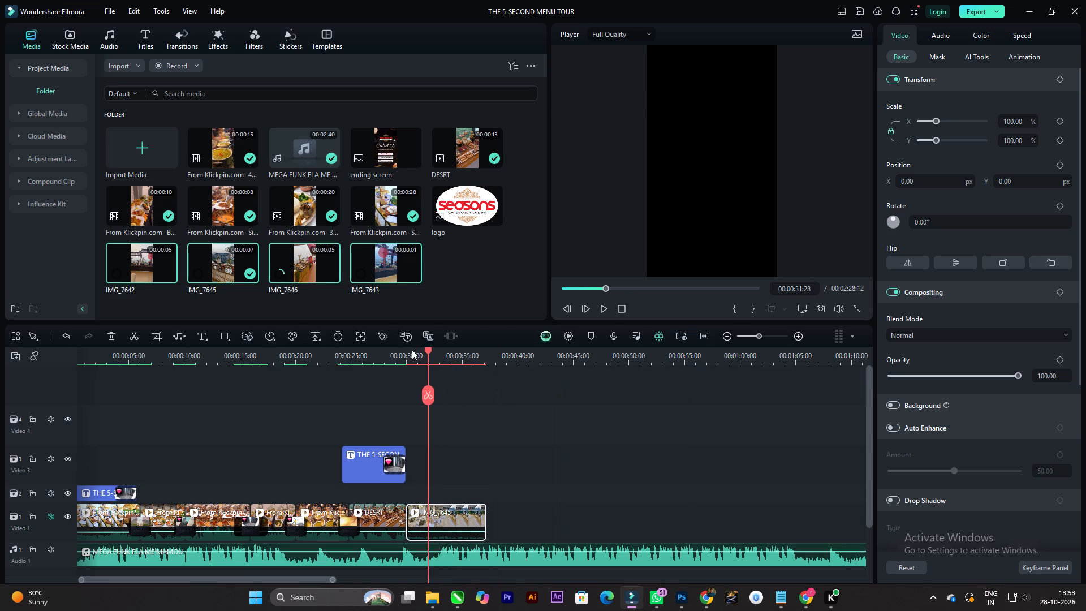
{"action": "left_click_drag", "start_coordinate": [412, 350], "coordinate": [374, 349]}
{"action": "scroll", "coordinate": [373, 440], "scroll_direction": "up", "scroll_amount": 2, "text": "ctrl"}
{"action": "left_click_drag", "start_coordinate": [407, 454], "coordinate": [390, 454]}
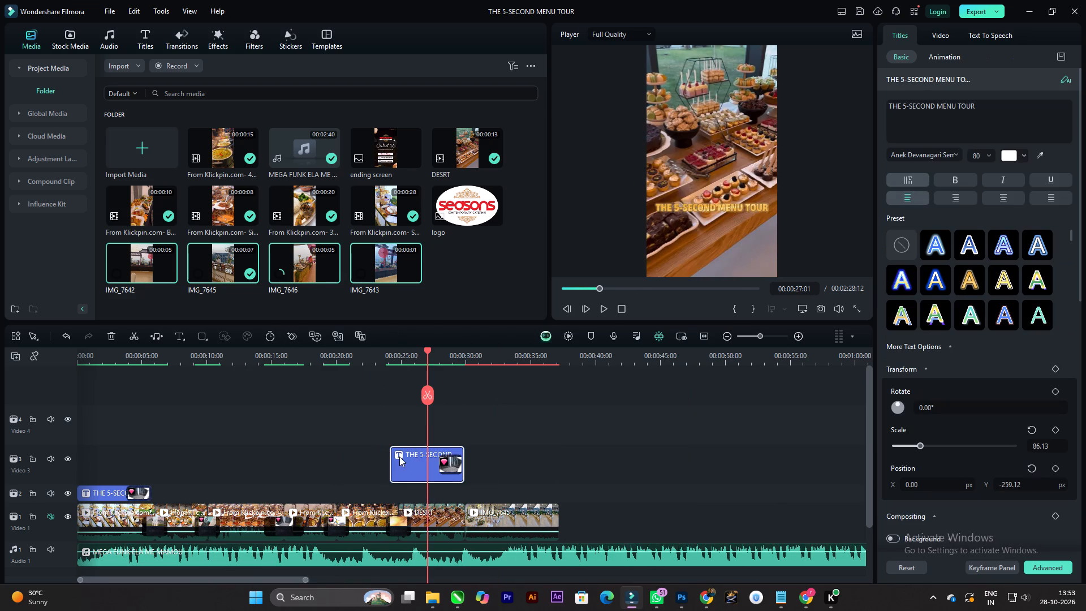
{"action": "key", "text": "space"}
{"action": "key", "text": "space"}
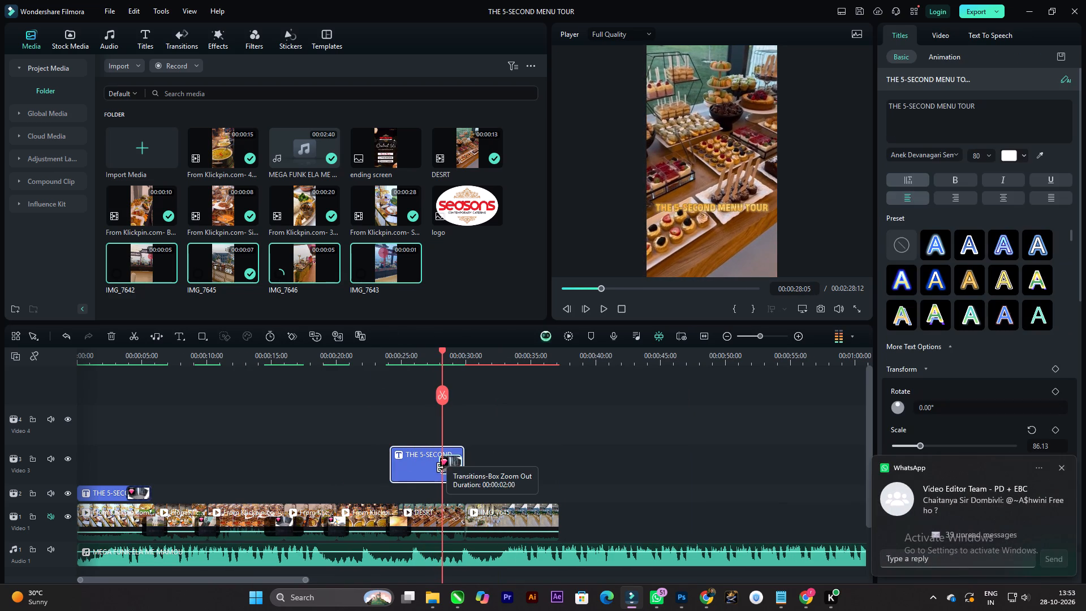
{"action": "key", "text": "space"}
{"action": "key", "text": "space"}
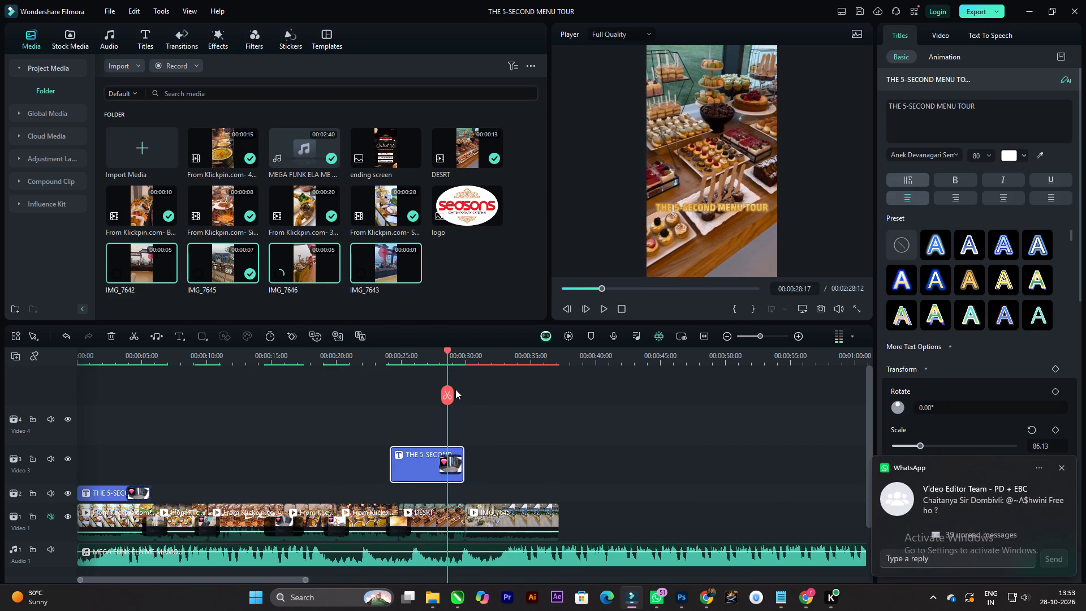
Play the reel from the start to examine the opening title's exit and the first clip change.
{"action": "left_click_drag", "start_coordinate": [446, 355], "coordinate": [62, 355]}
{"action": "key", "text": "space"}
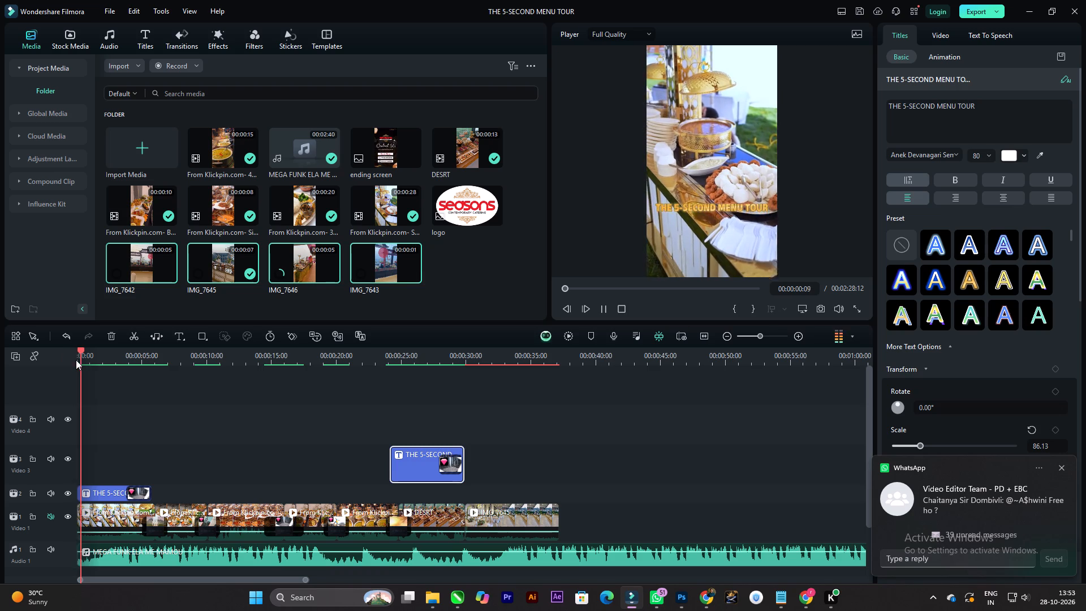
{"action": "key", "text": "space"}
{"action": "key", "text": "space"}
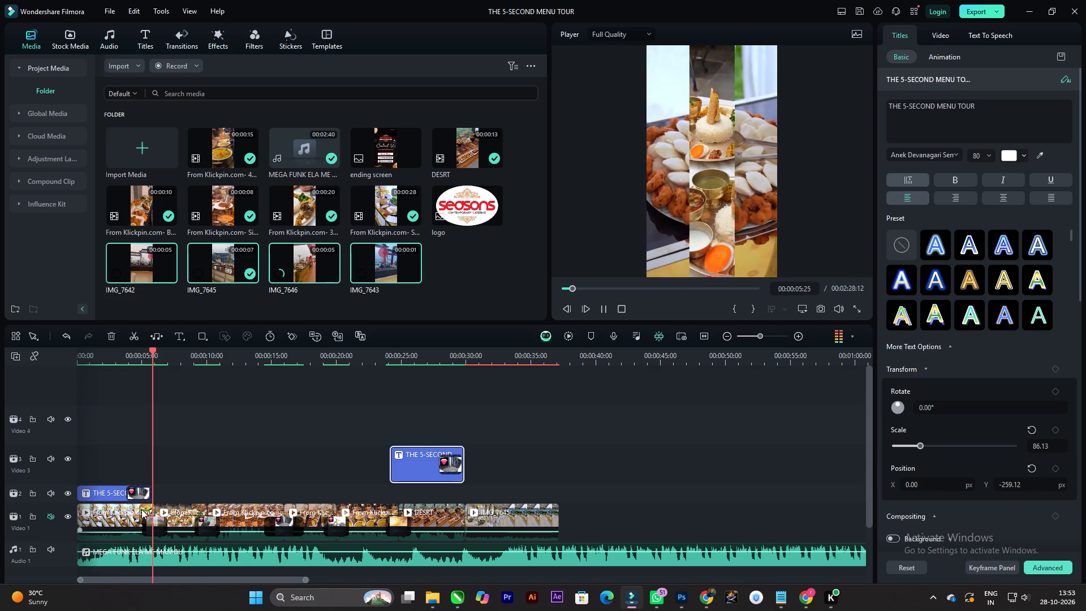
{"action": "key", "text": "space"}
{"action": "left_click_drag", "start_coordinate": [160, 350], "coordinate": [0, 350]}
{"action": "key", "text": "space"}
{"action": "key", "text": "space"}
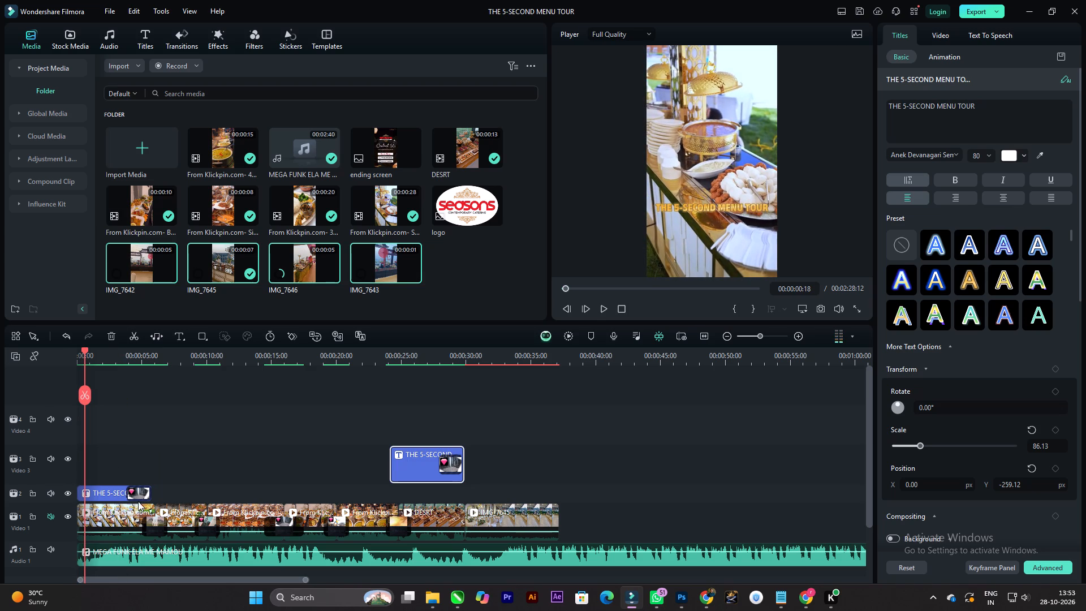
Remove the transition from the end of the opening THE 5-SECOND MENU TOUR title on Video 2 and replay its start.
{"action": "left_click", "coordinate": [139, 492]}
{"action": "key", "text": "Delete"}
{"action": "left_click_drag", "start_coordinate": [87, 362], "coordinate": [38, 360]}
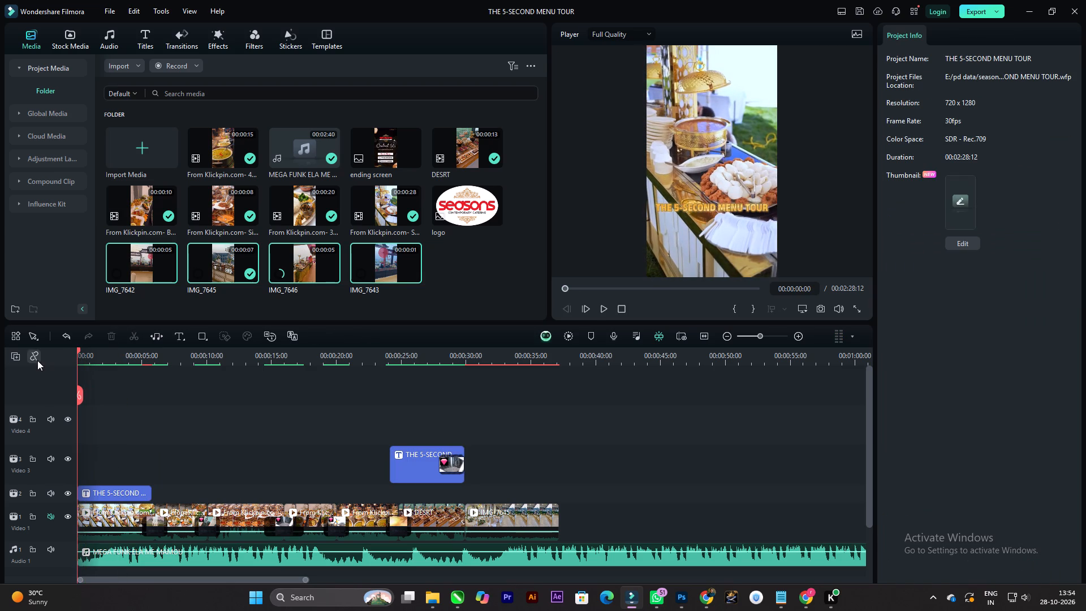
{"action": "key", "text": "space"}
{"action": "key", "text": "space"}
Reapply the first Typewriter In animation to the opening title with a 0.84-second duration, and play the reel's opening to check it.
{"action": "left_click", "coordinate": [107, 496]}
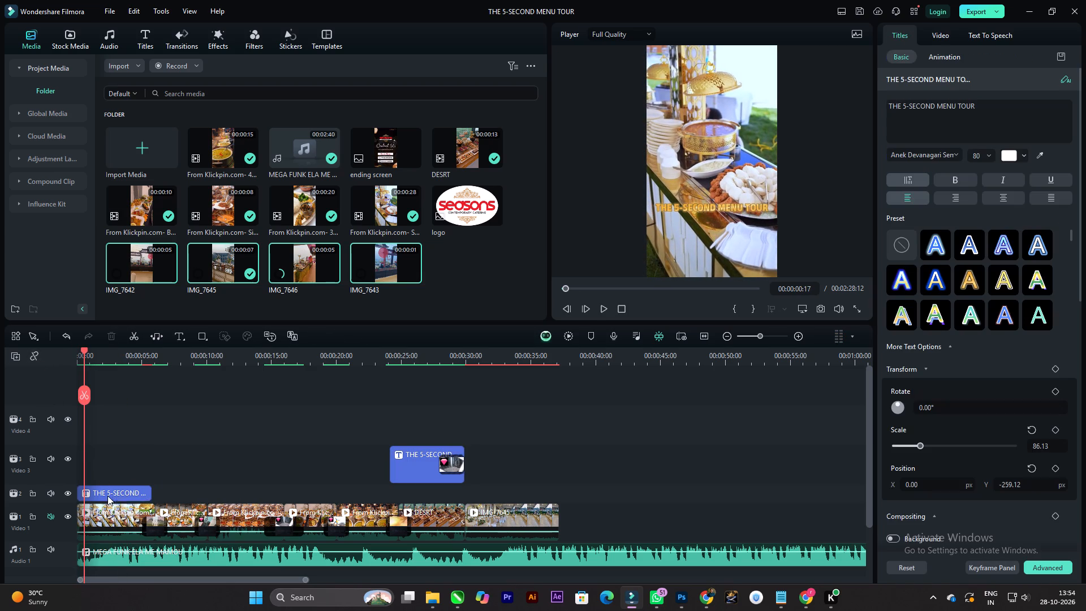
{"action": "left_click", "coordinate": [933, 54]}
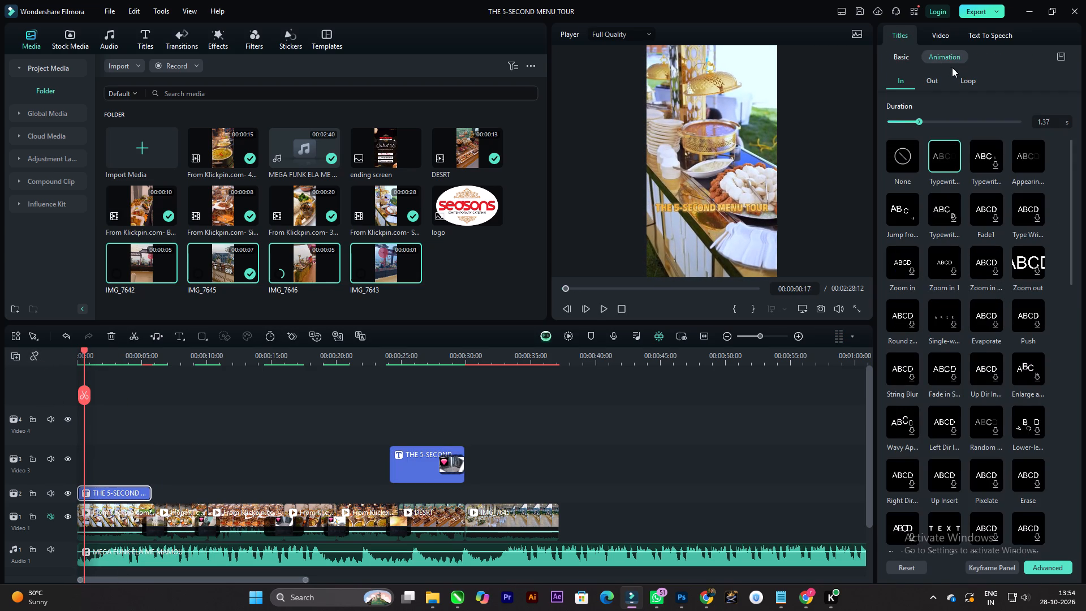
{"action": "left_click", "coordinate": [941, 139]}
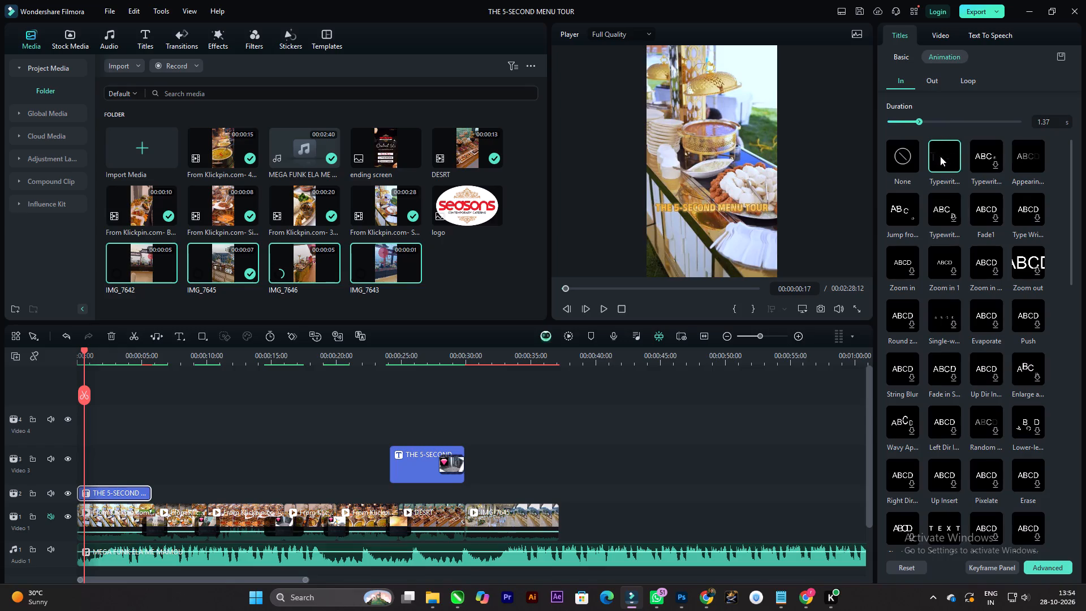
{"action": "left_click", "coordinate": [940, 156]}
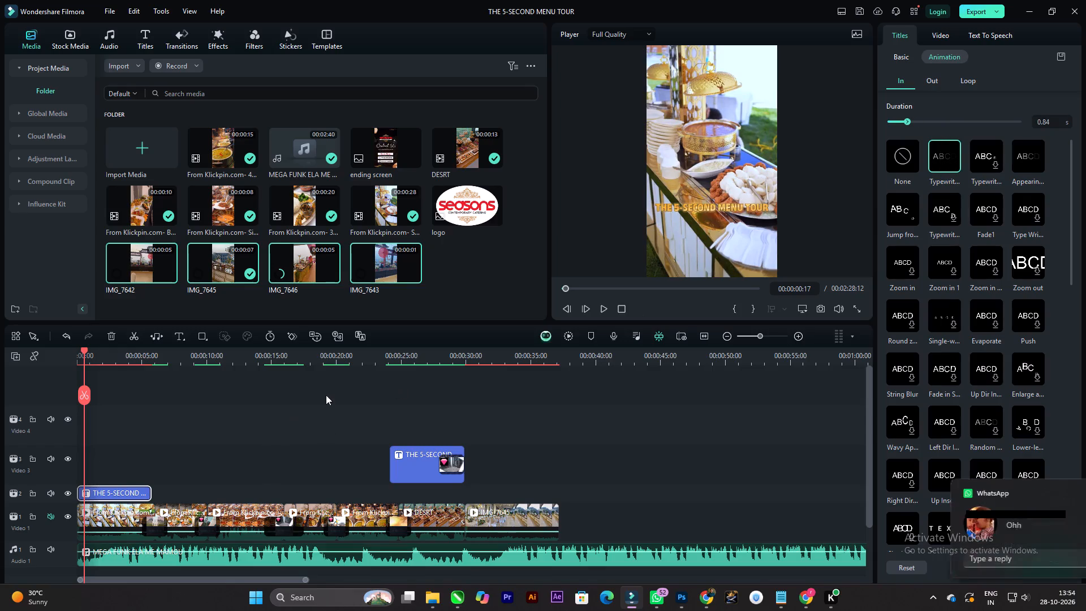
{"action": "left_click", "coordinate": [327, 392]}
{"action": "left_click_drag", "start_coordinate": [84, 353], "coordinate": [193, 372]}
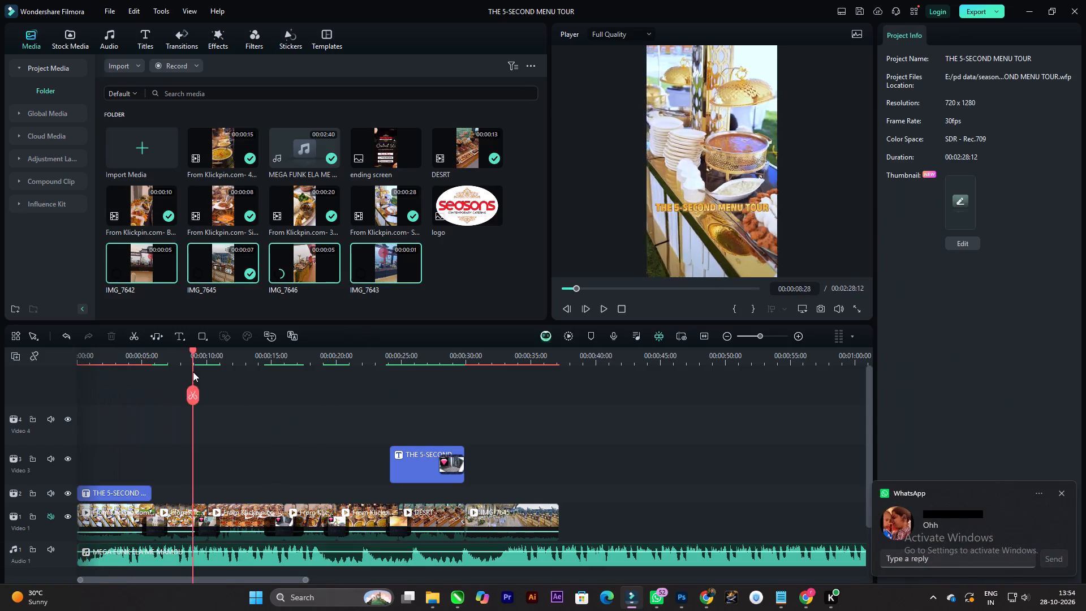
{"action": "left_click_drag", "start_coordinate": [193, 372], "coordinate": [66, 373]}
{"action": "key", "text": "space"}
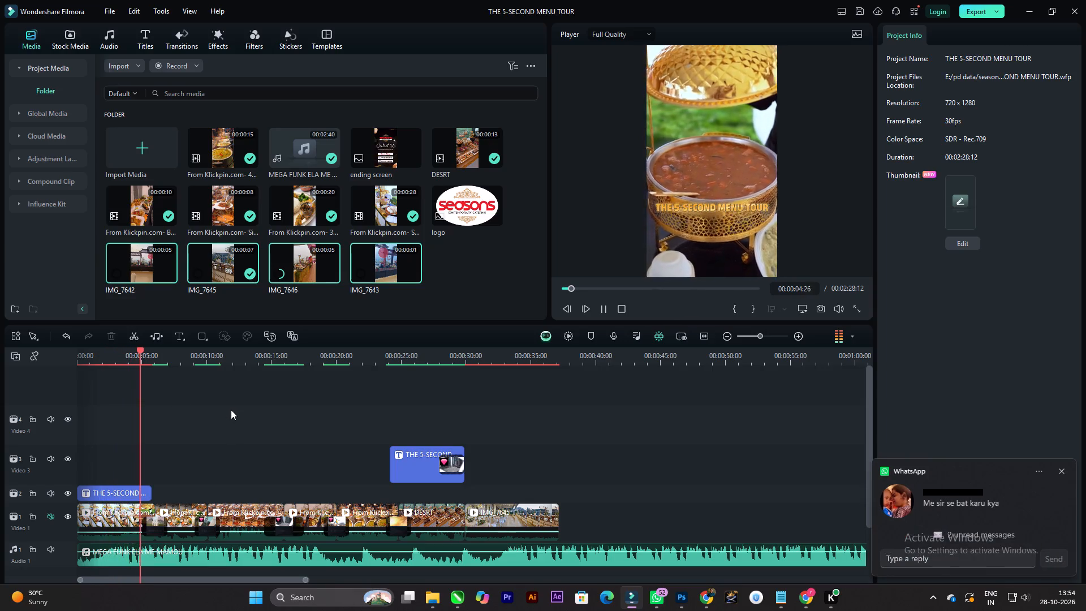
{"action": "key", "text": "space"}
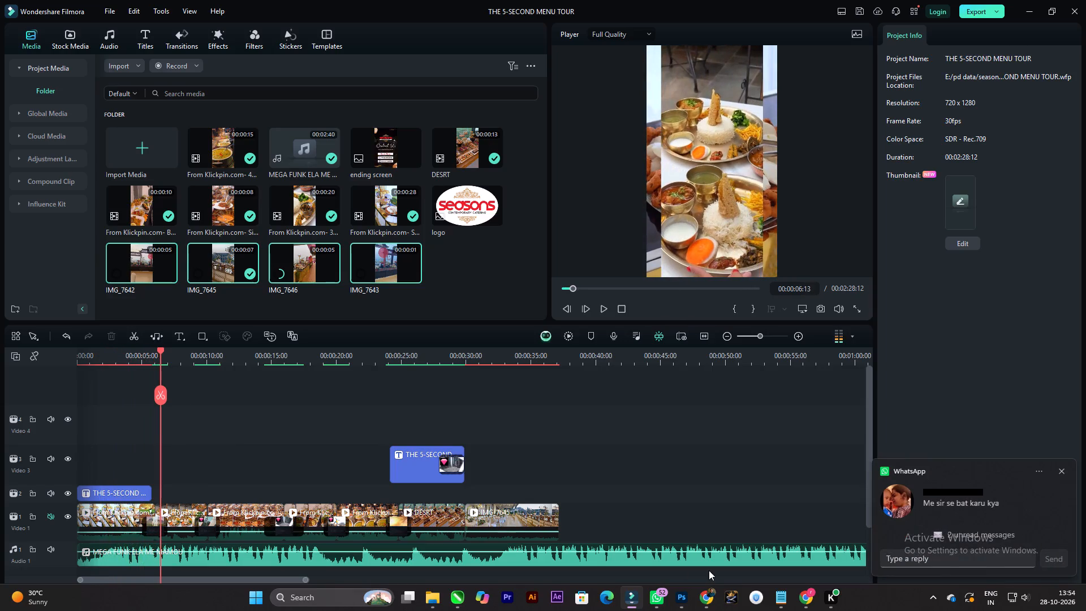
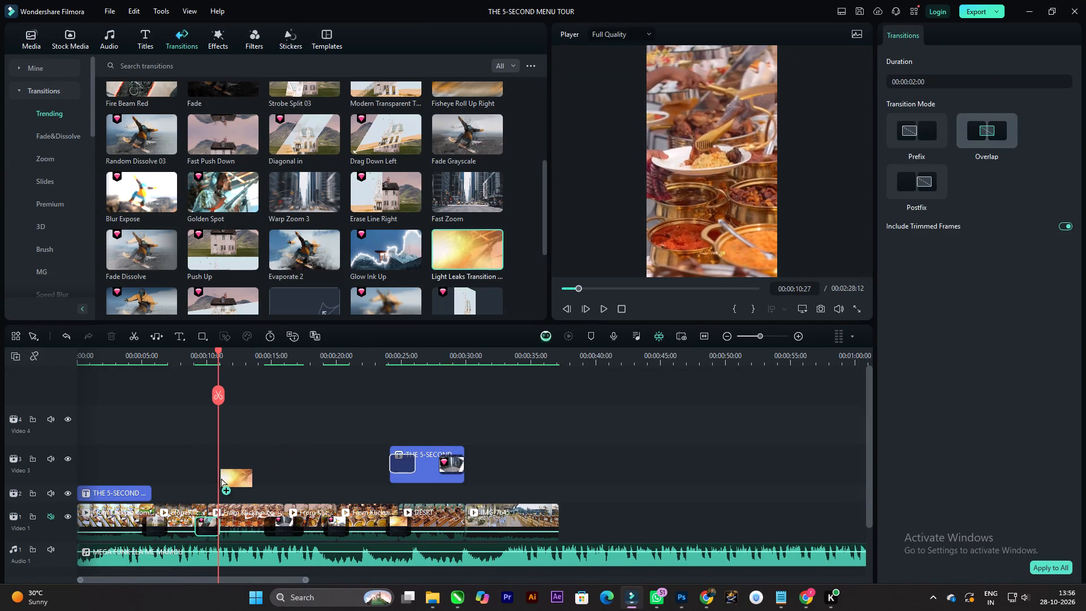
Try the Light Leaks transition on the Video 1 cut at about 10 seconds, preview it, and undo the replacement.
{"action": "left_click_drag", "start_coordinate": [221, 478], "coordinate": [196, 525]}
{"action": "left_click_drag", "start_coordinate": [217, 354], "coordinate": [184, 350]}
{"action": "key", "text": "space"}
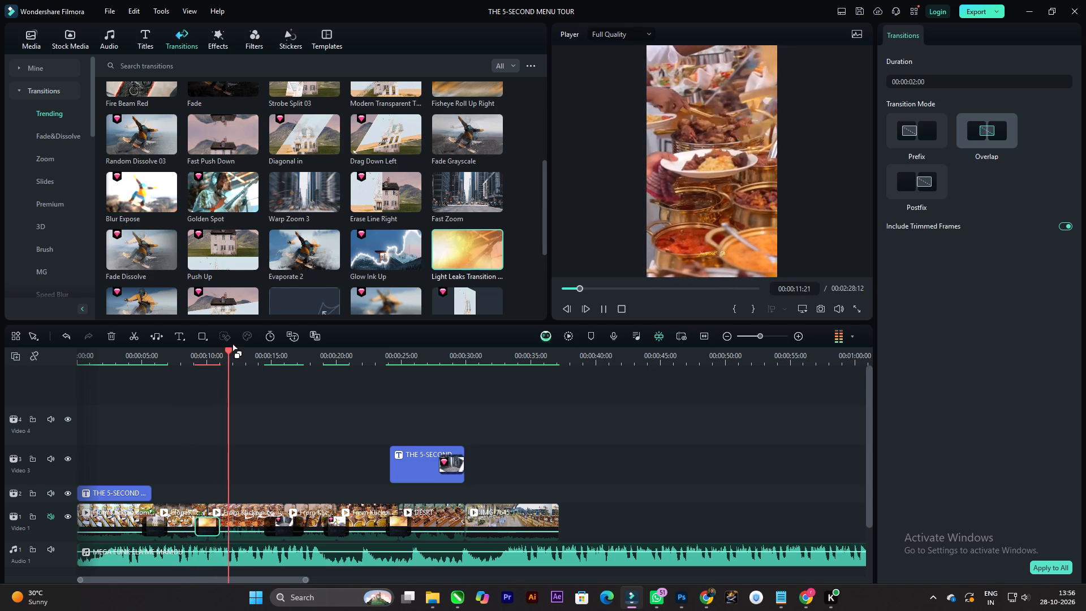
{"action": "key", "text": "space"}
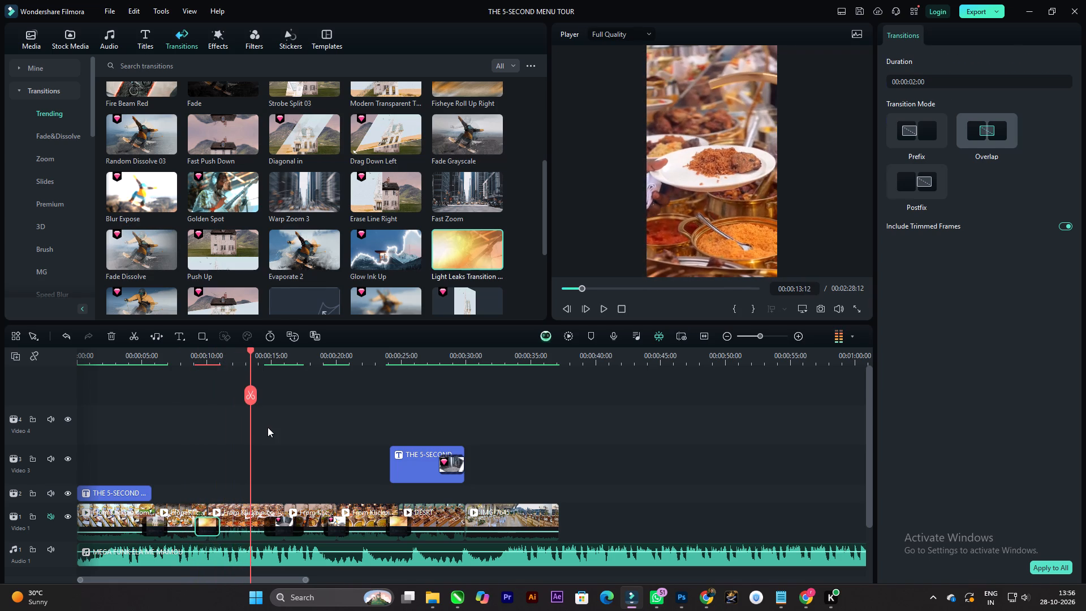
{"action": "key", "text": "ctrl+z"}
Preview the reel from about 8 to 30 seconds, checking the food clips, their transitions and the second title.
{"action": "left_click_drag", "start_coordinate": [253, 366], "coordinate": [189, 368]}
{"action": "left_click_drag", "start_coordinate": [252, 356], "coordinate": [209, 356]}
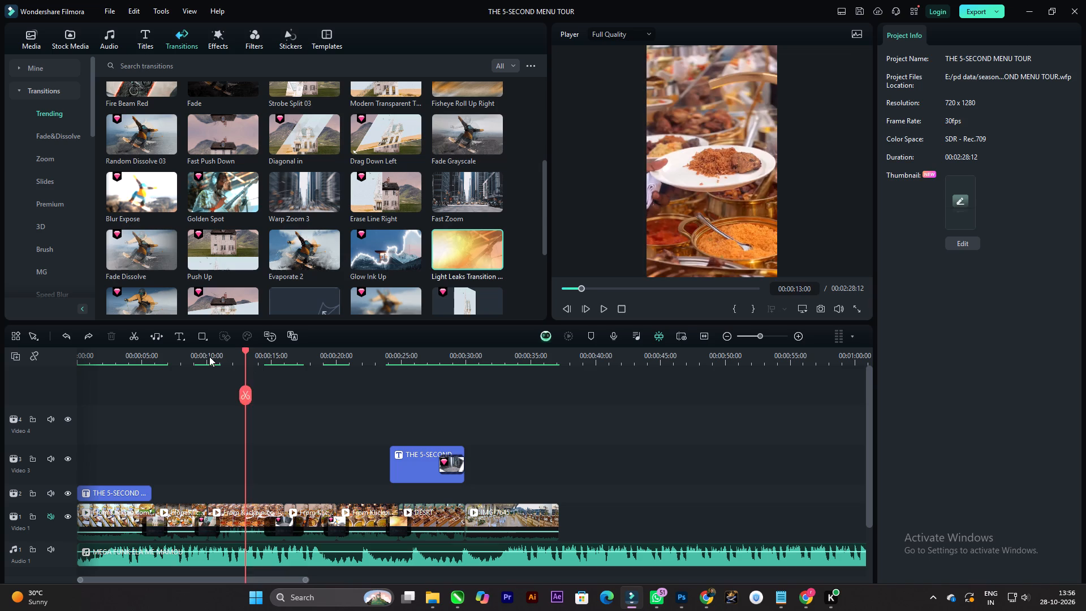
{"action": "left_click_drag", "start_coordinate": [209, 356], "coordinate": [185, 358]}
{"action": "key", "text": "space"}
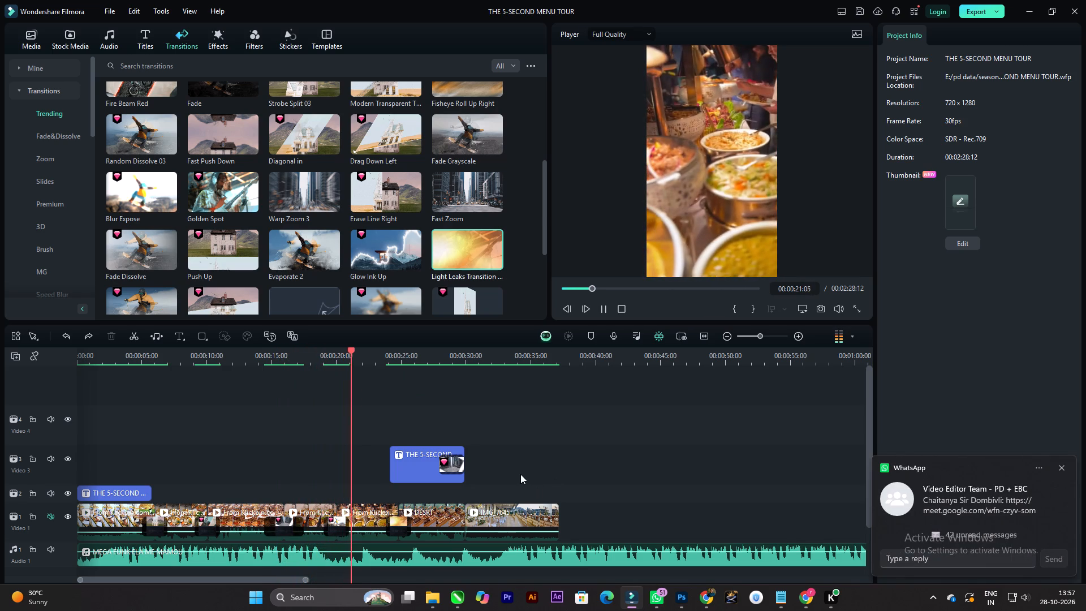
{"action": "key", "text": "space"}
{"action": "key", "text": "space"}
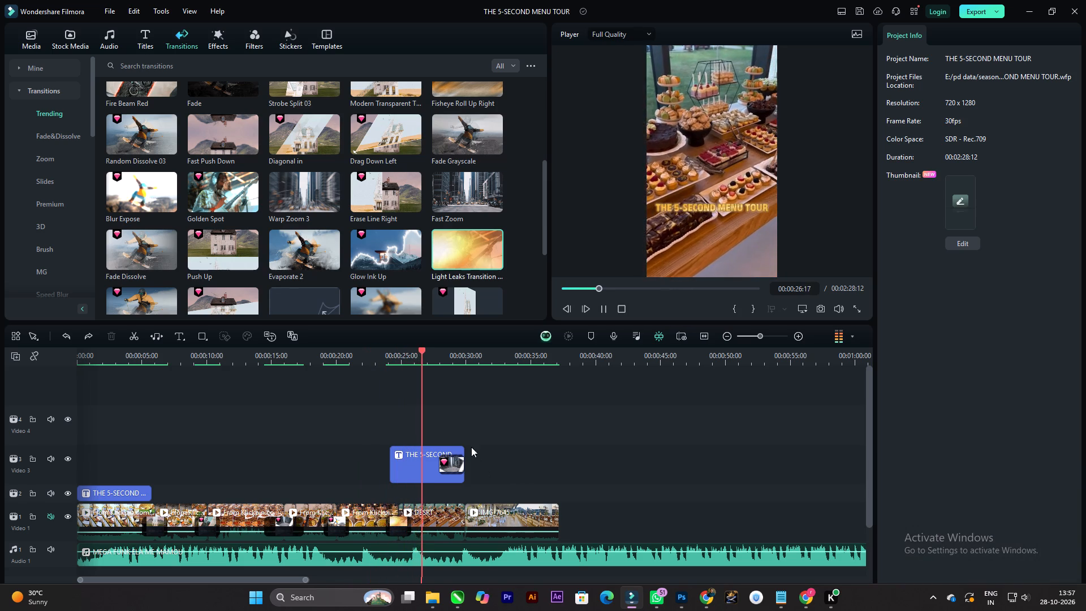
{"action": "scroll", "coordinate": [406, 428], "scroll_direction": "down", "scroll_amount": 2, "text": "ctrl"}
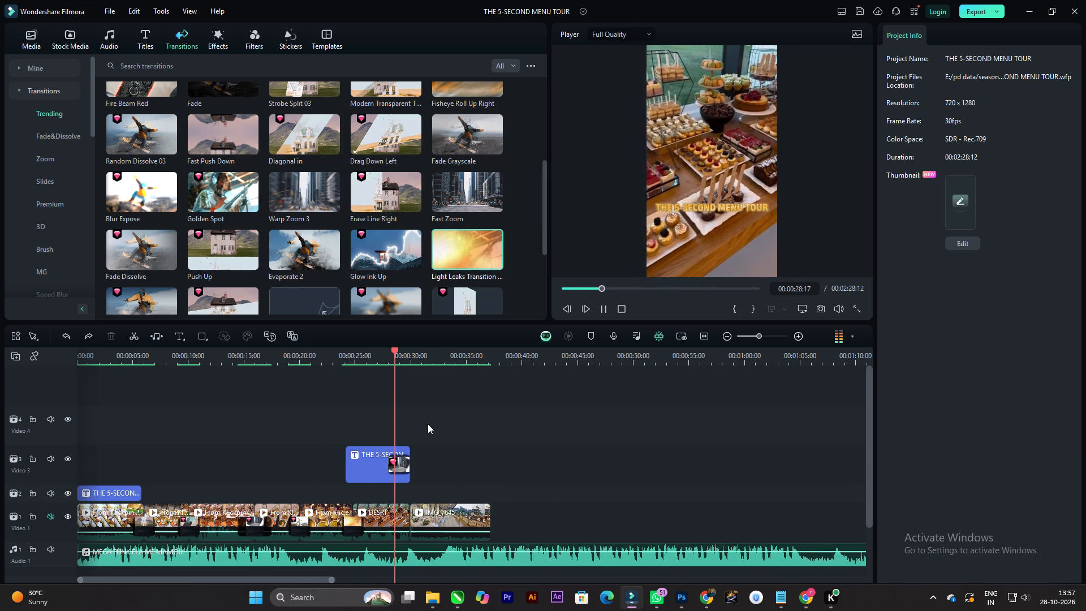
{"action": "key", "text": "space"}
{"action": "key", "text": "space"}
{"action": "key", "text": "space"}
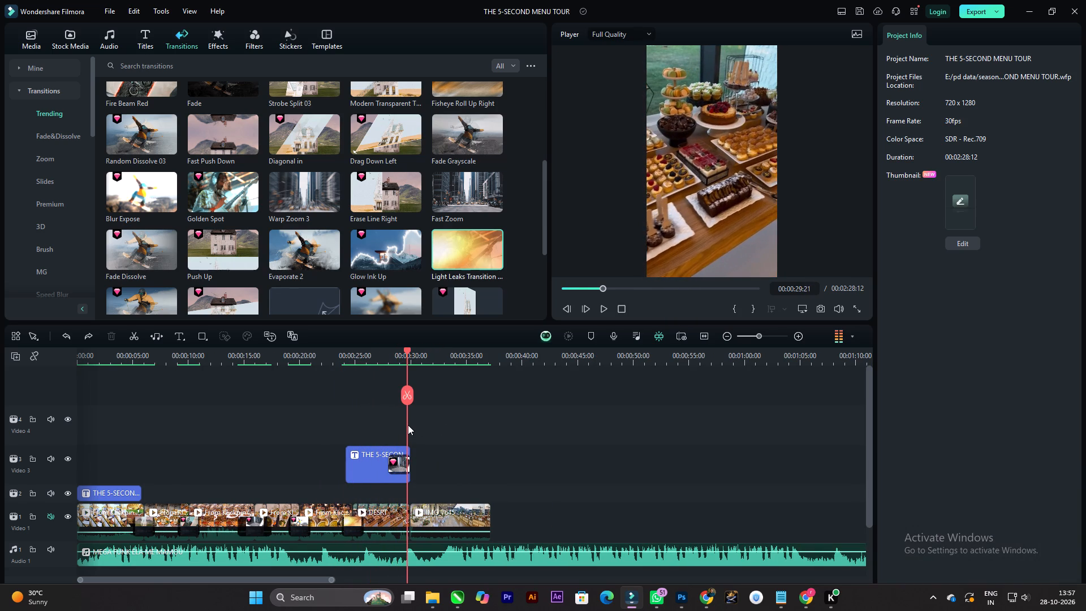
Select the transition at the end of the THE 5-SECOND MENU TOUR title on Video 3.
{"action": "left_click", "coordinate": [368, 449]}
{"action": "left_click", "coordinate": [392, 461]}
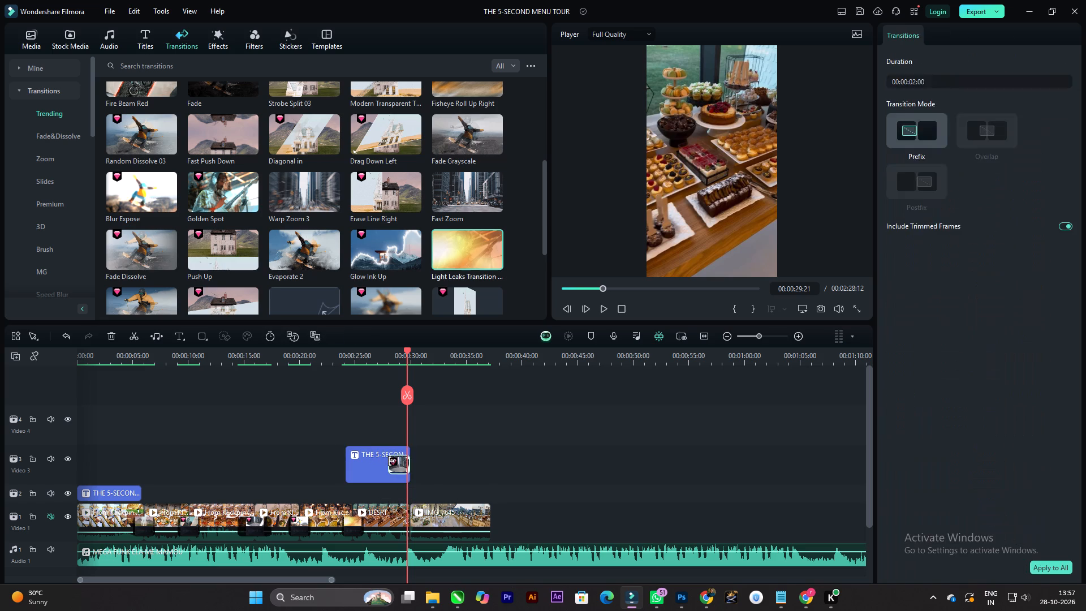
Delete the transition at the end of the second "THE 5-SECOND MENU TOUR" title and move the title to Video 4 at about 21 seconds.
{"action": "key", "text": "Delete"}
{"action": "left_click_drag", "start_coordinate": [389, 457], "coordinate": [310, 444]}
Split the dessert clip on Video 1 at 00:00:28:12 and delete the part after the cut.
{"action": "left_click_drag", "start_coordinate": [408, 355], "coordinate": [401, 354]}
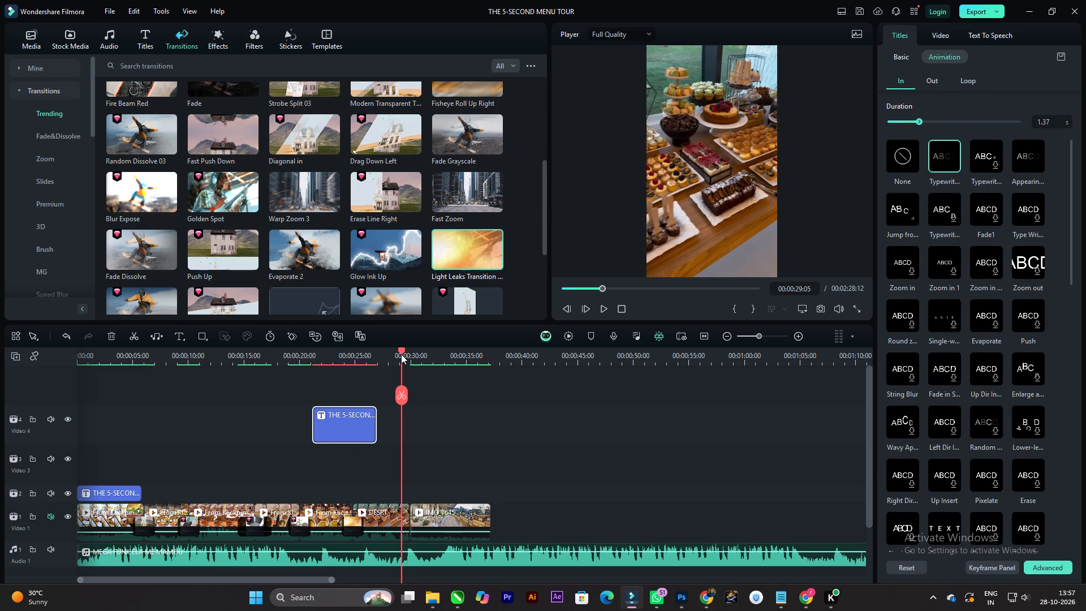
{"action": "left_click_drag", "start_coordinate": [401, 354], "coordinate": [391, 354]}
{"action": "key", "text": "space"}
{"action": "key", "text": "space"}
{"action": "left_click", "coordinate": [405, 509]}
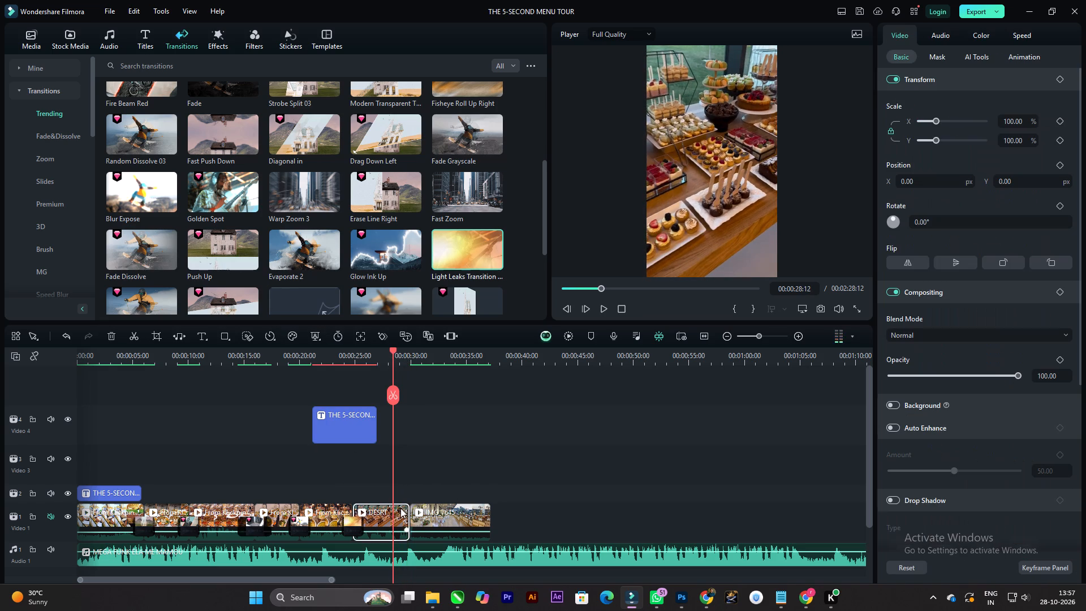
{"action": "left_click", "coordinate": [391, 398]}
{"action": "key", "text": "Delete"}
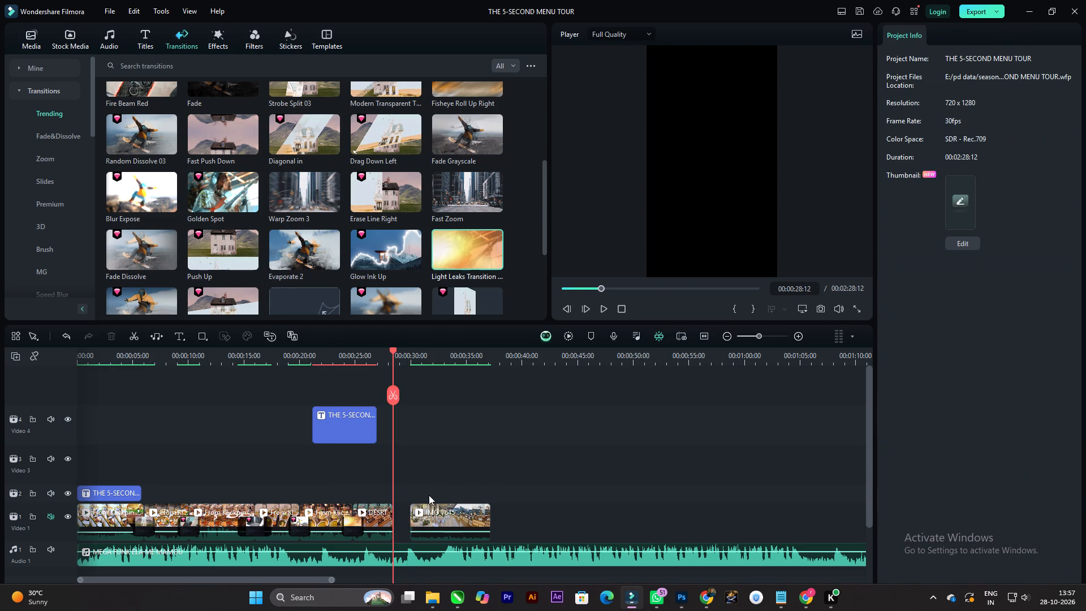
Move IMG_7645 up against the dessert clip and cut away its opening footage before 00:00:30:15.
{"action": "left_click_drag", "start_coordinate": [452, 526], "coordinate": [432, 526]}
{"action": "key", "text": "space"}
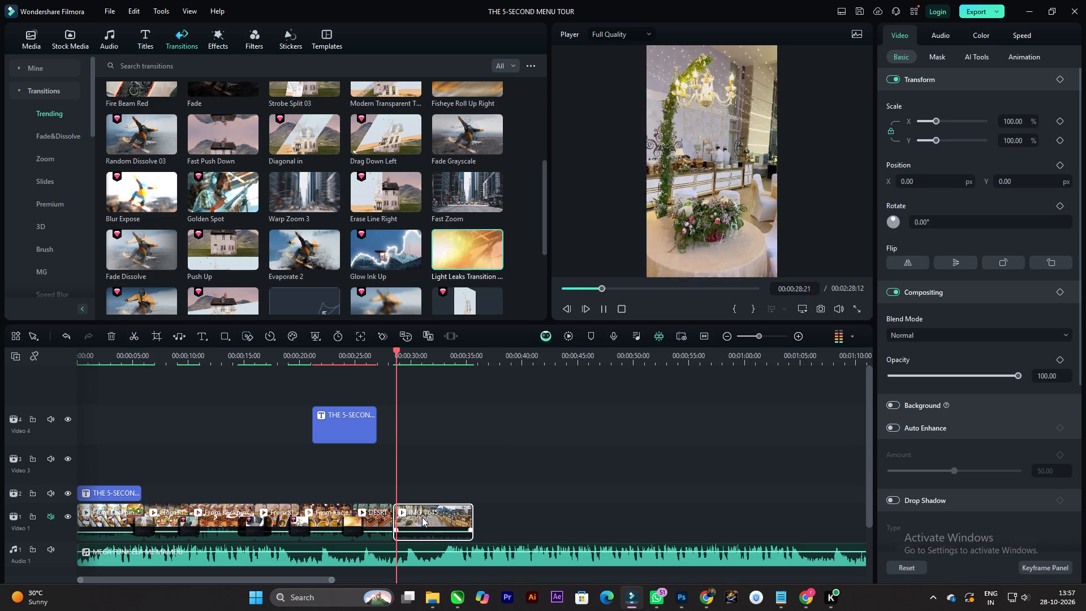
{"action": "key", "text": "space"}
{"action": "key", "text": "space"}
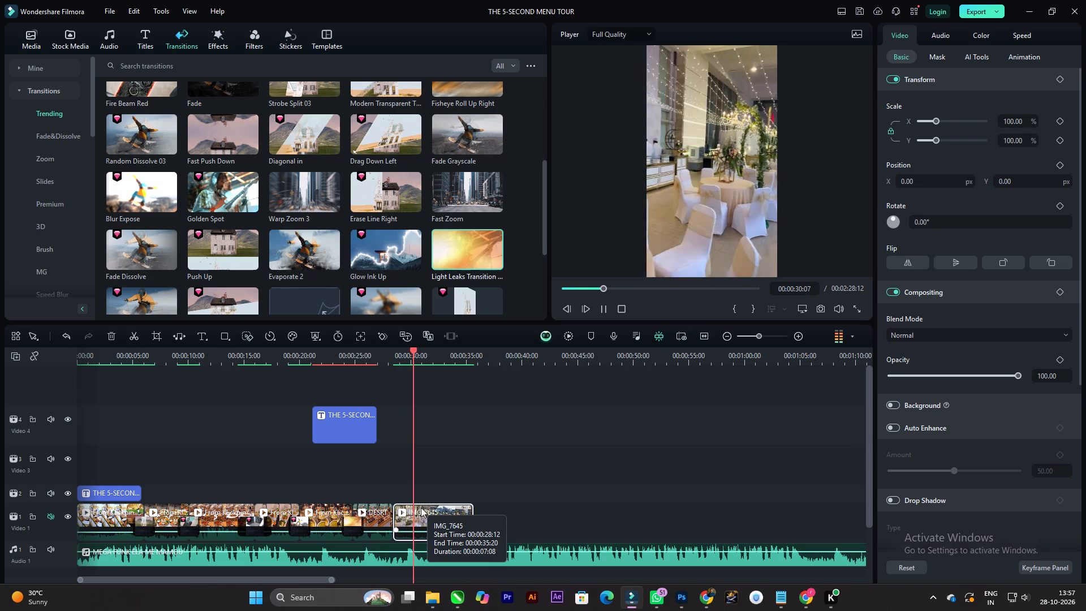
{"action": "key", "text": "space"}
{"action": "left_click", "coordinate": [423, 517]}
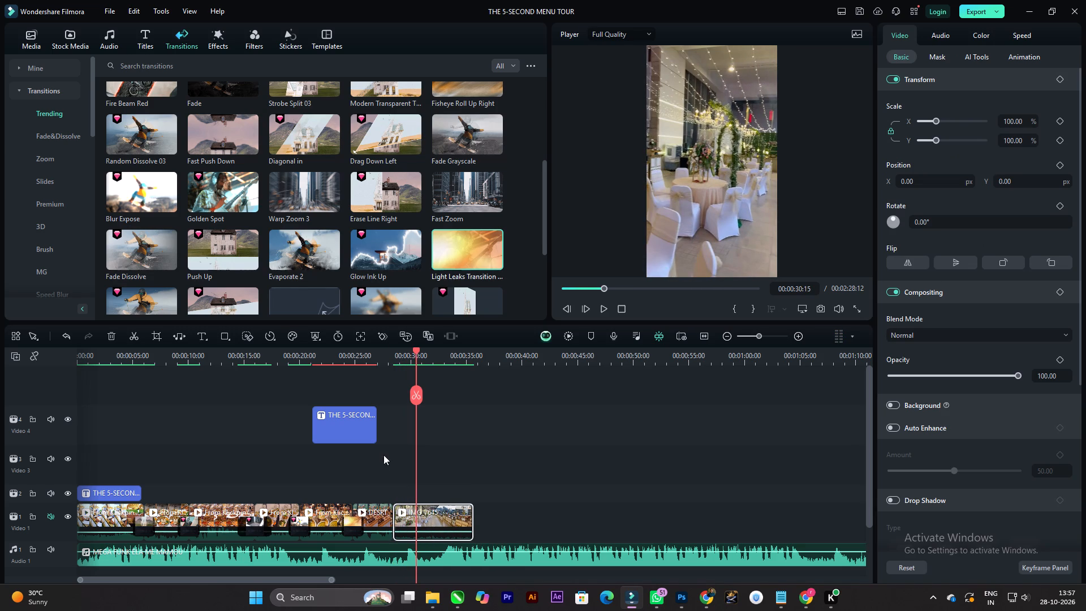
{"action": "left_click", "coordinate": [419, 395]}
{"action": "left_click", "coordinate": [407, 508]}
{"action": "key", "text": "Delete"}
Cut away IMG_7645's footage before 00:00:31:29 and move the remaining part up against the dessert clip.
{"action": "key", "text": "space"}
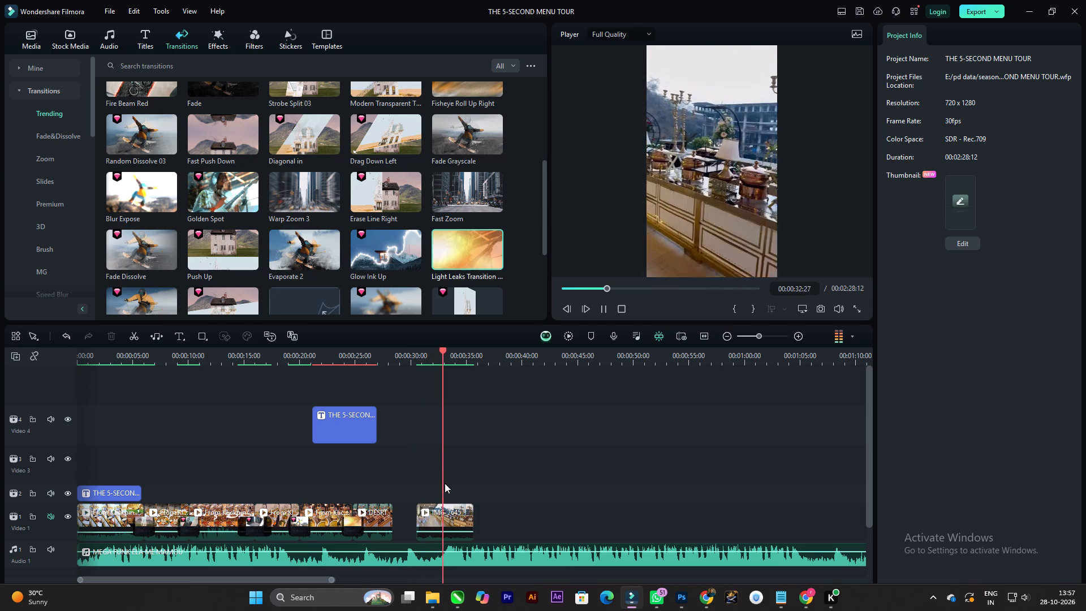
{"action": "key", "text": "space"}
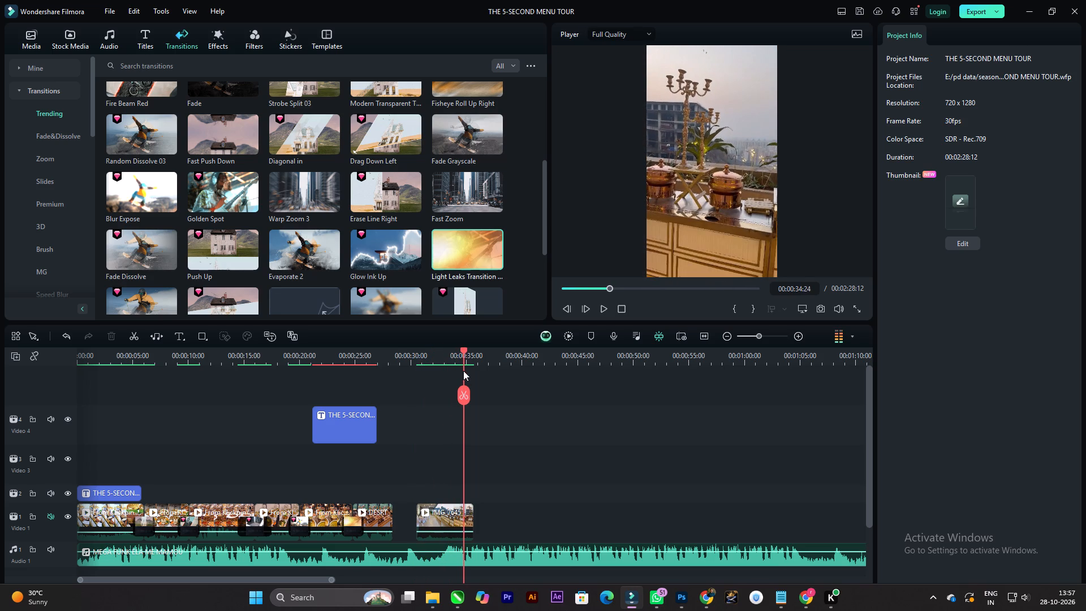
{"action": "left_click_drag", "start_coordinate": [463, 356], "coordinate": [432, 356]}
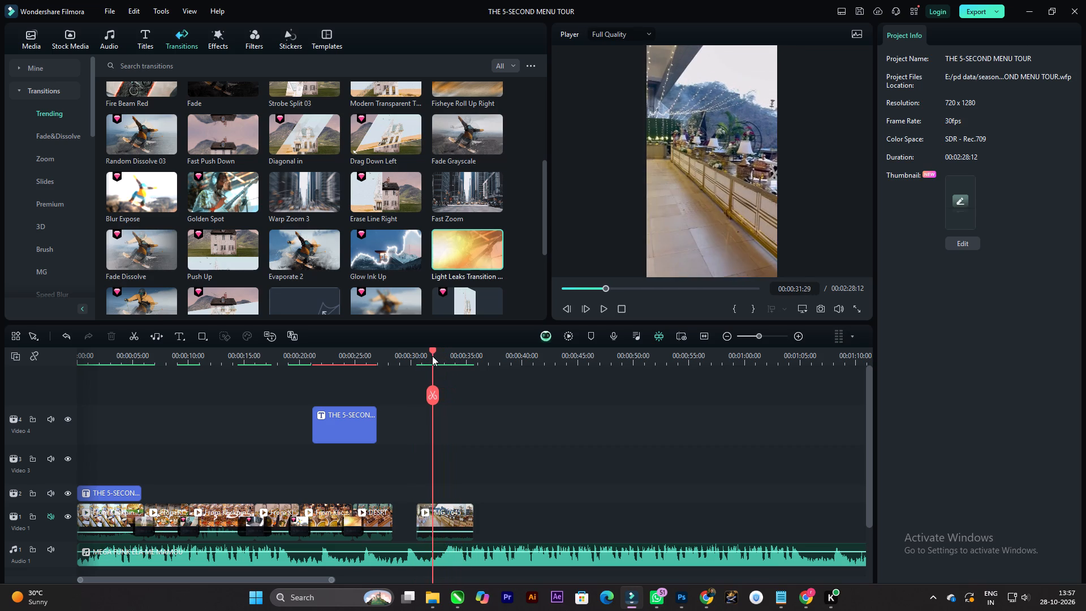
{"action": "left_click_drag", "start_coordinate": [432, 356], "coordinate": [433, 355]}
{"action": "left_click", "coordinate": [444, 511]}
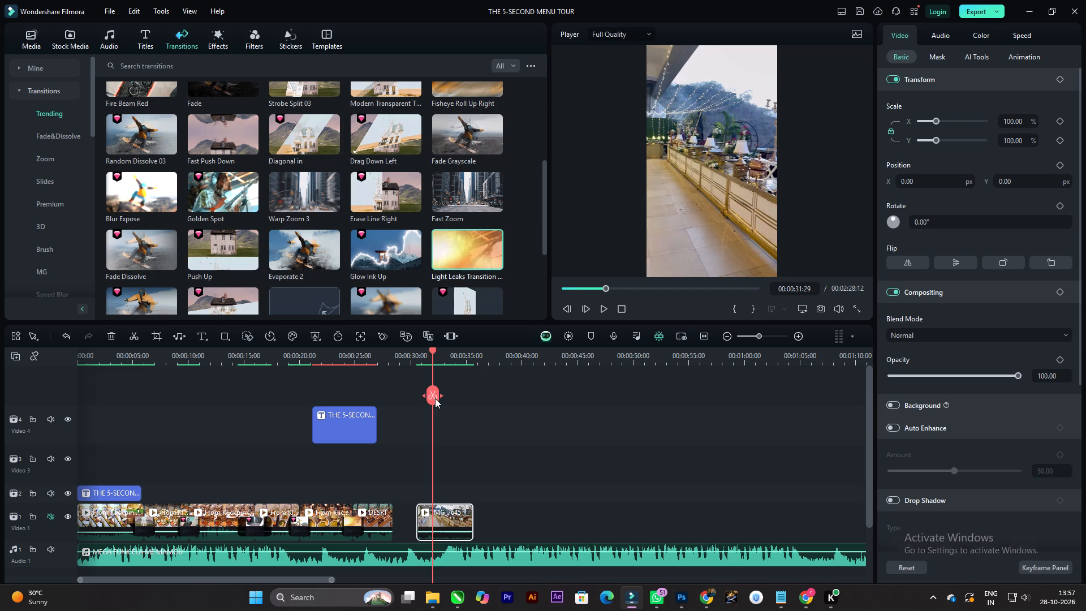
{"action": "left_click", "coordinate": [435, 398]}
{"action": "left_click", "coordinate": [424, 514]}
{"action": "key", "text": "Delete"}
{"action": "left_click_drag", "start_coordinate": [452, 514], "coordinate": [404, 512]}
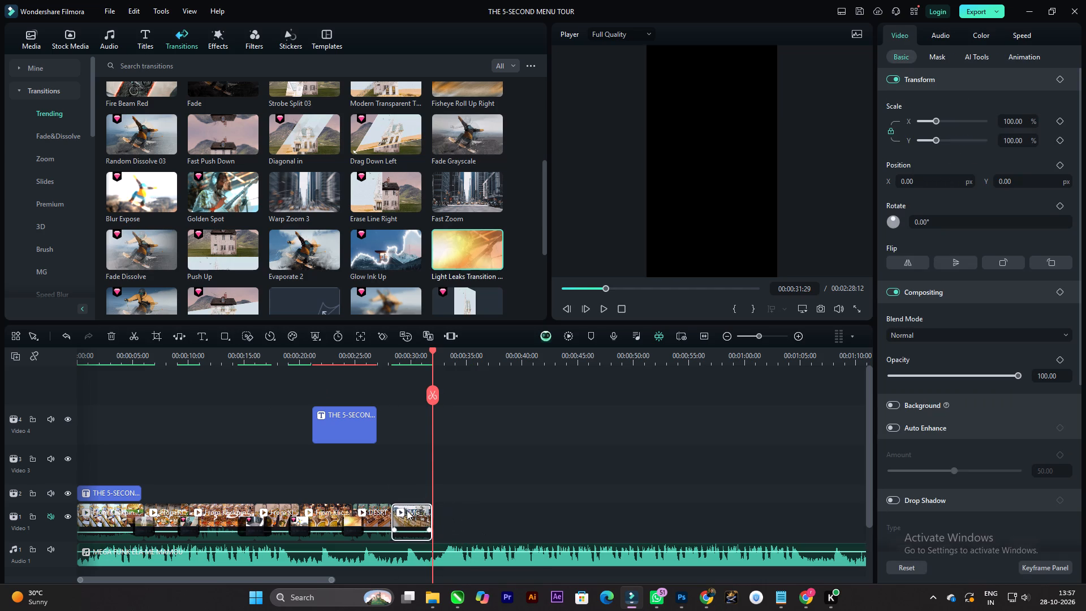
Move the "THE 5-SECOND MENU TOUR" title from Video 4 to Video 2, starting about half a second into the IMG_7645 clip.
{"action": "left_click_drag", "start_coordinate": [432, 361], "coordinate": [402, 359]}
{"action": "scroll", "coordinate": [380, 440], "scroll_direction": "up", "scroll_amount": 3, "text": "ctrl"}
{"action": "scroll", "coordinate": [428, 470], "scroll_direction": "up", "scroll_amount": 4, "text": "ctrl"}
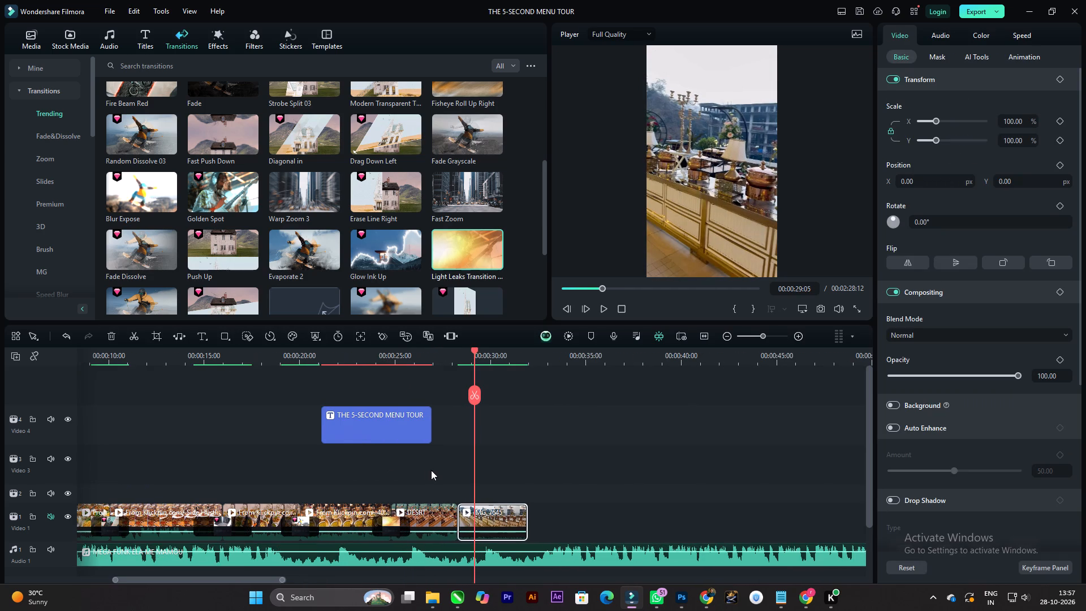
{"action": "scroll", "coordinate": [466, 422], "scroll_direction": "up", "scroll_amount": 4, "text": "ctrl"}
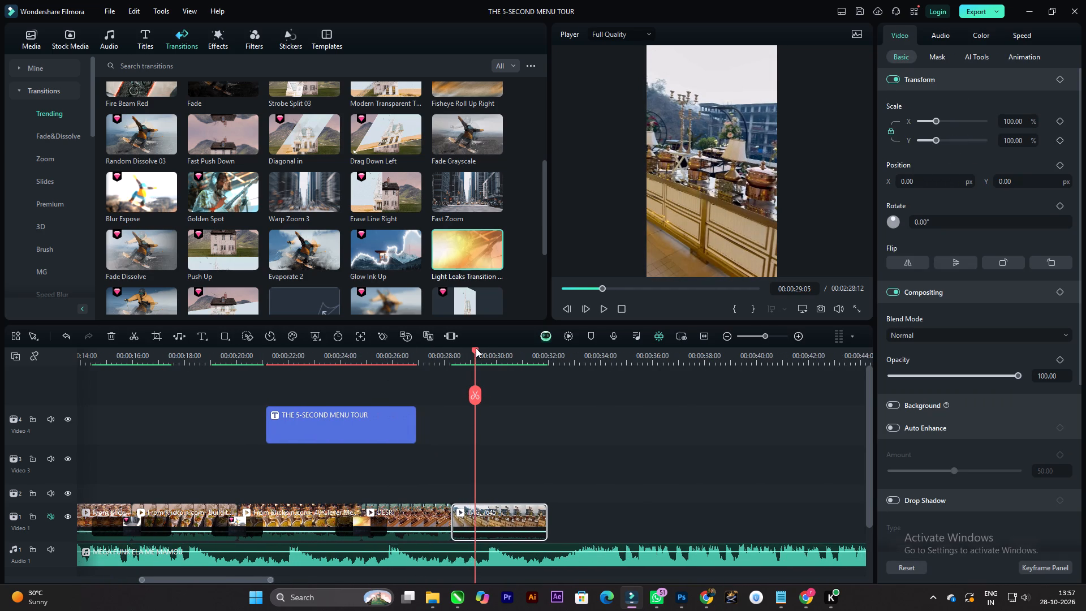
{"action": "left_click_drag", "start_coordinate": [474, 352], "coordinate": [453, 353]}
{"action": "left_click_drag", "start_coordinate": [355, 429], "coordinate": [592, 483]}
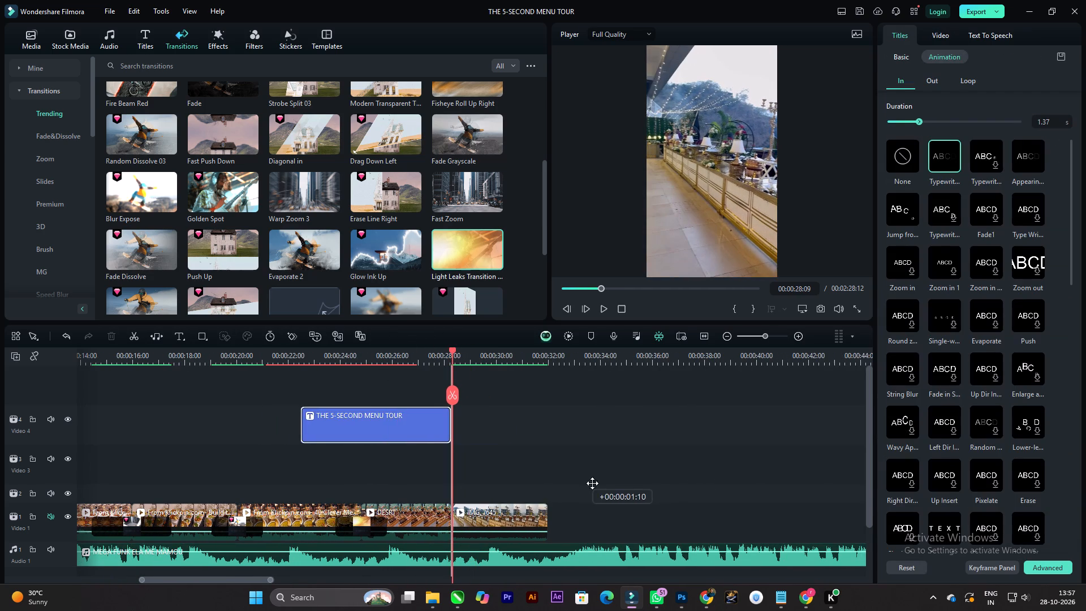
{"action": "left_click_drag", "start_coordinate": [592, 483], "coordinate": [799, 505]}
{"action": "left_click_drag", "start_coordinate": [603, 491], "coordinate": [582, 489]}
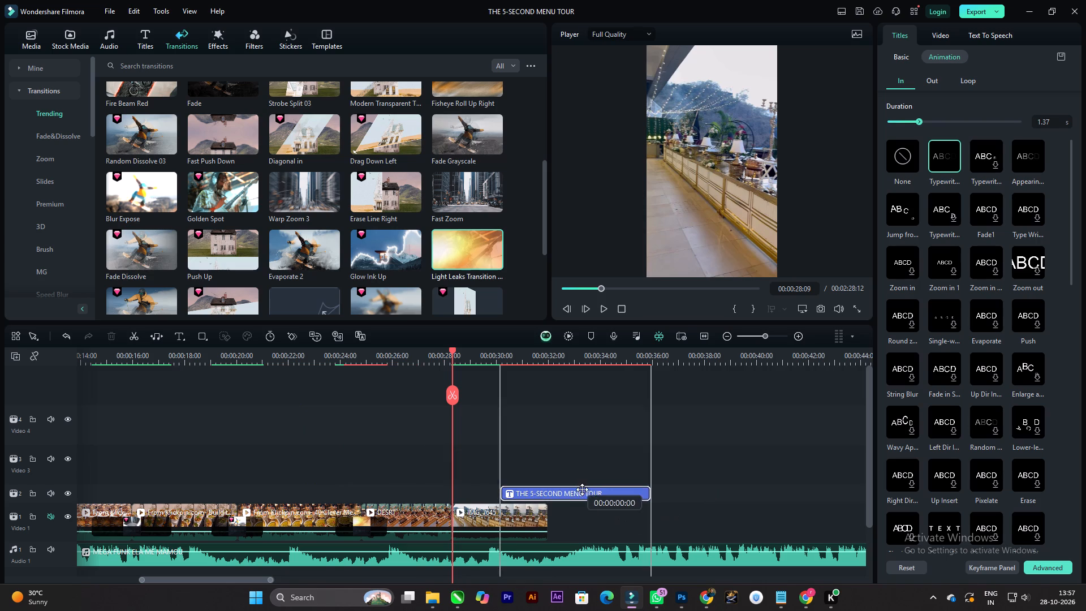
{"action": "left_click_drag", "start_coordinate": [582, 489], "coordinate": [561, 489]}
{"action": "scroll", "coordinate": [500, 479], "scroll_direction": "up", "scroll_amount": 8, "text": "ctrl"}
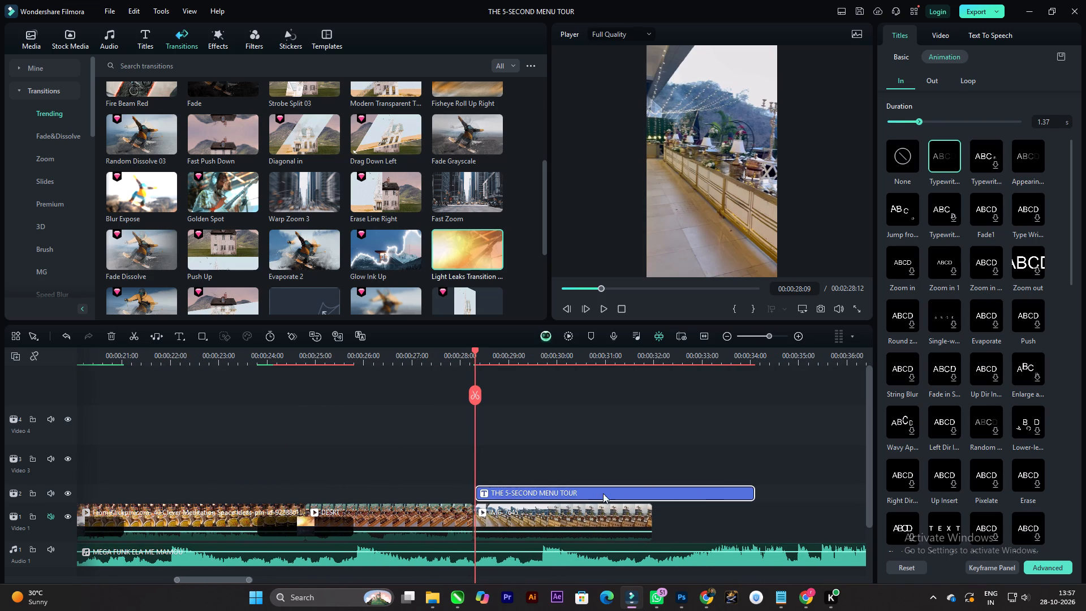
{"action": "left_click_drag", "start_coordinate": [607, 493], "coordinate": [638, 493]}
Shorten the title over IMG_7645 to about 3 seconds and shift it to start at 00:00:28:13.
{"action": "left_click_drag", "start_coordinate": [476, 352], "coordinate": [481, 352]}
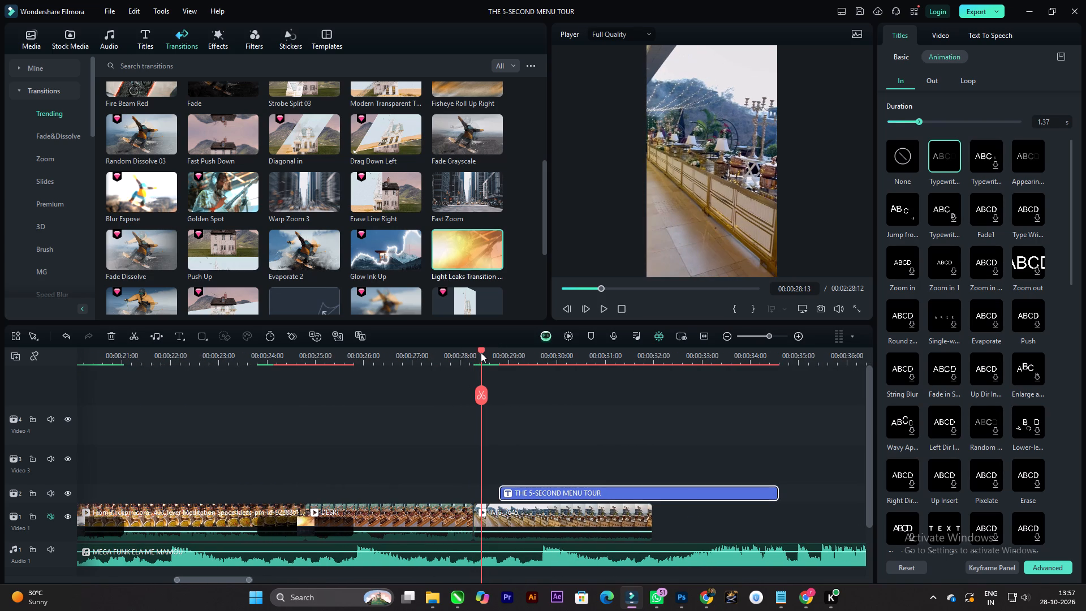
{"action": "left_click_drag", "start_coordinate": [481, 352], "coordinate": [481, 353]}
{"action": "left_click_drag", "start_coordinate": [775, 495], "coordinate": [636, 492]}
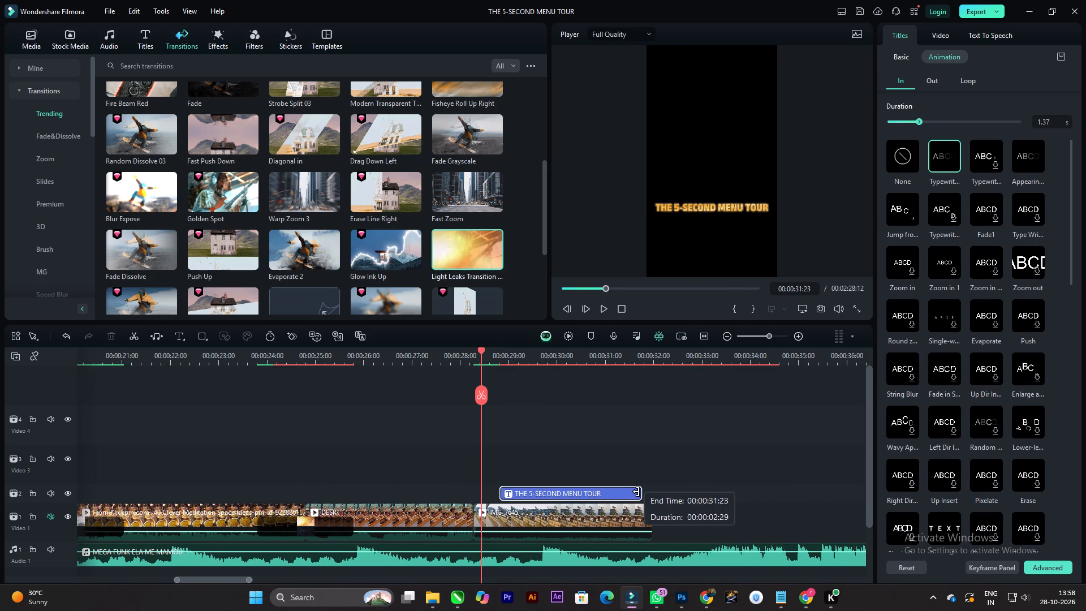
{"action": "left_click_drag", "start_coordinate": [636, 492], "coordinate": [632, 493]}
{"action": "left_click", "coordinate": [624, 493]}
{"action": "left_click_drag", "start_coordinate": [621, 492], "coordinate": [594, 492]}
{"action": "left_click_drag", "start_coordinate": [617, 496], "coordinate": [628, 496]}
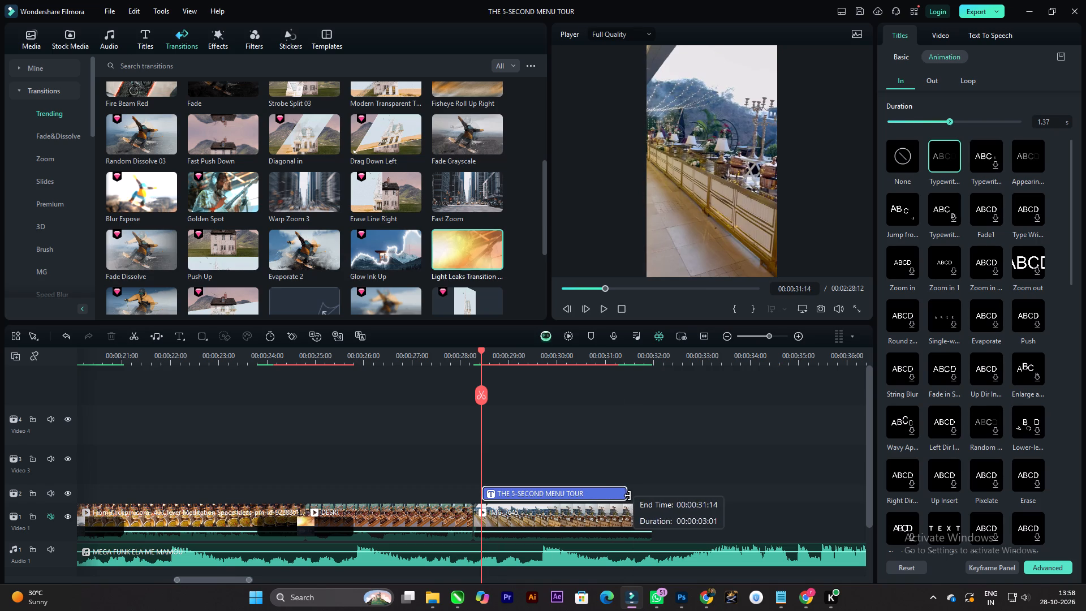
{"action": "left_click_drag", "start_coordinate": [628, 496], "coordinate": [629, 494]}
Play back the retimed title over the IMG_7645 venue clip.
{"action": "key", "text": "space"}
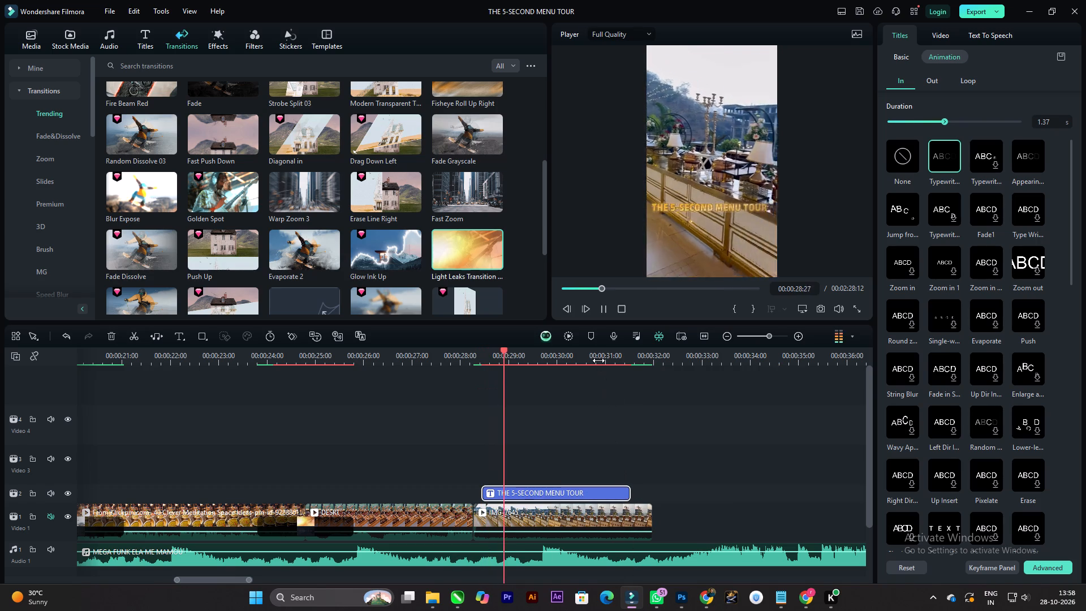
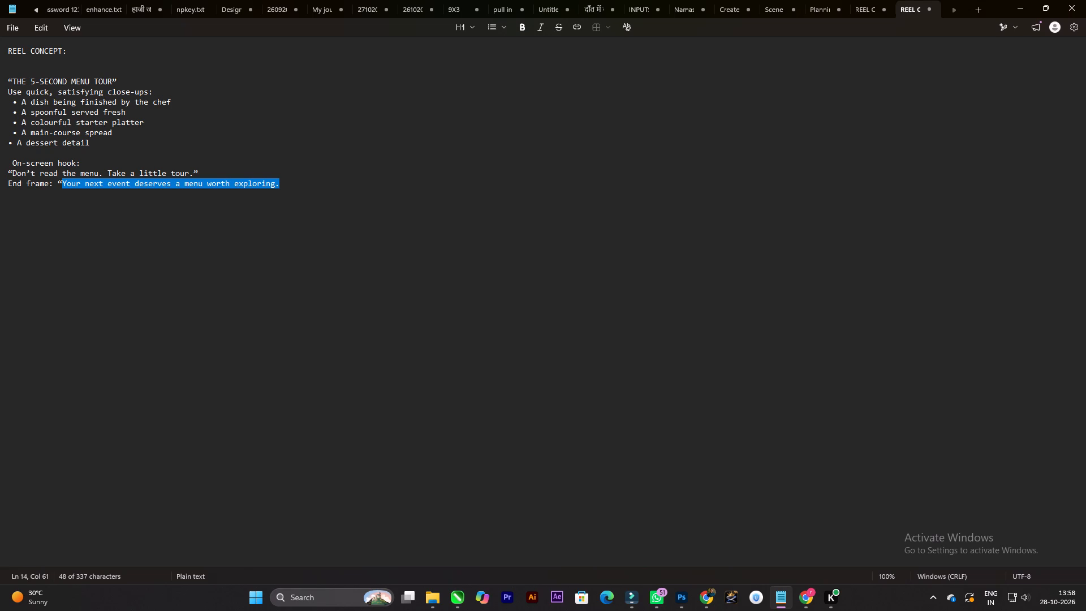
Copy the end-frame line from the notes and use it in Filmora's IMG_7645 title as "Your next event deserves a / menu worth exploring." on two lines.
{"action": "key", "text": "ctrl+c"}
{"action": "key", "text": "ctrl+c"}
{"action": "key", "text": "ctrl+c"}
{"action": "key", "text": "ctrl+c"}
{"action": "key", "text": "ctrl+c"}
{"action": "left_click", "coordinate": [632, 596]}
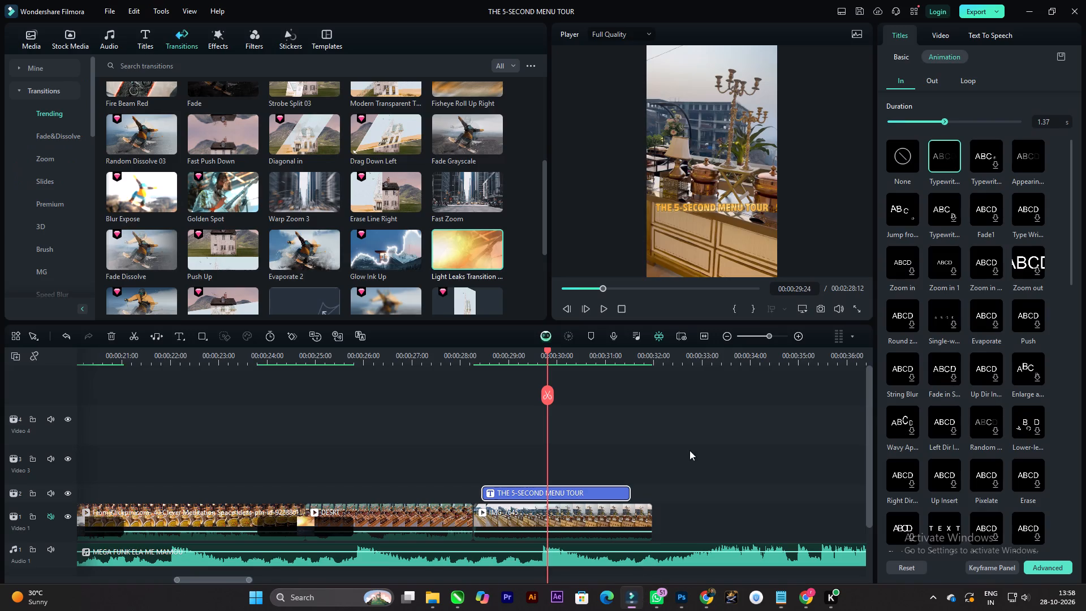
{"action": "left_click", "coordinate": [617, 494]}
{"action": "scroll", "coordinate": [921, 140], "scroll_direction": "up", "scroll_amount": 14}
{"action": "left_click", "coordinate": [904, 35]}
{"action": "left_click", "coordinate": [906, 54]}
{"action": "left_click", "coordinate": [964, 116]}
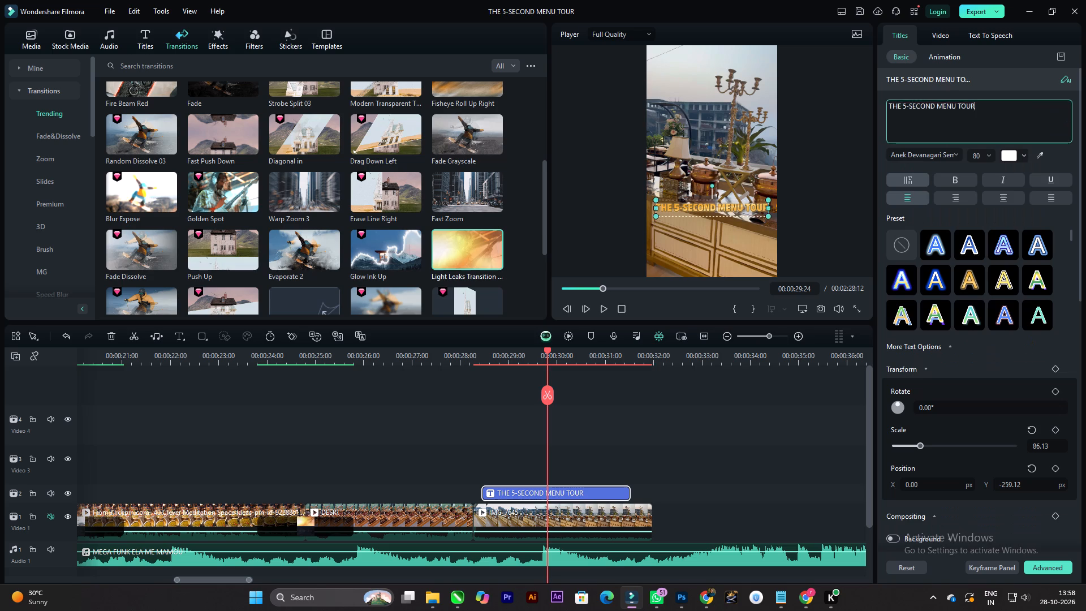
{"action": "key", "text": "ctrl+a"}
{"action": "key", "text": "ctrl+v"}
{"action": "left_click", "coordinate": [968, 110]}
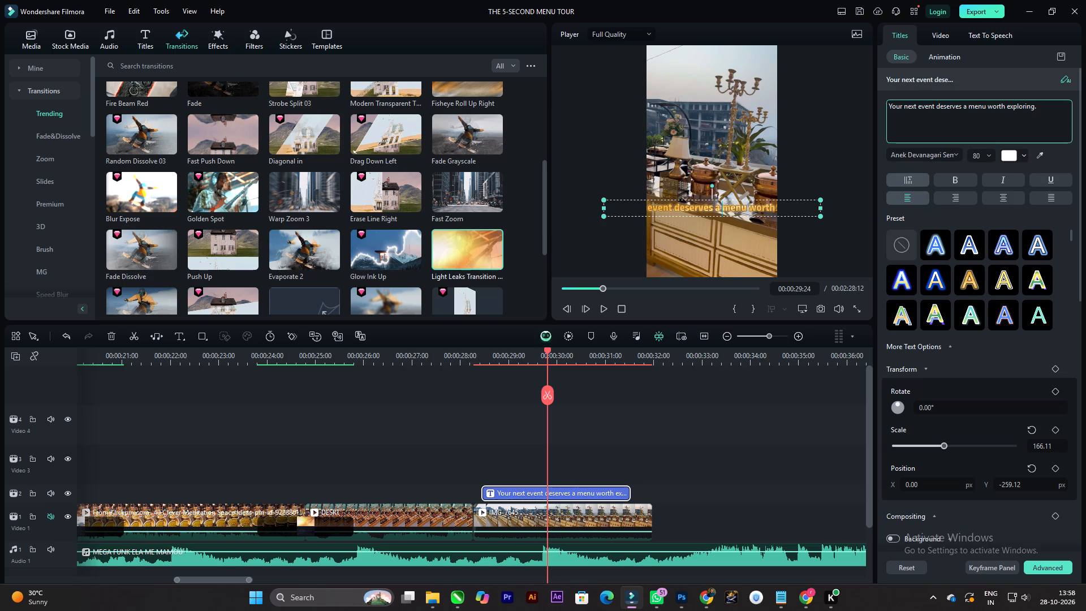
{"action": "key", "text": "Return"}
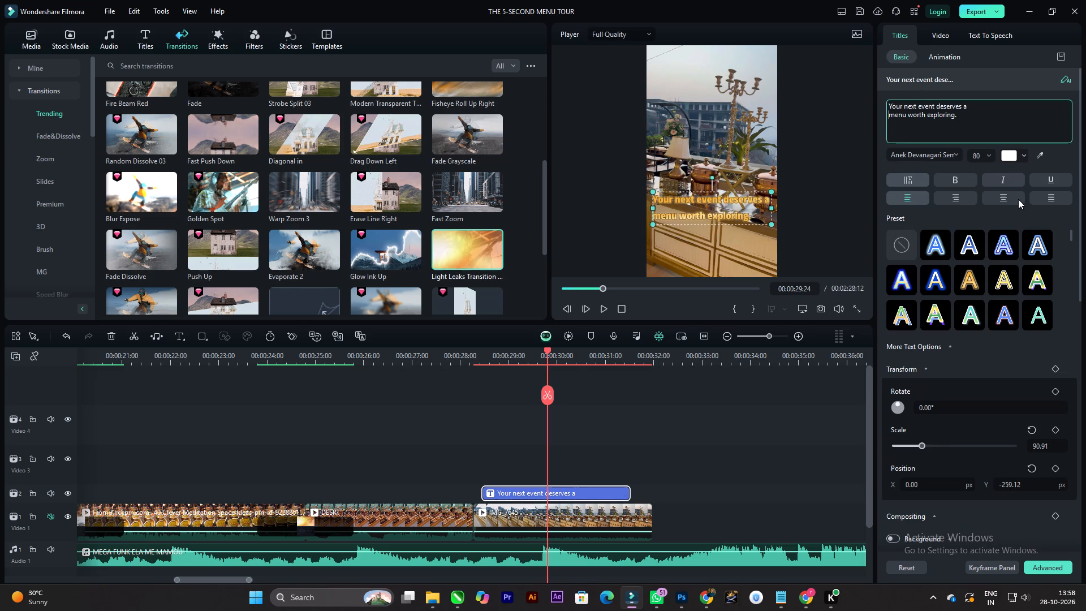
Play back the reworded title over the start of the IMG_7645 clip.
{"action": "scroll", "coordinate": [1006, 420], "scroll_direction": "down", "scroll_amount": 1}
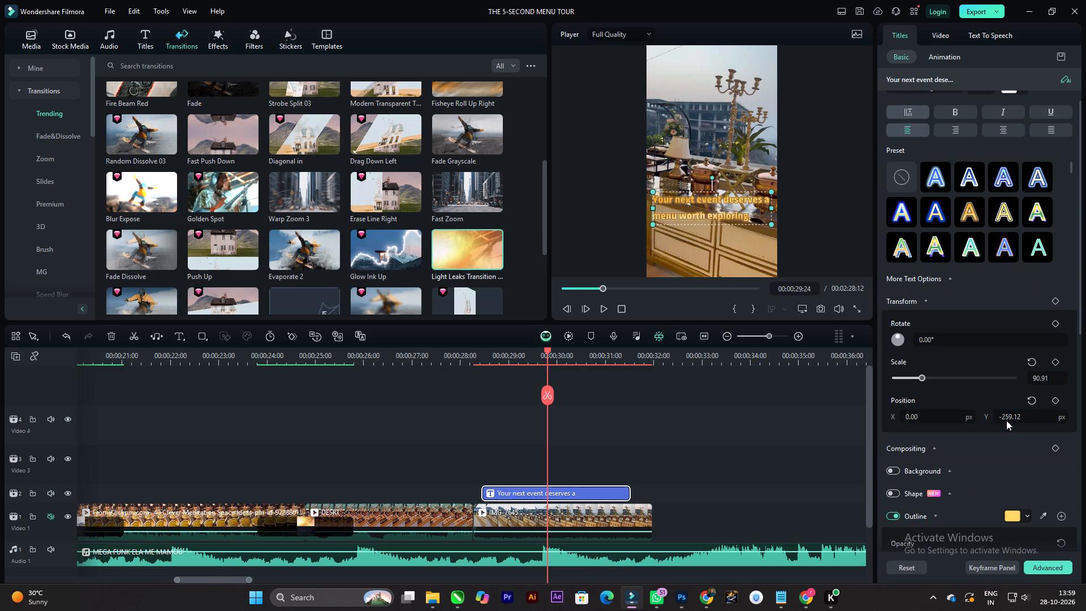
{"action": "scroll", "coordinate": [1006, 420], "scroll_direction": "down", "scroll_amount": 3}
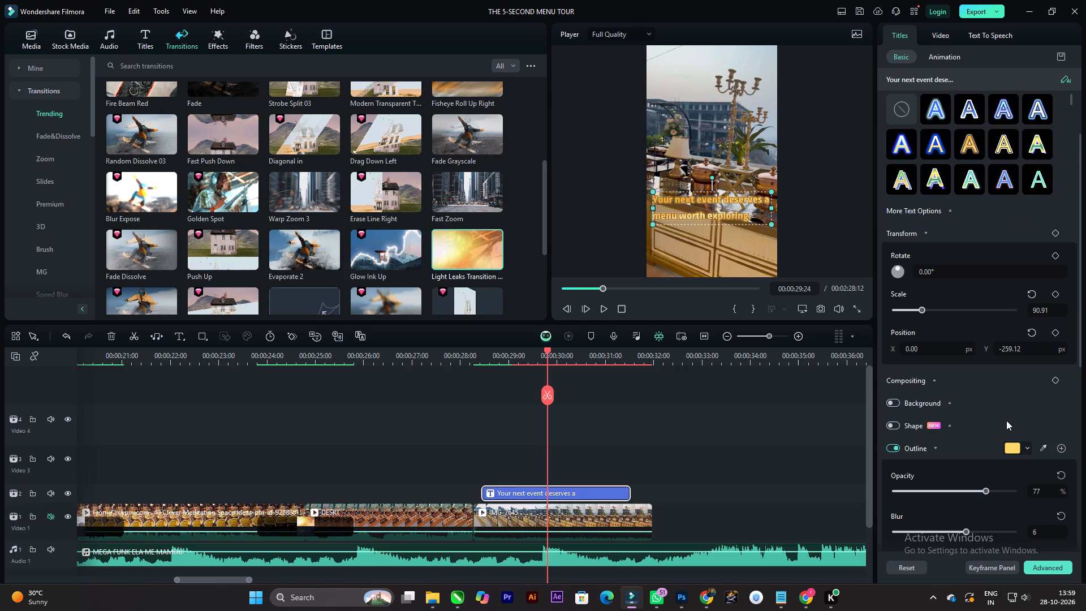
{"action": "scroll", "coordinate": [1006, 420], "scroll_direction": "down", "scroll_amount": 1}
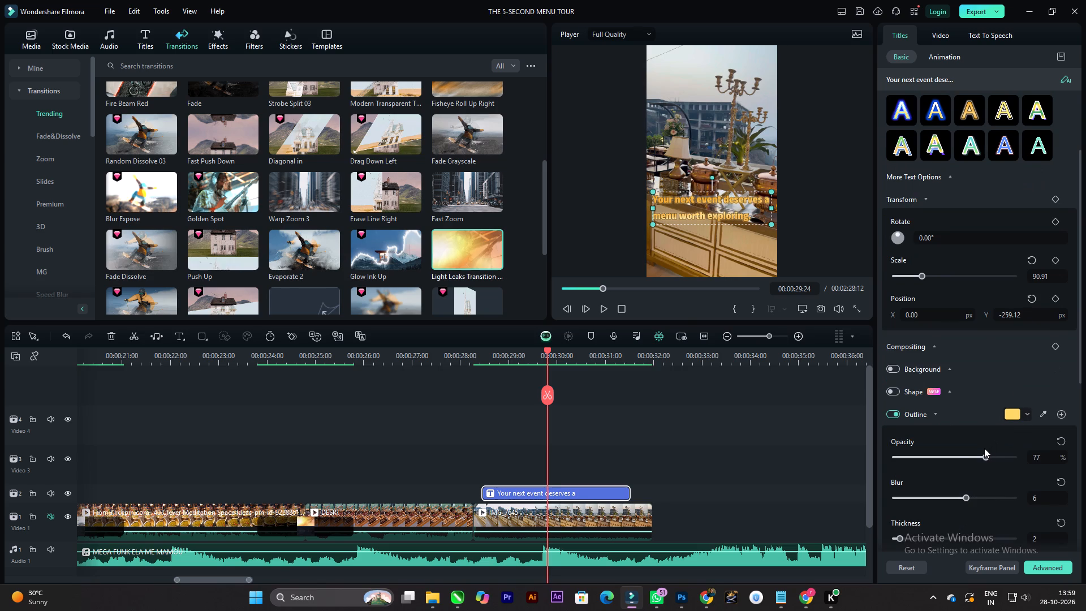
{"action": "left_click_drag", "start_coordinate": [546, 353], "coordinate": [498, 355]}
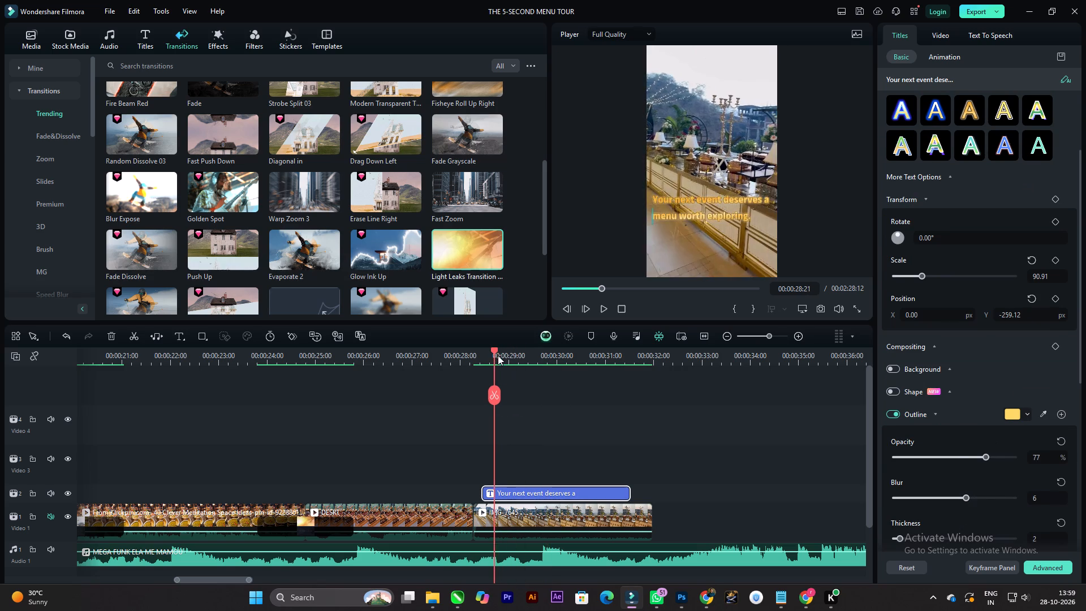
{"action": "left_click_drag", "start_coordinate": [498, 355], "coordinate": [468, 358]}
{"action": "key", "text": "space"}
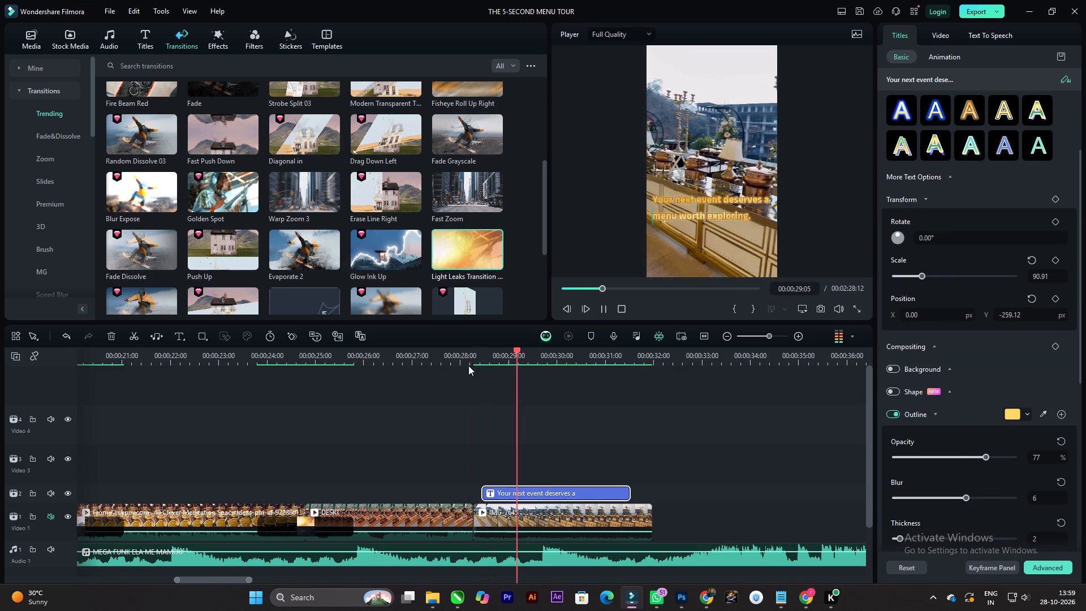
{"action": "key", "text": "space"}
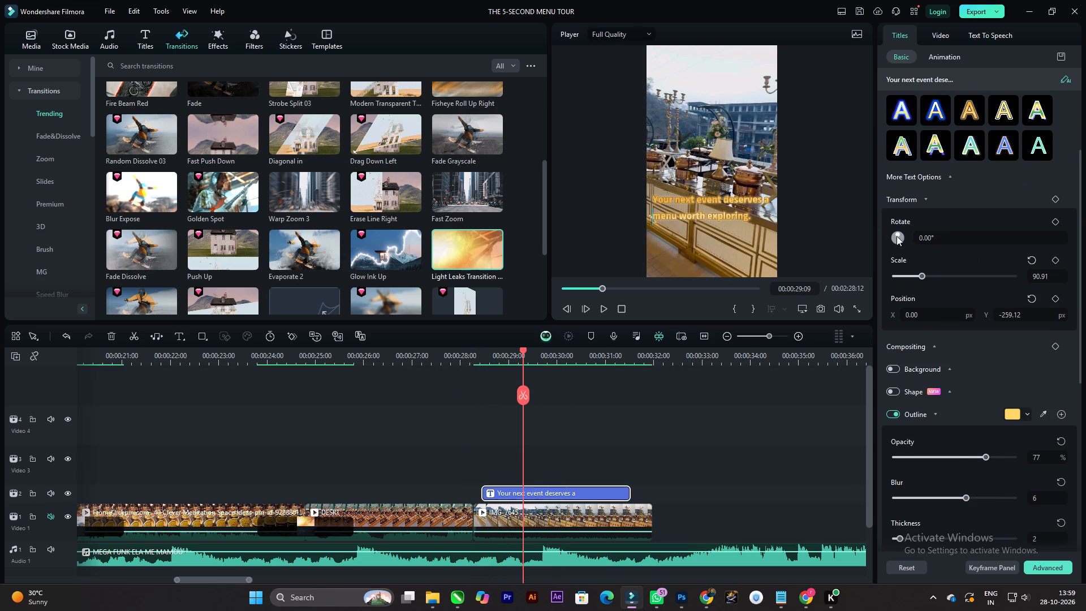
Set the end-frame title's X position to 15 px and its scale to 80.
{"action": "left_click", "coordinate": [972, 318]}
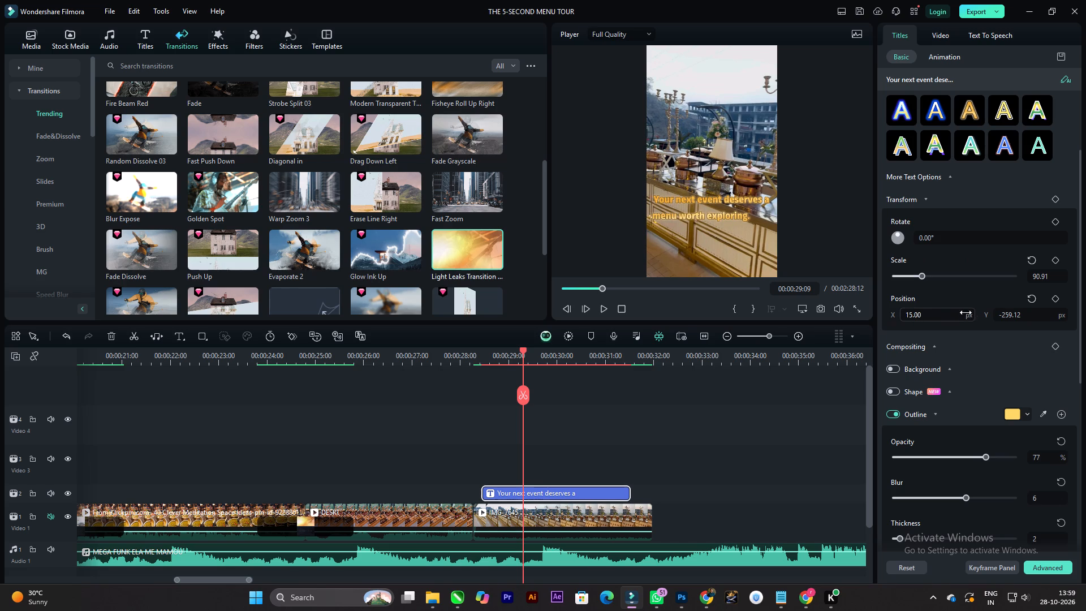
{"action": "scroll", "coordinate": [957, 169], "scroll_direction": "up", "scroll_amount": 2}
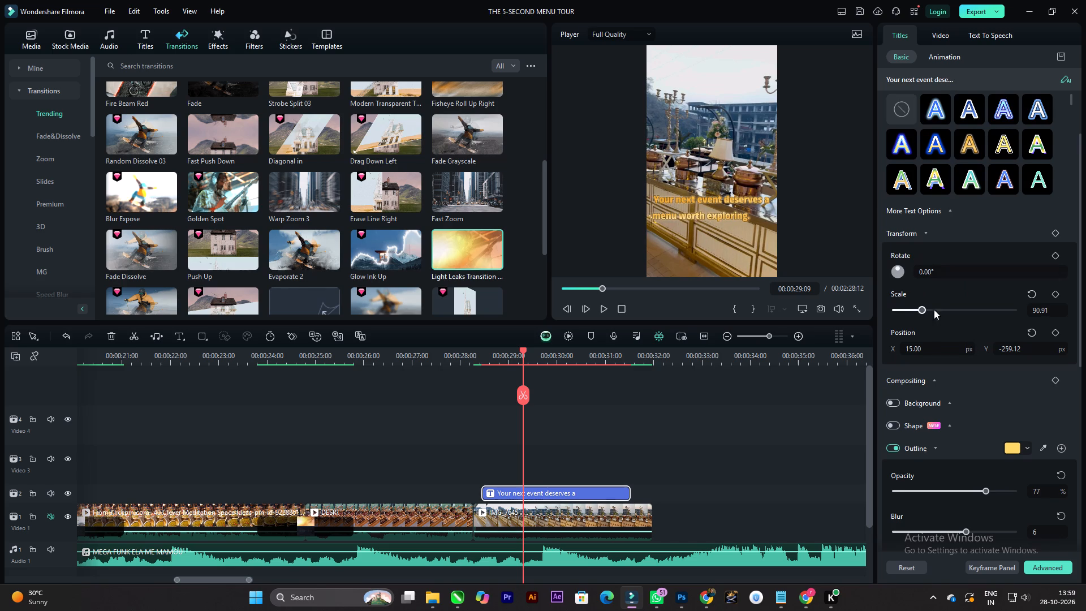
{"action": "left_click", "coordinate": [1048, 313]}
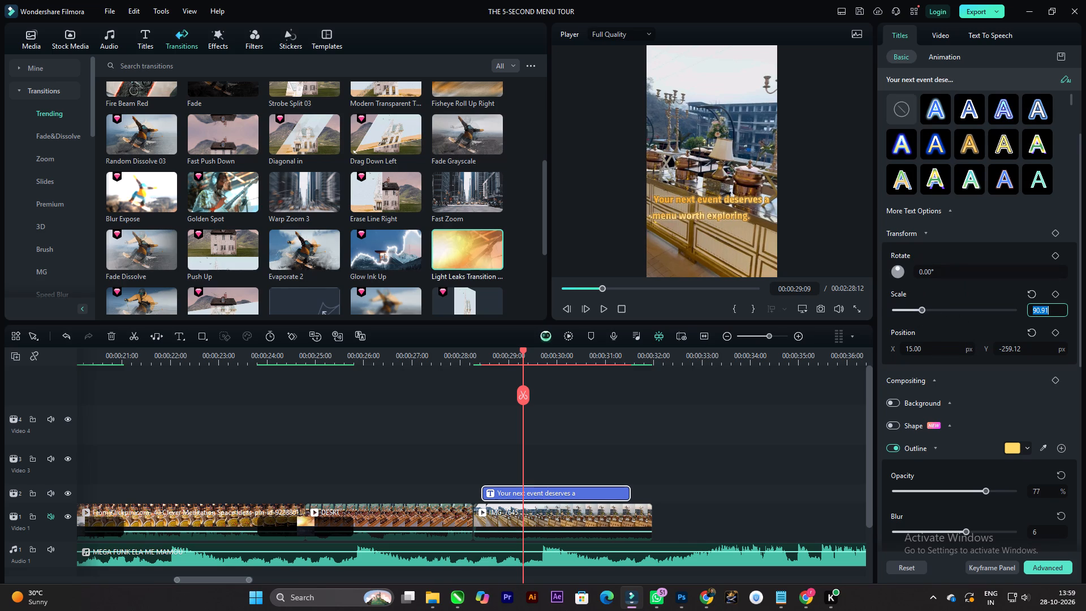
{"action": "type", "text": "80"}
{"action": "key", "text": "Return"}
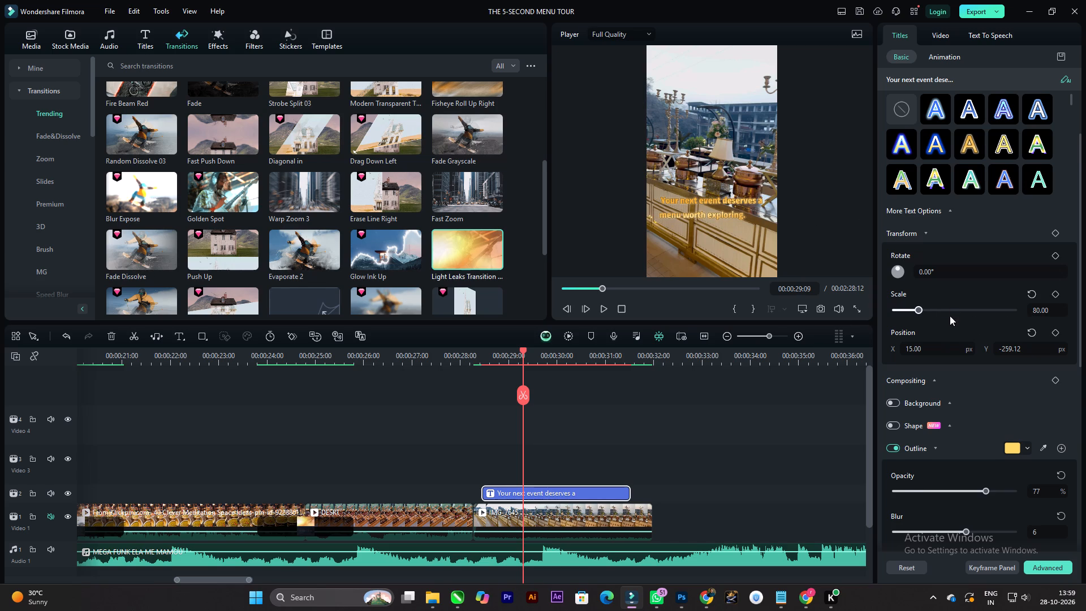
Set the title's third, light peach outline to a thickness of 1 and a blur of 4.
{"action": "scroll", "coordinate": [950, 316], "scroll_direction": "down", "scroll_amount": 6}
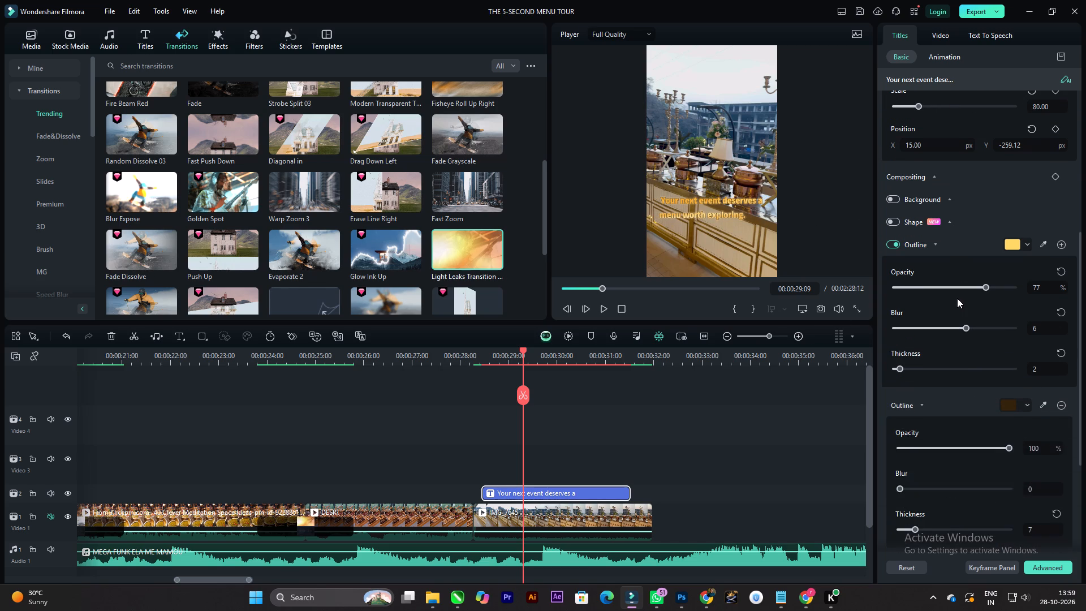
{"action": "scroll", "coordinate": [957, 298], "scroll_direction": "down", "scroll_amount": 7}
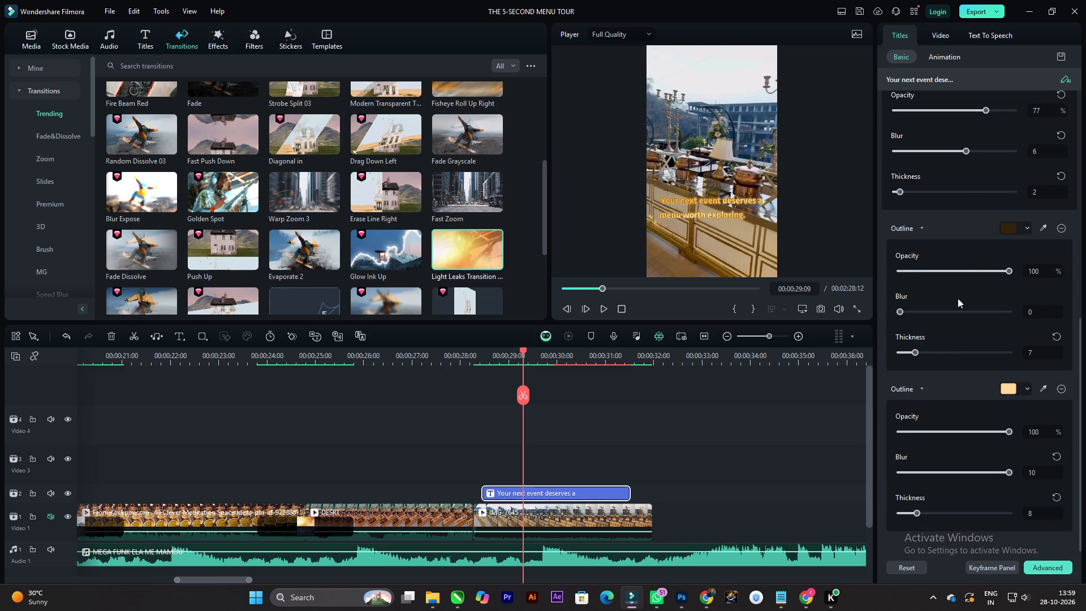
{"action": "scroll", "coordinate": [958, 298], "scroll_direction": "down", "scroll_amount": 1}
{"action": "left_click_drag", "start_coordinate": [917, 512], "coordinate": [932, 510]}
{"action": "left_click_drag", "start_coordinate": [932, 510], "coordinate": [934, 510]}
{"action": "left_click_drag", "start_coordinate": [934, 510], "coordinate": [925, 510]}
{"action": "left_click_drag", "start_coordinate": [924, 510], "coordinate": [891, 512]}
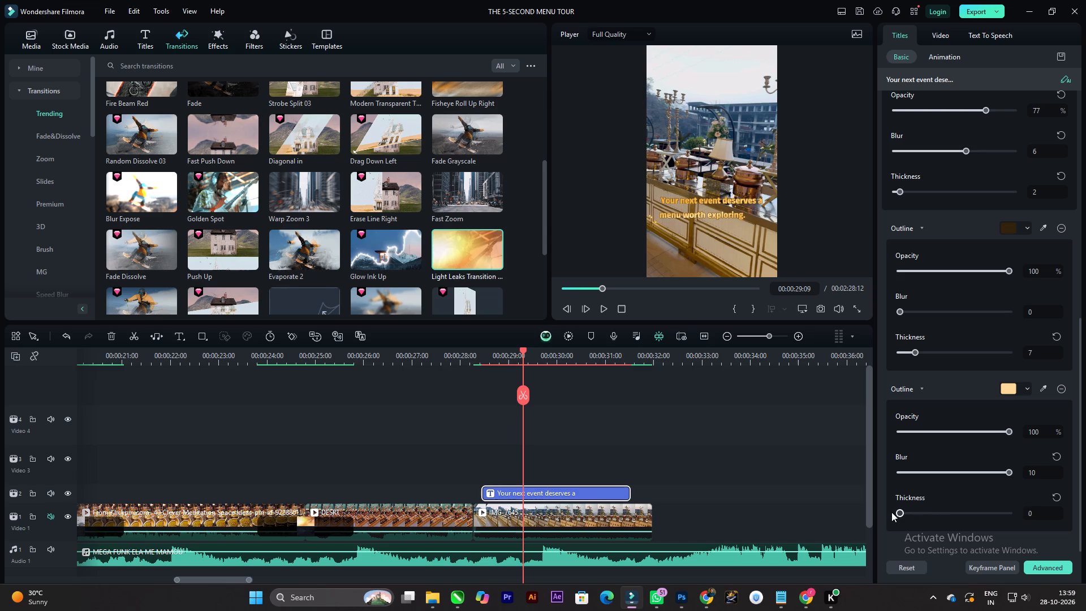
{"action": "left_click_drag", "start_coordinate": [891, 512], "coordinate": [901, 513]}
{"action": "left_click_drag", "start_coordinate": [961, 472], "coordinate": [940, 468]}
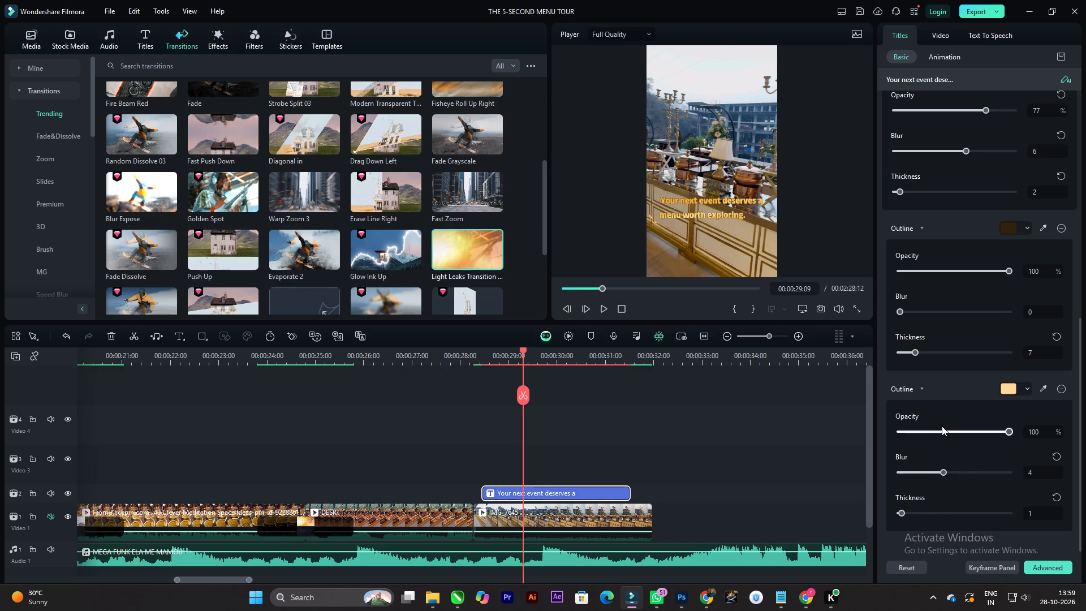
Centre-align the two lines of the "Your next event deserves a menu worth exploring." title.
{"action": "scroll", "coordinate": [946, 423], "scroll_direction": "up", "scroll_amount": 6}
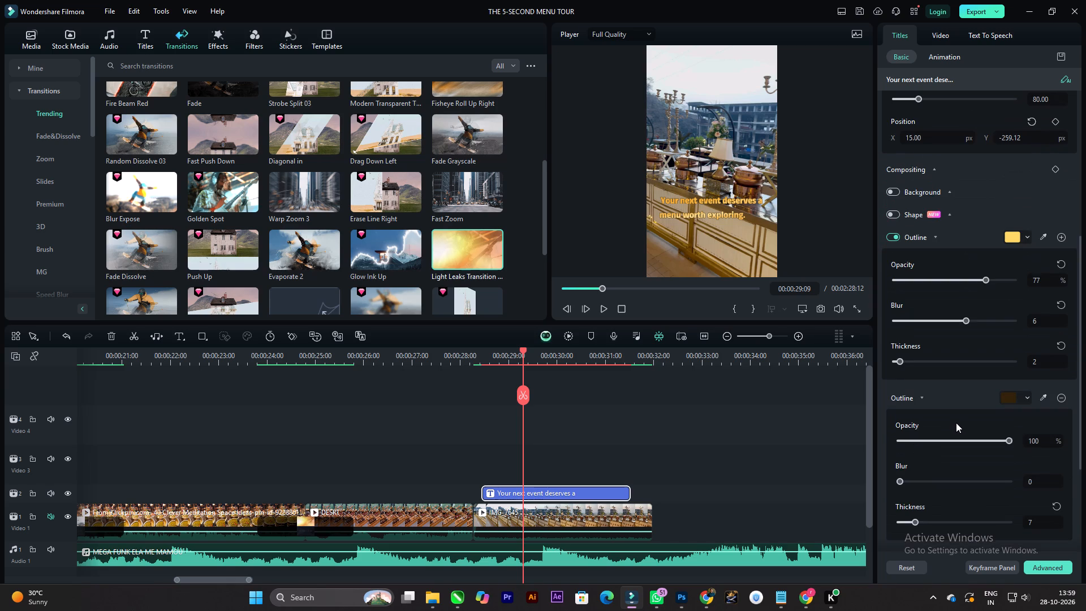
{"action": "scroll", "coordinate": [956, 423], "scroll_direction": "up", "scroll_amount": 4}
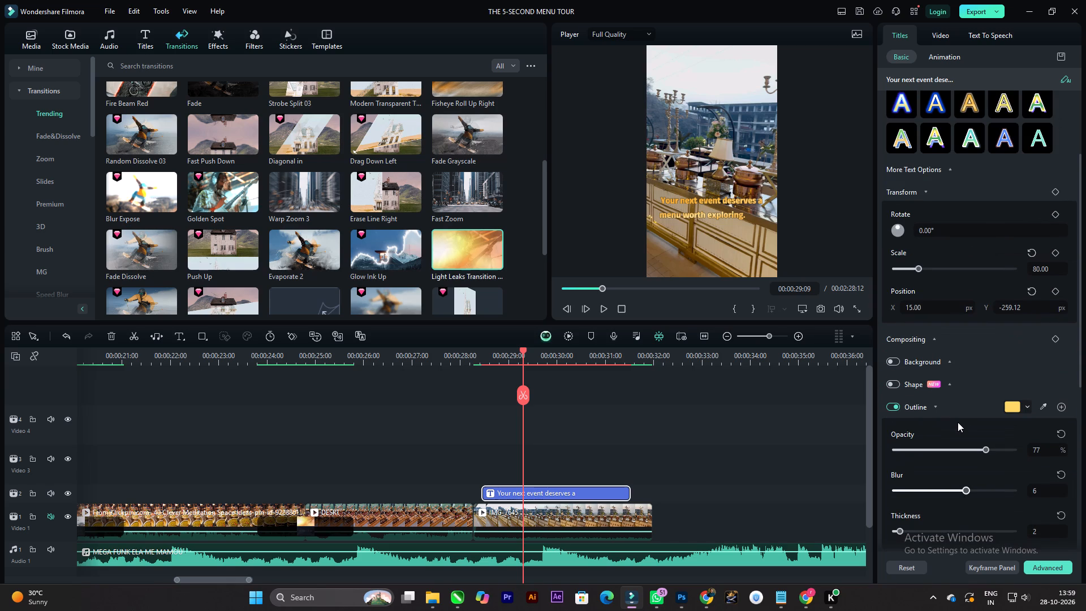
{"action": "scroll", "coordinate": [958, 422], "scroll_direction": "up", "scroll_amount": 1}
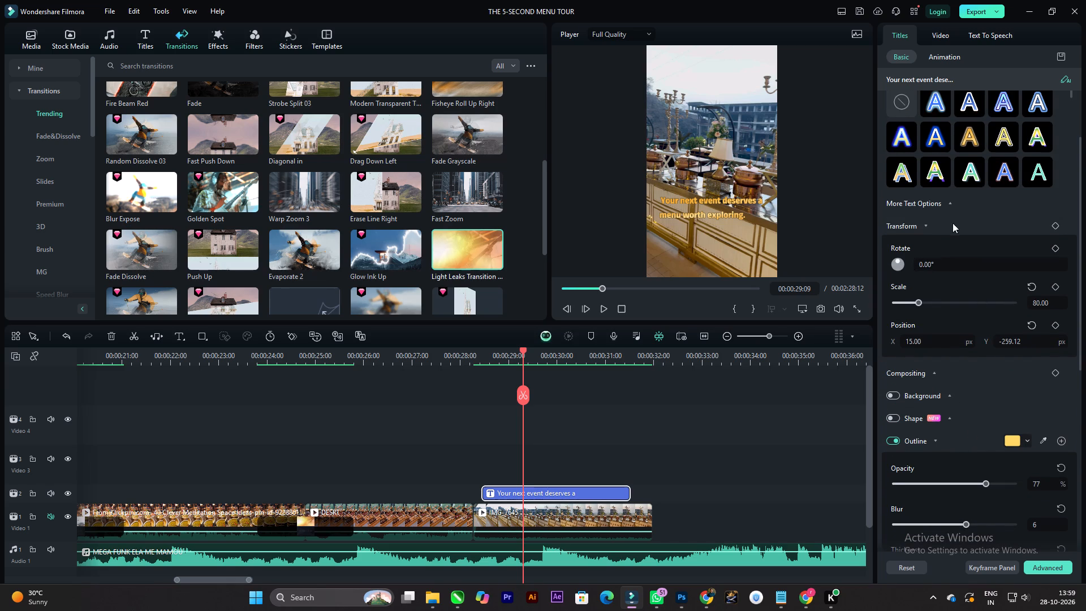
{"action": "scroll", "coordinate": [951, 235], "scroll_direction": "up", "scroll_amount": 5}
{"action": "scroll", "coordinate": [973, 130], "scroll_direction": "up", "scroll_amount": 3}
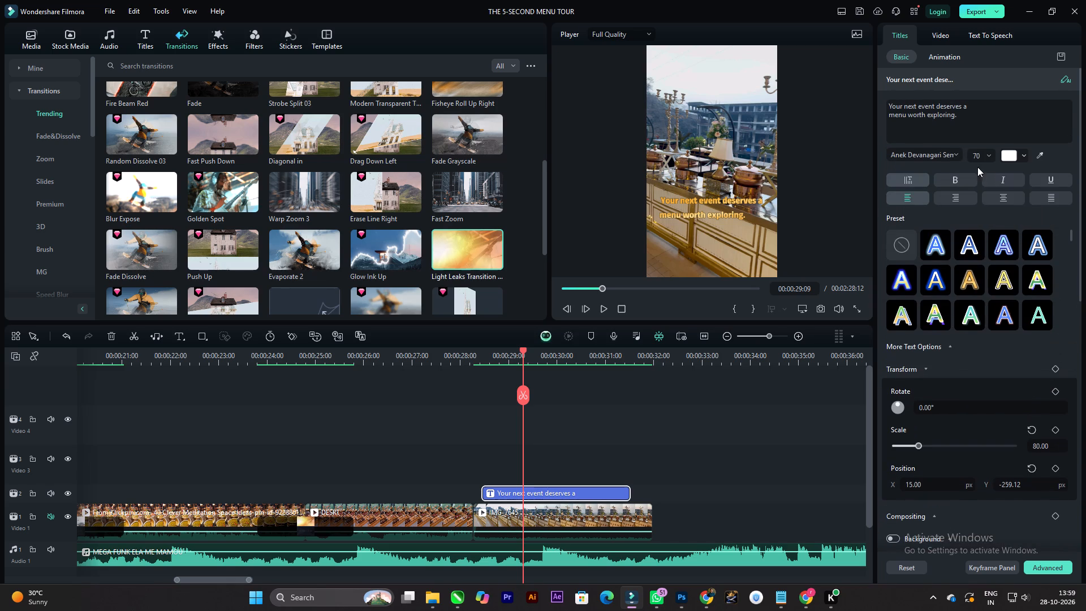
{"action": "scroll", "coordinate": [990, 173], "scroll_direction": "up", "scroll_amount": 1}
{"action": "left_click", "coordinate": [962, 196]}
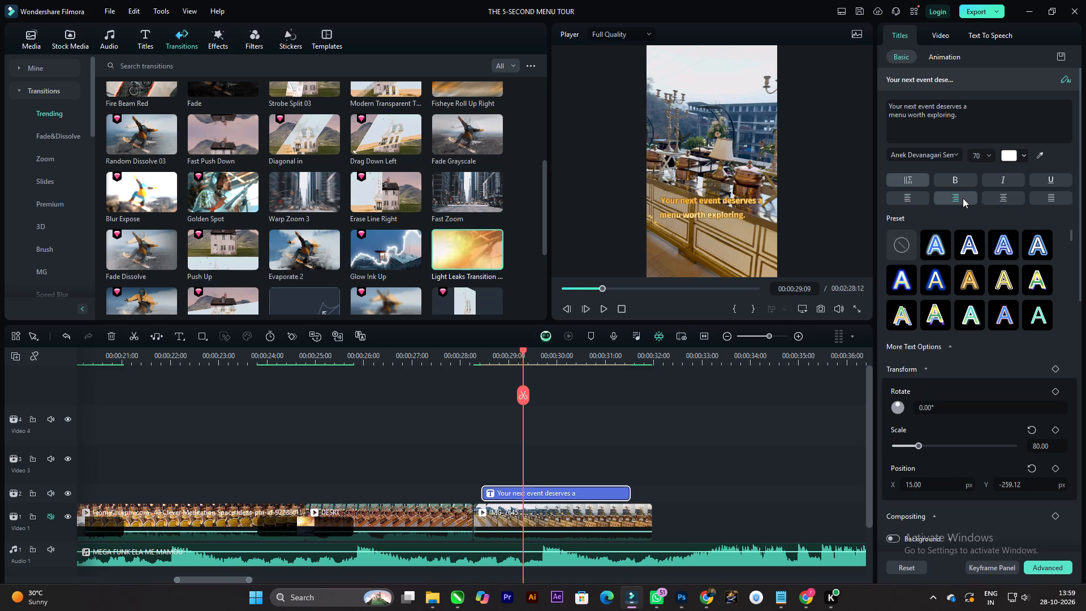
{"action": "left_click", "coordinate": [962, 122]}
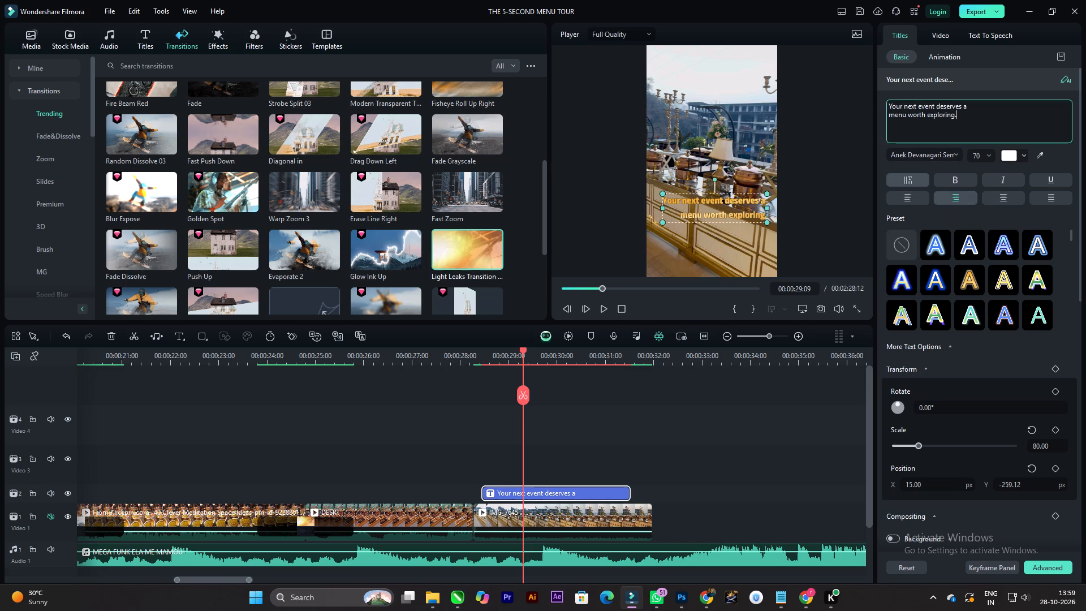
{"action": "left_click", "coordinate": [1001, 199]}
{"action": "left_click", "coordinate": [808, 225]}
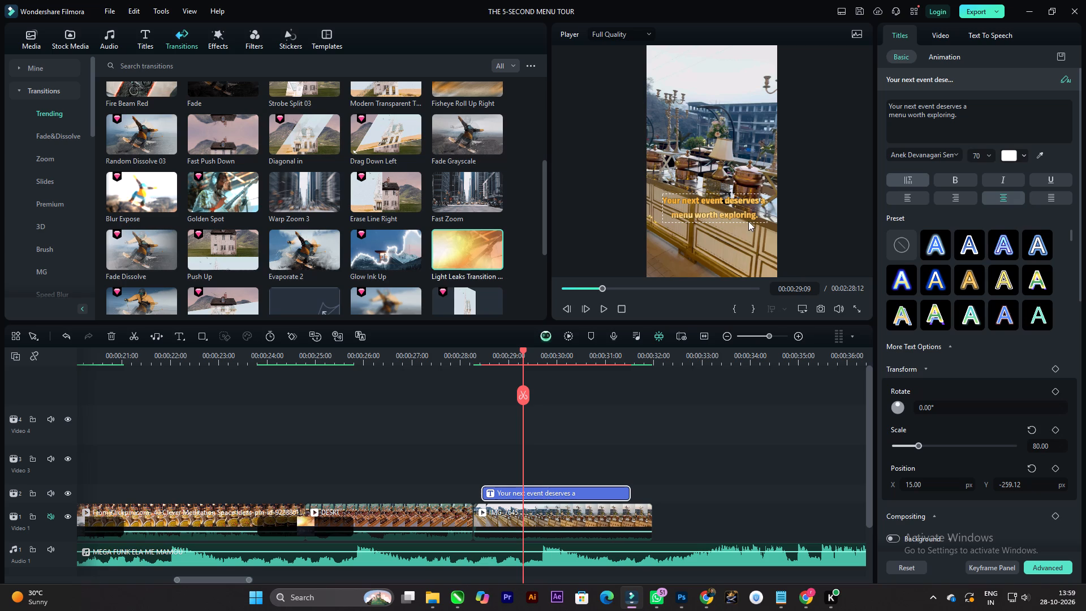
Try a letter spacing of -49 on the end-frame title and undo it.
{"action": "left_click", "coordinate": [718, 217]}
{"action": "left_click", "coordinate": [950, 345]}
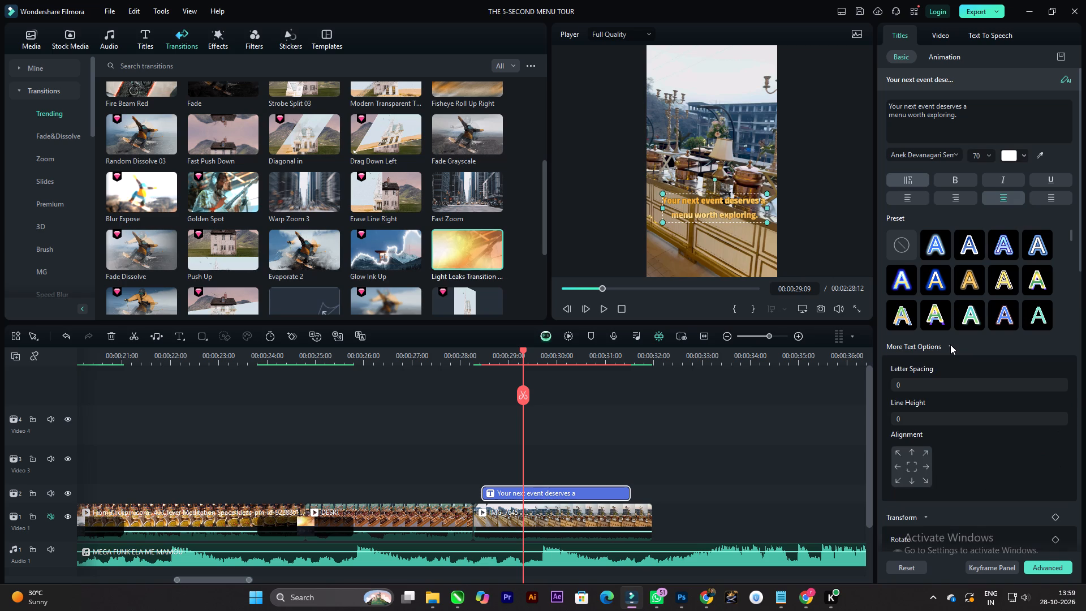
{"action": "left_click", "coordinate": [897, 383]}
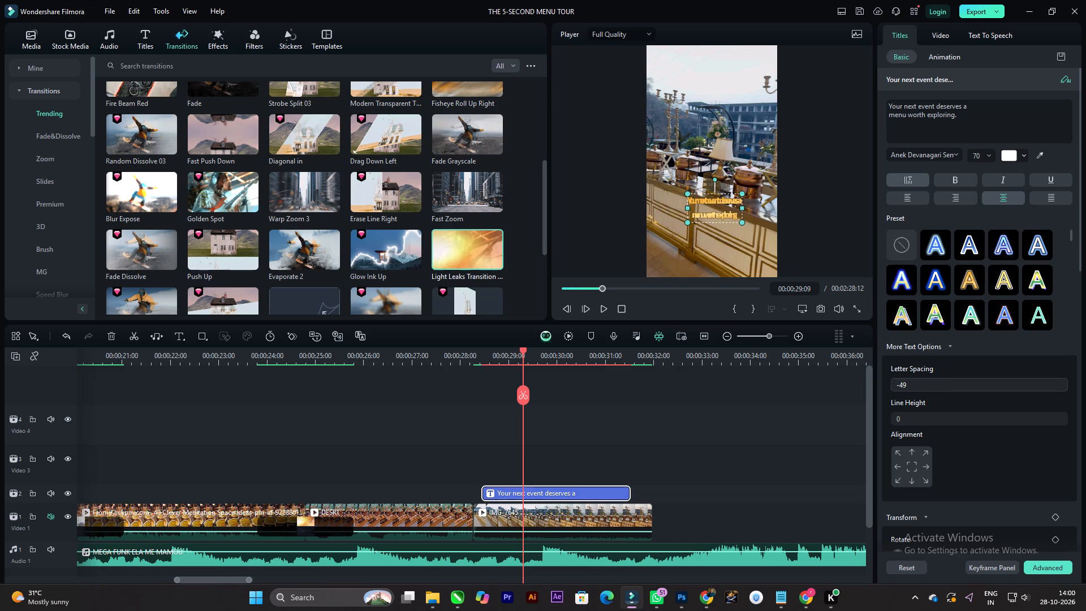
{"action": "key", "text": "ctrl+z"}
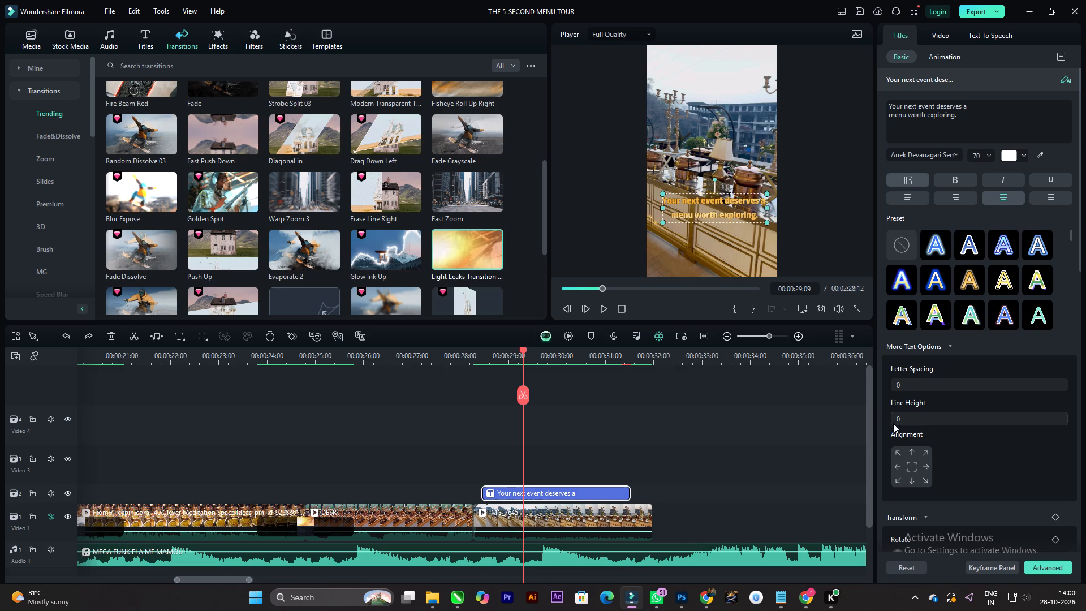
Set the end-frame title's line height to -31.
{"action": "left_click", "coordinate": [899, 423]}
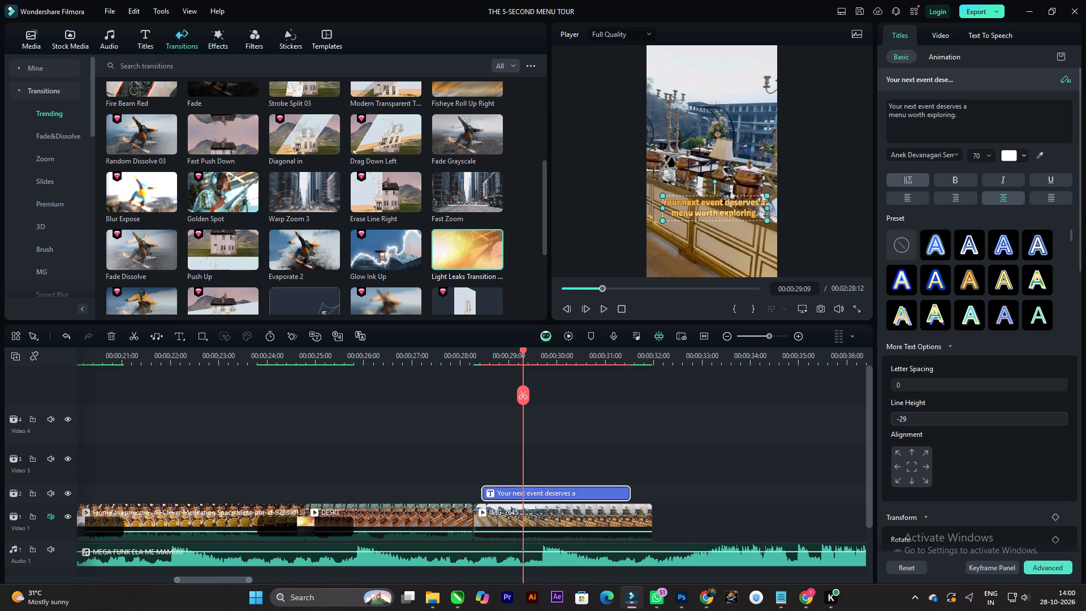
{"action": "left_click", "coordinate": [810, 214]}
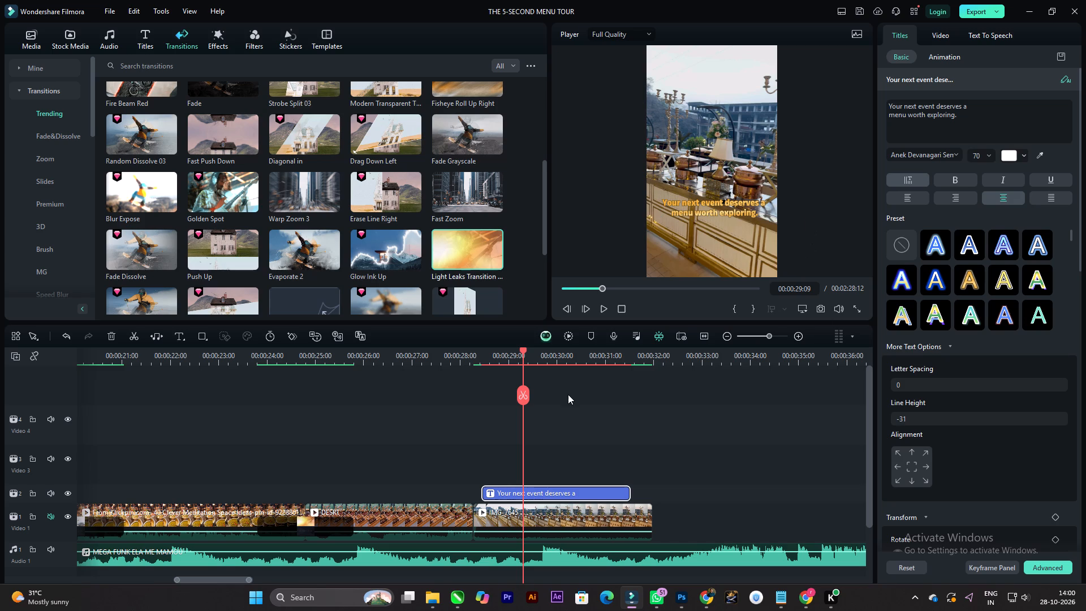
Lengthen the end-frame title's Typewriter intro animation to 1.69 s and play the title section back.
{"action": "left_click", "coordinate": [570, 494]}
{"action": "left_click", "coordinate": [942, 53]}
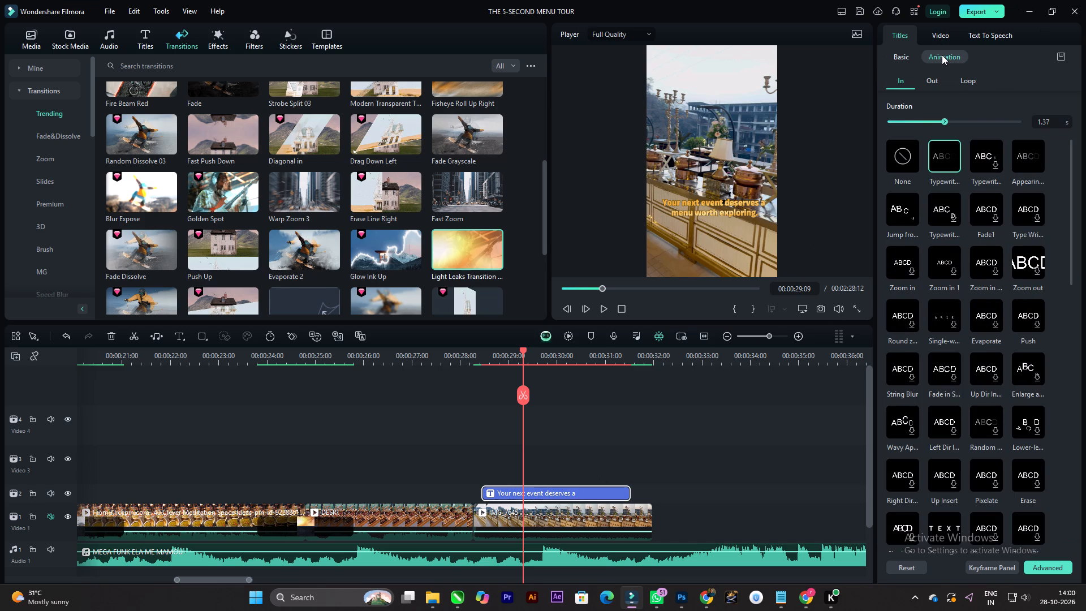
{"action": "left_click", "coordinate": [981, 154]}
{"action": "left_click", "coordinate": [1031, 150]}
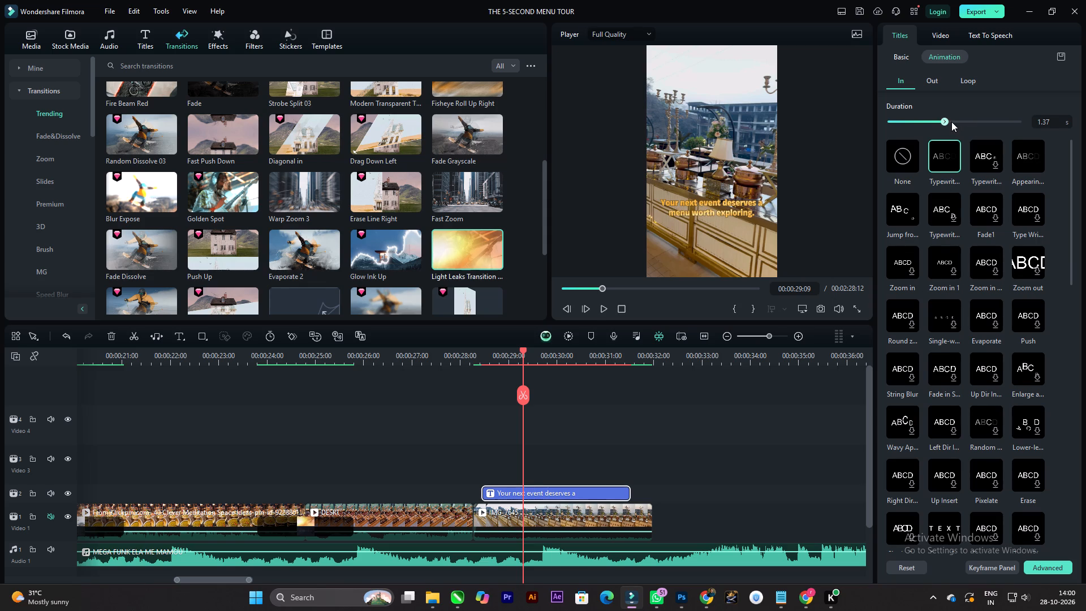
{"action": "left_click_drag", "start_coordinate": [953, 121], "coordinate": [958, 121]}
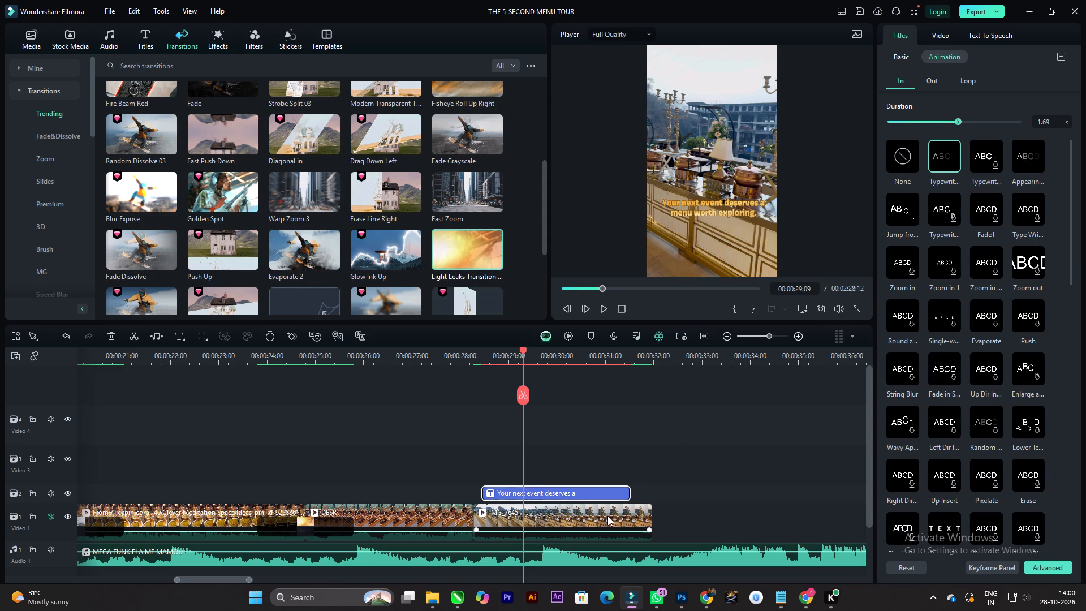
{"action": "key", "text": "space"}
{"action": "left_click", "coordinate": [593, 395]}
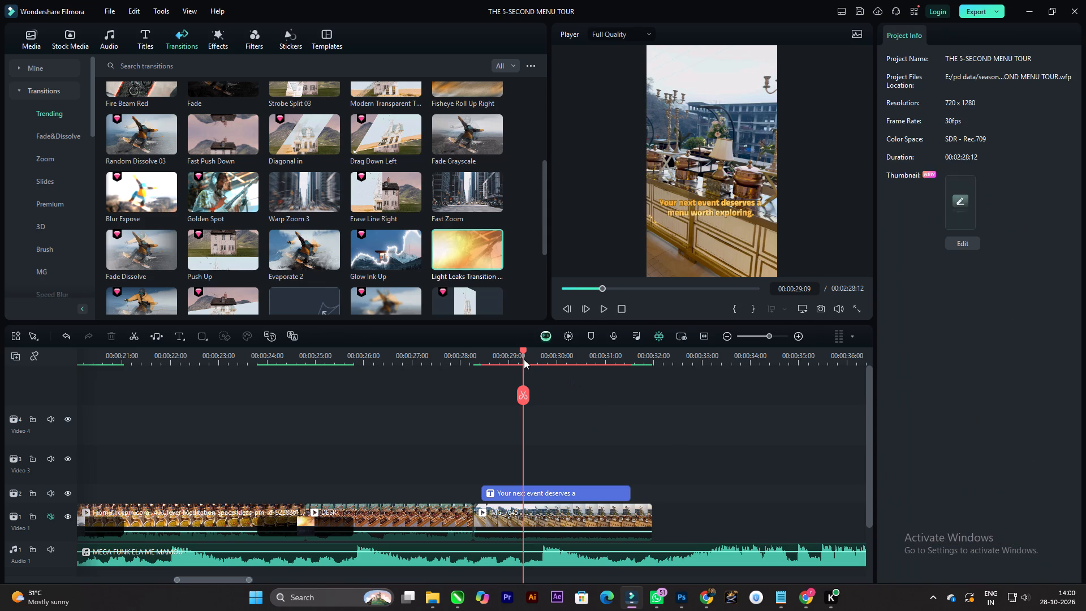
{"action": "left_click_drag", "start_coordinate": [523, 355], "coordinate": [473, 354]}
{"action": "key", "text": "space"}
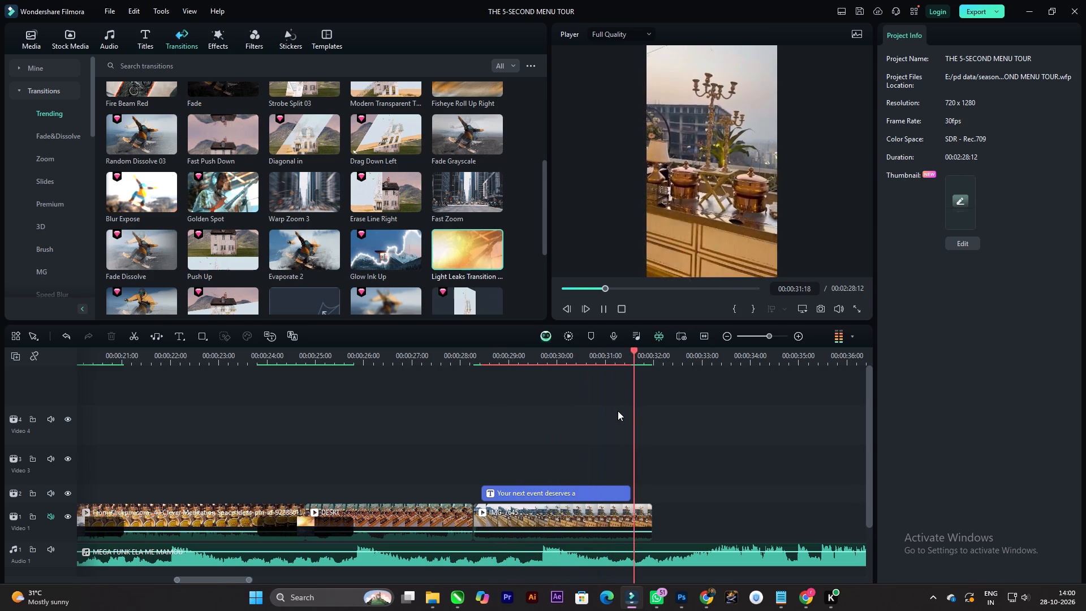
{"action": "key", "text": "space"}
{"action": "key", "text": "space"}
{"action": "key", "text": "space"}
Trim the end of the IMG_7645 clip to about 00:00:31:16, flush with the end of the title above it.
{"action": "left_click", "coordinate": [640, 509]}
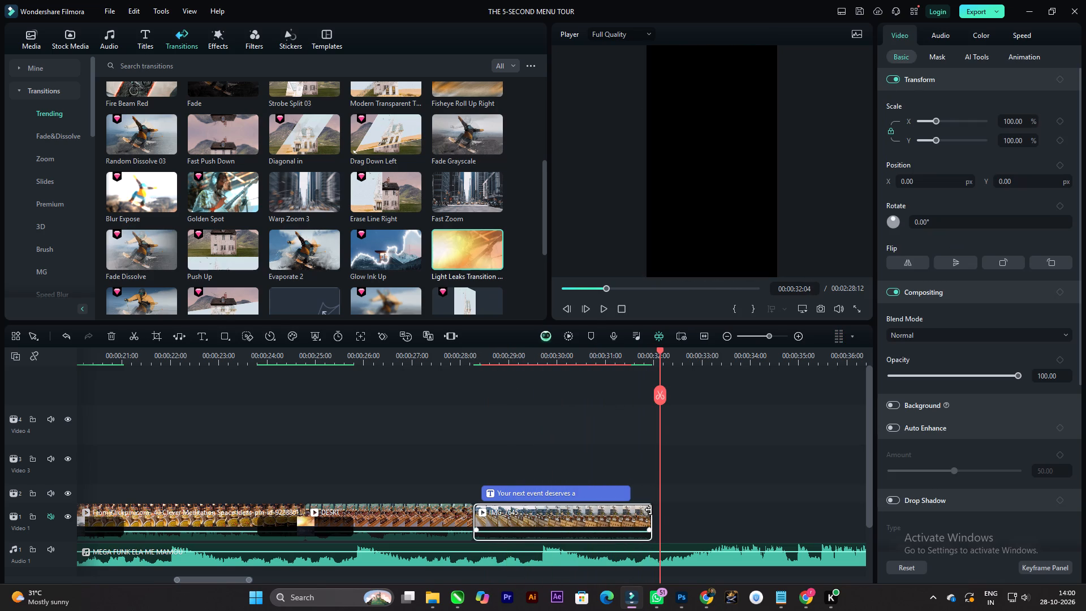
{"action": "left_click_drag", "start_coordinate": [649, 510], "coordinate": [628, 509]}
Add the "ending screen" image directly after the IMG_7645 clip and shorten it to end at about 00:00:33:00.
{"action": "scroll", "coordinate": [404, 414], "scroll_direction": "down", "scroll_amount": 3}
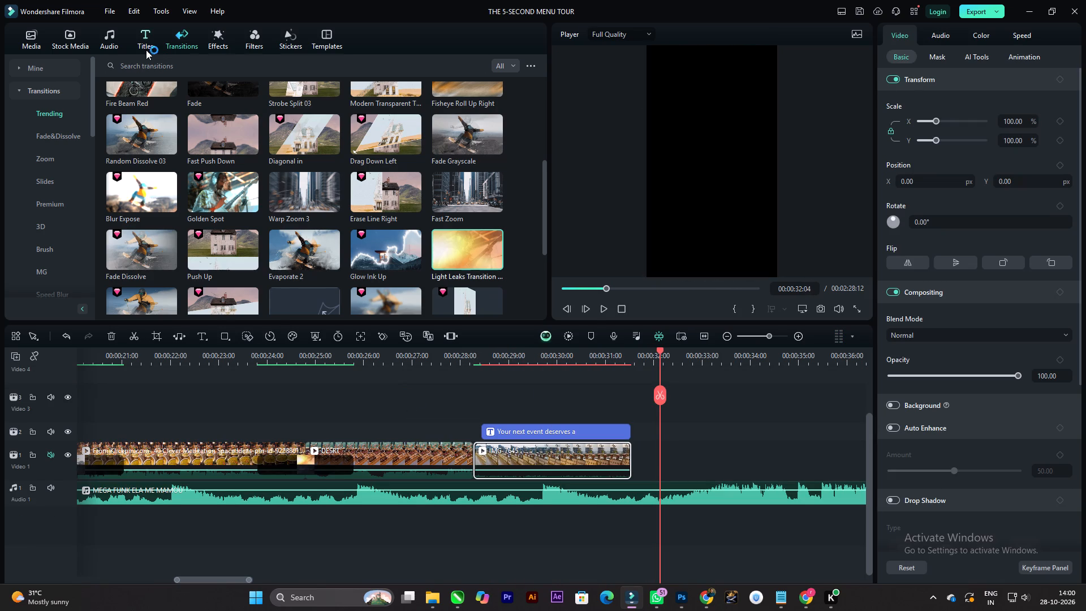
{"action": "left_click", "coordinate": [38, 43]}
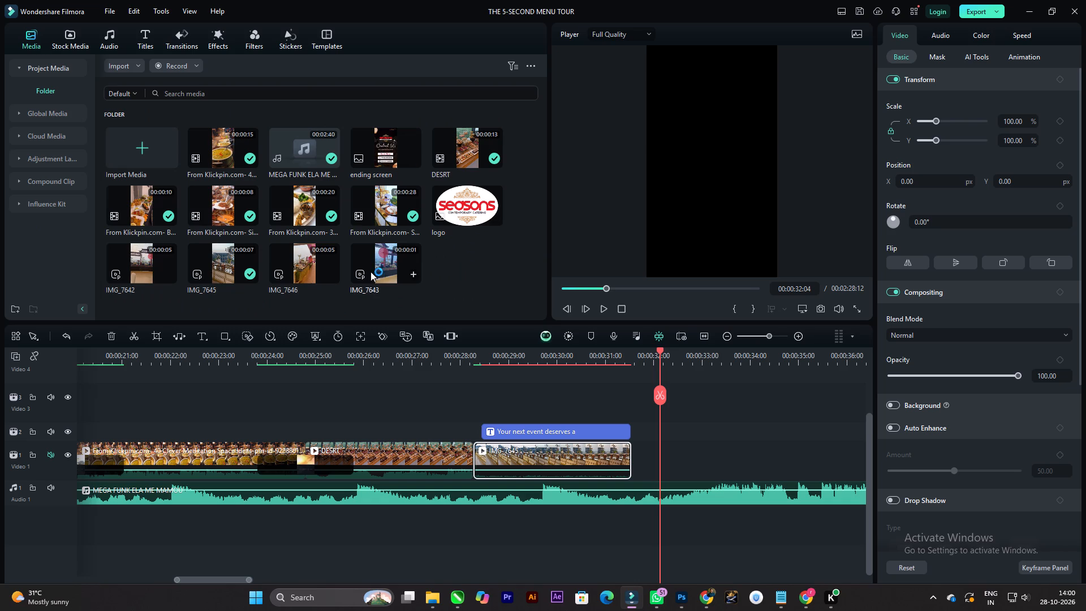
{"action": "left_click_drag", "start_coordinate": [378, 150], "coordinate": [632, 474]}
{"action": "scroll", "coordinate": [498, 419], "scroll_direction": "down", "scroll_amount": 5}
{"action": "scroll", "coordinate": [528, 420], "scroll_direction": "down", "scroll_amount": 7, "text": "ctrl"}
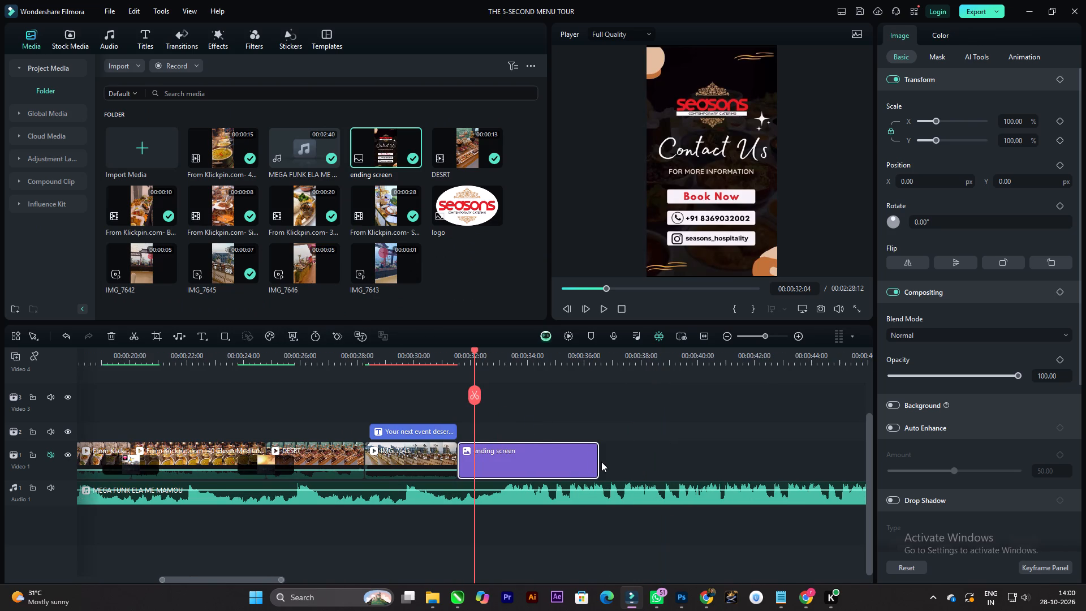
{"action": "left_click_drag", "start_coordinate": [597, 460], "coordinate": [497, 450]}
Play back the cut from the IMG_7645 clip to the ending screen.
{"action": "key", "text": "space"}
{"action": "key", "text": "space"}
{"action": "left_click_drag", "start_coordinate": [485, 348], "coordinate": [453, 350]}
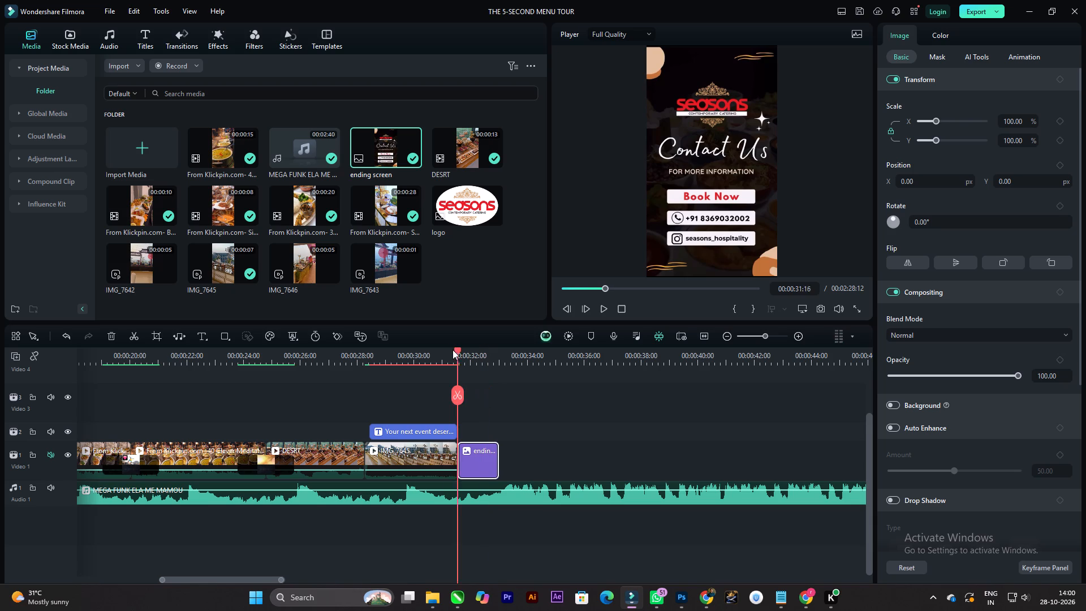
{"action": "left_click_drag", "start_coordinate": [453, 350], "coordinate": [449, 350]}
{"action": "key", "text": "space"}
{"action": "key", "text": "space"}
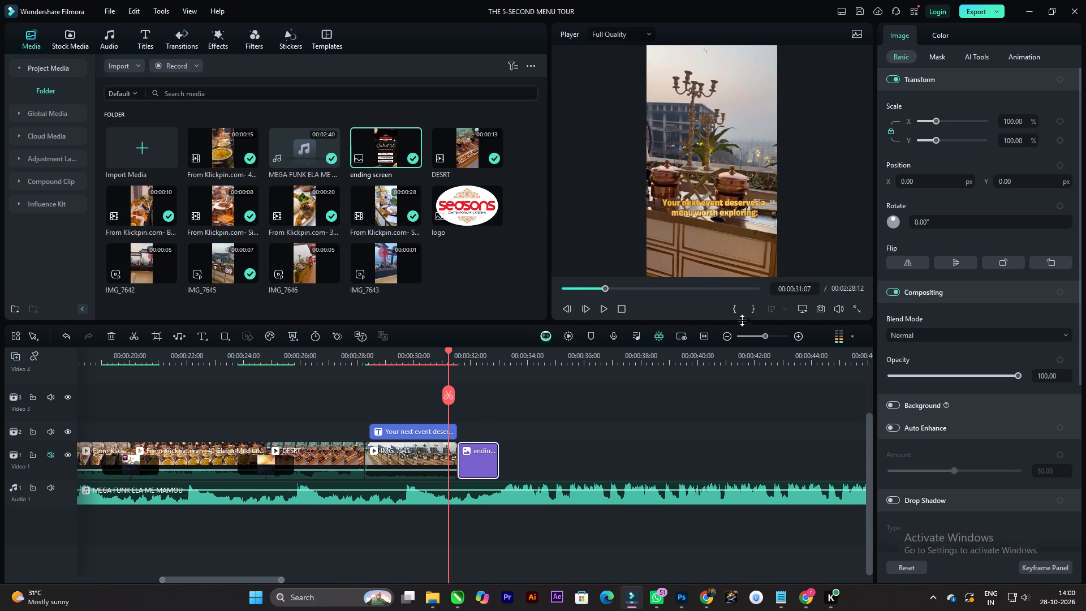
{"action": "left_click", "coordinate": [589, 310]}
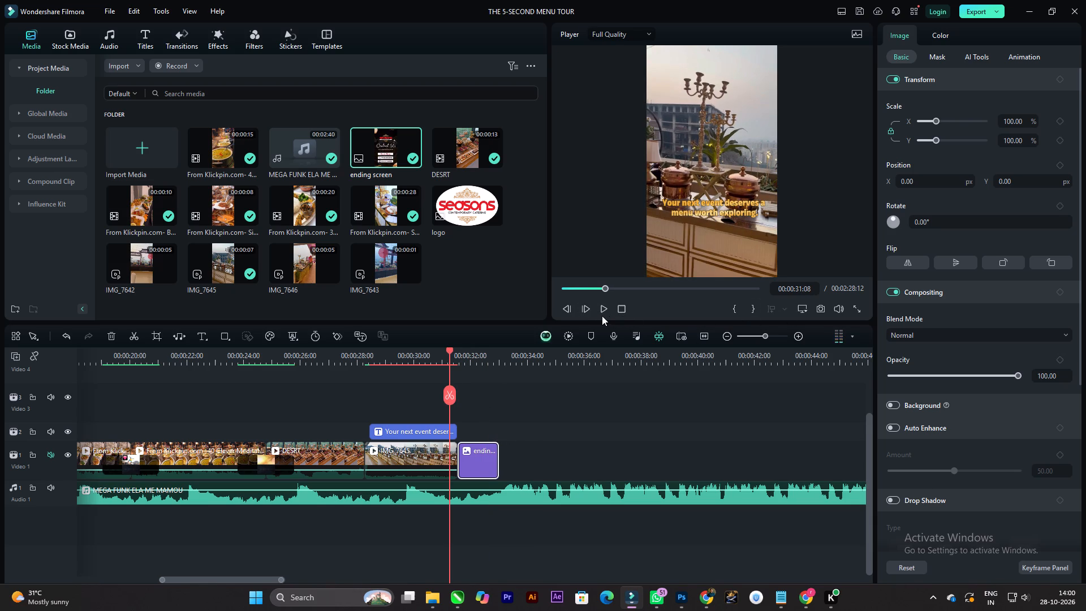
{"action": "left_click", "coordinate": [602, 310]}
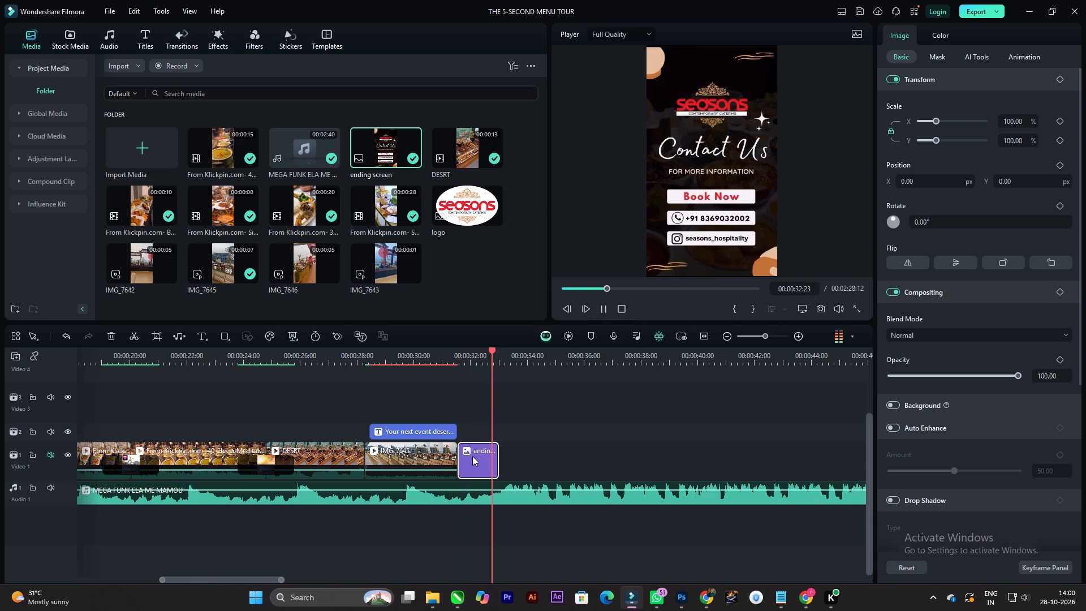
{"action": "key", "text": "space"}
Add a Light Leaks transition between the IMG_7645 clip and the ending screen, shorten it to 18 frames, and play it back.
{"action": "scroll", "coordinate": [402, 455], "scroll_direction": "up", "scroll_amount": 2, "text": "ctrl"}
{"action": "left_click", "coordinate": [178, 45]}
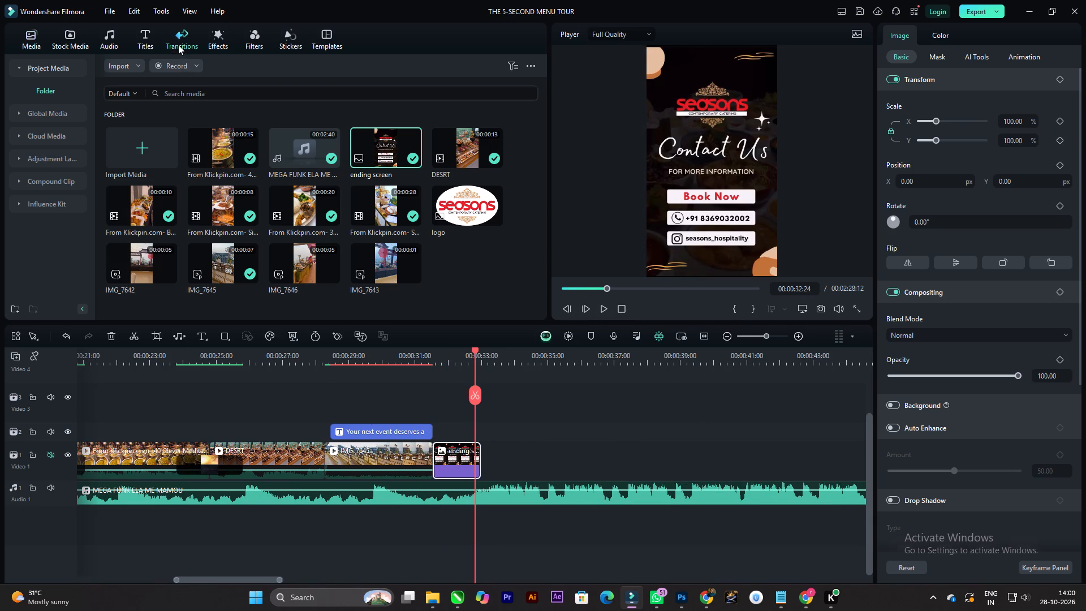
{"action": "left_click_drag", "start_coordinate": [473, 256], "coordinate": [420, 448]}
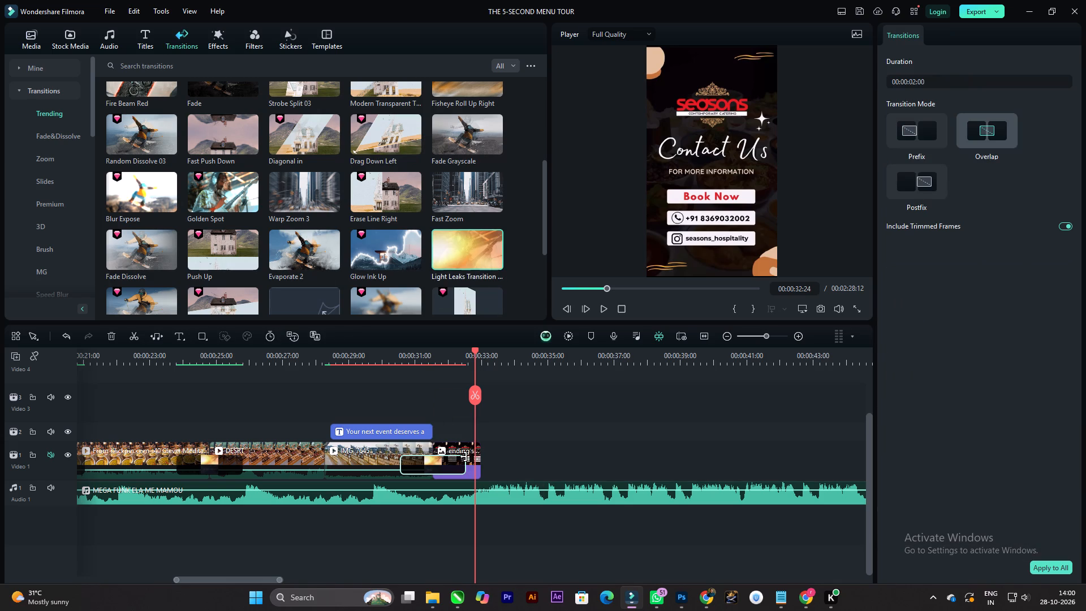
{"action": "left_click_drag", "start_coordinate": [464, 457], "coordinate": [442, 457]}
{"action": "left_click_drag", "start_coordinate": [476, 352], "coordinate": [412, 354]}
{"action": "key", "text": "space"}
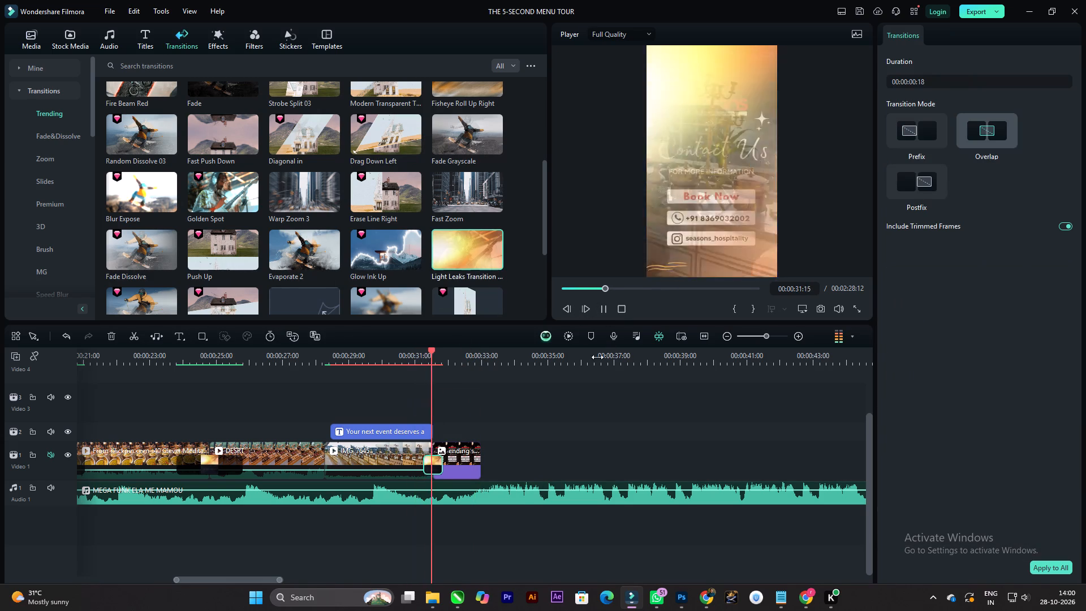
{"action": "key", "text": "space"}
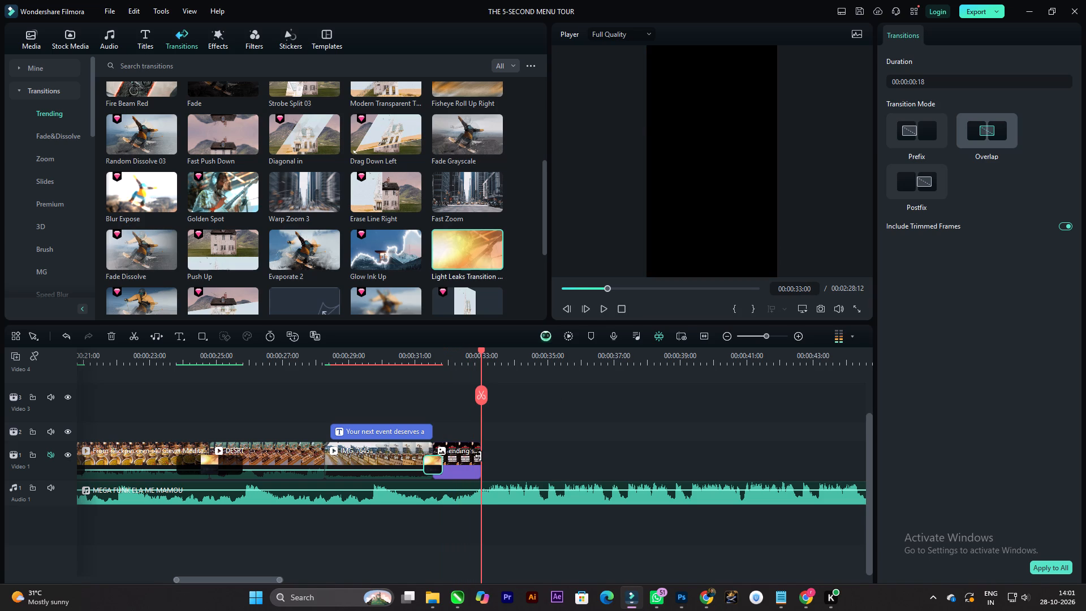
Extend the ending screen image to end at about 00:00:33:16.
{"action": "left_click_drag", "start_coordinate": [479, 456], "coordinate": [497, 456]}
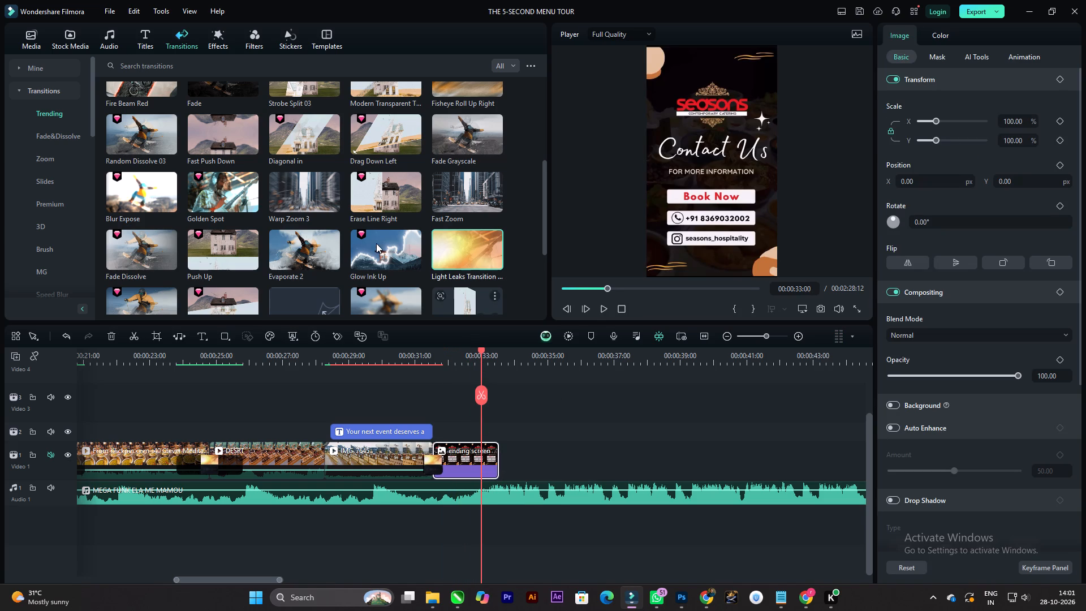
Add an Evaporate 2 transition between the DESRT and IMG_7645 clips, shorten it to 24 frames, and play it back.
{"action": "left_click_drag", "start_coordinate": [303, 246], "coordinate": [307, 449]}
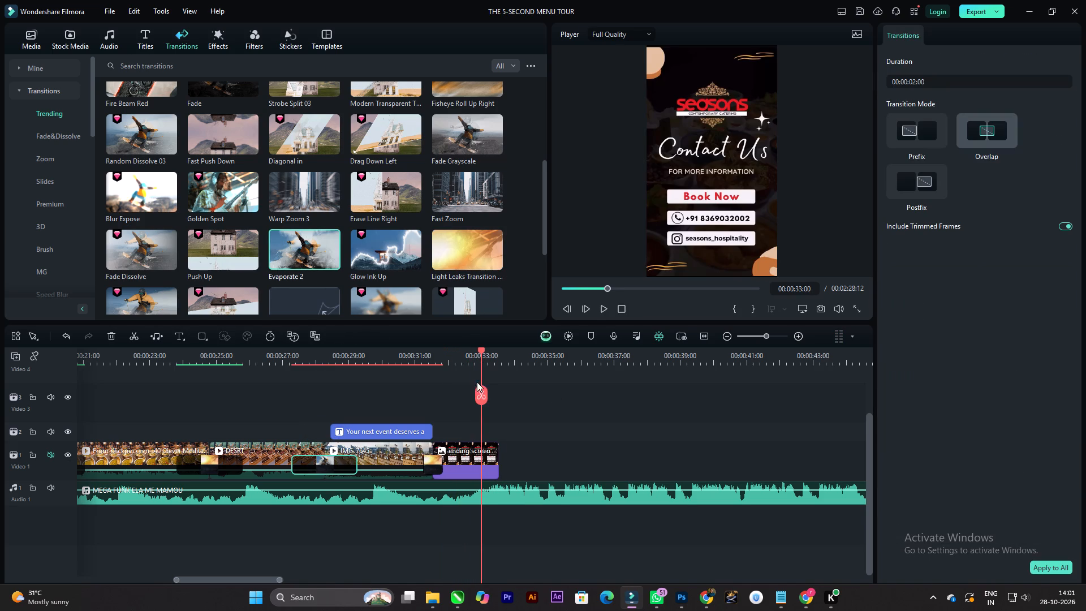
{"action": "left_click_drag", "start_coordinate": [481, 358], "coordinate": [281, 337]}
{"action": "key", "text": "space"}
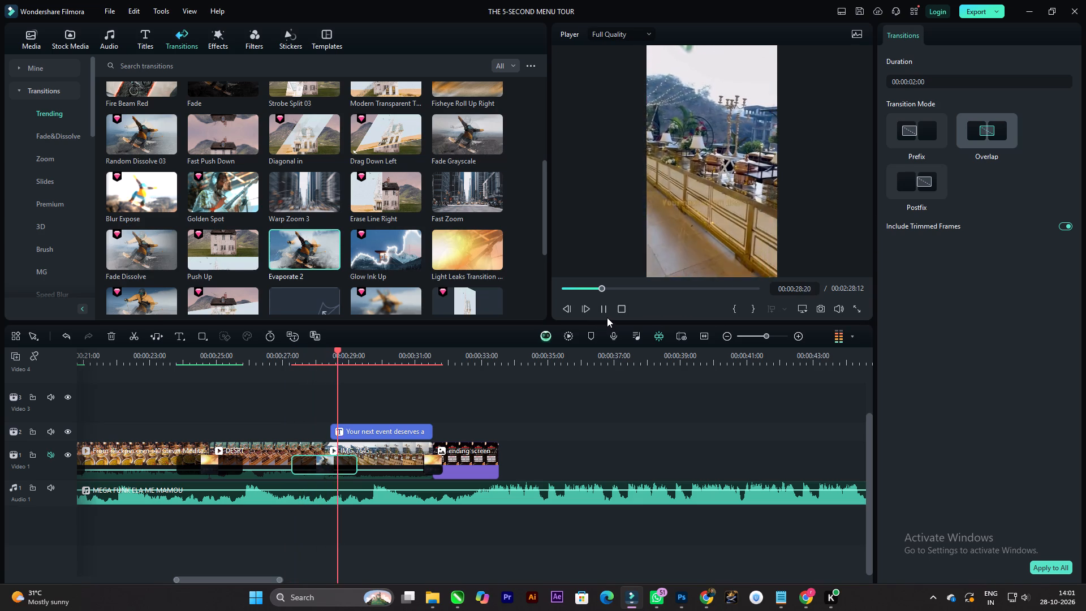
{"action": "key", "text": "space"}
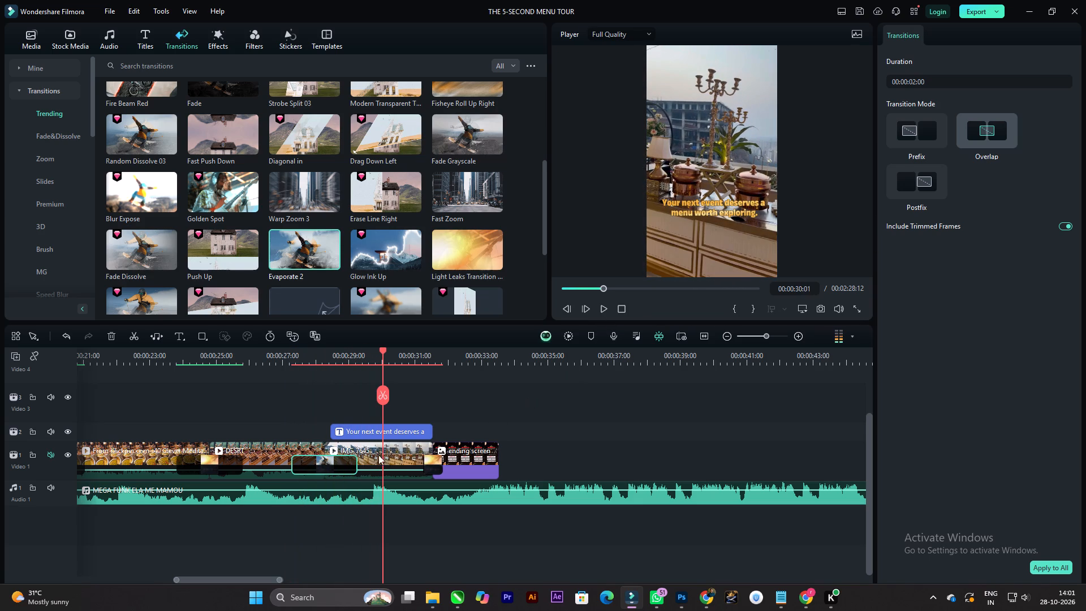
{"action": "left_click_drag", "start_coordinate": [355, 462], "coordinate": [338, 461]}
{"action": "left_click_drag", "start_coordinate": [383, 355], "coordinate": [295, 356]}
{"action": "left_click", "coordinate": [603, 307]}
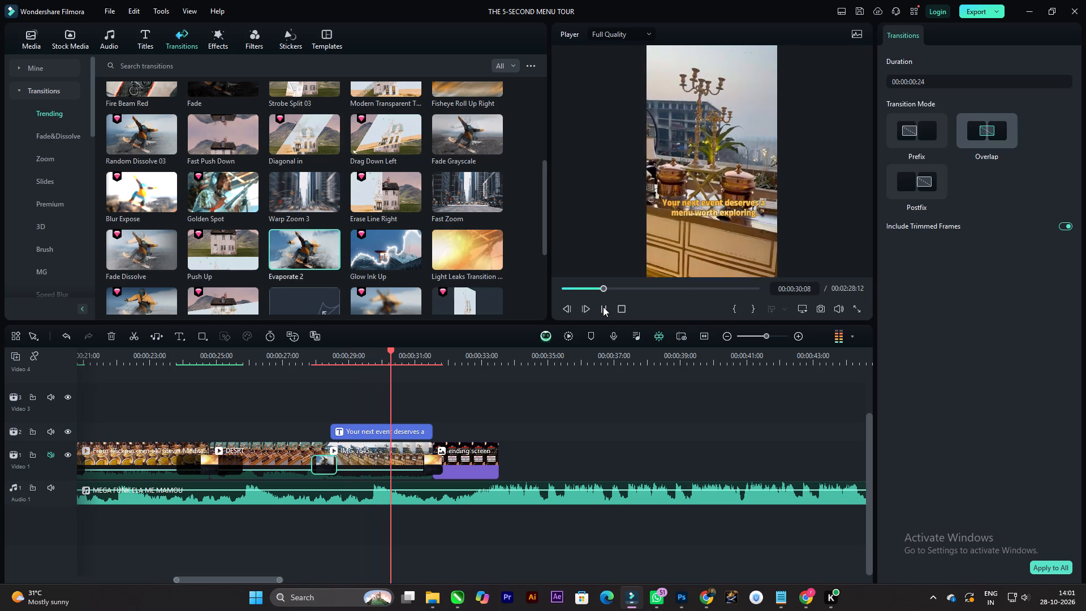
{"action": "key", "text": "space"}
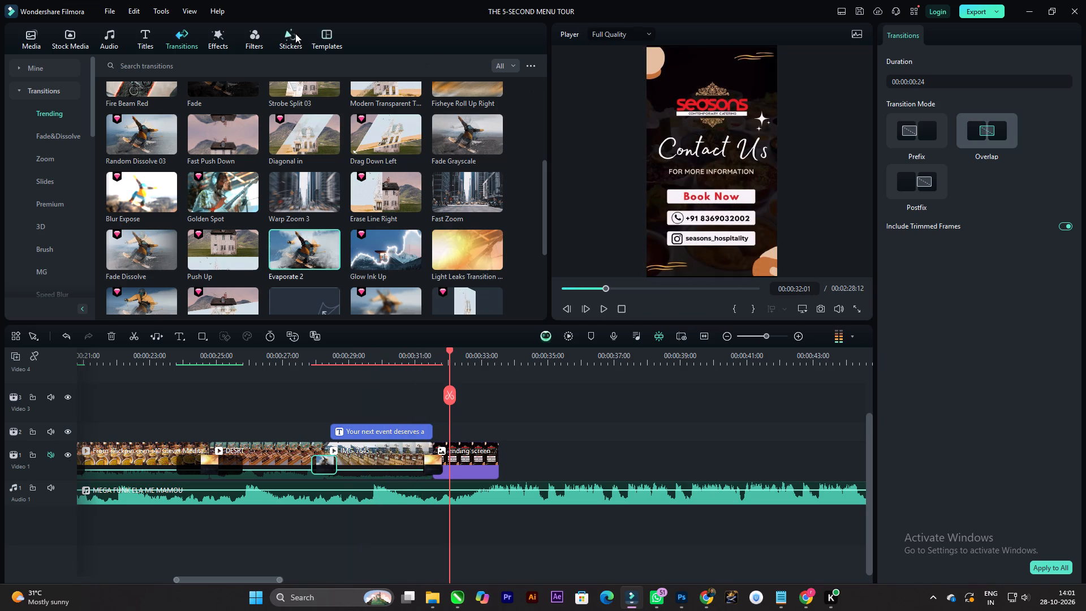
Search the filters for "glow" and add the Defined Glow filter on the Video 3 track near the timeline's start.
{"action": "left_click", "coordinate": [252, 35]}
{"action": "left_click", "coordinate": [200, 66]}
{"action": "type", "text": "glow"}
{"action": "key", "text": "Return"}
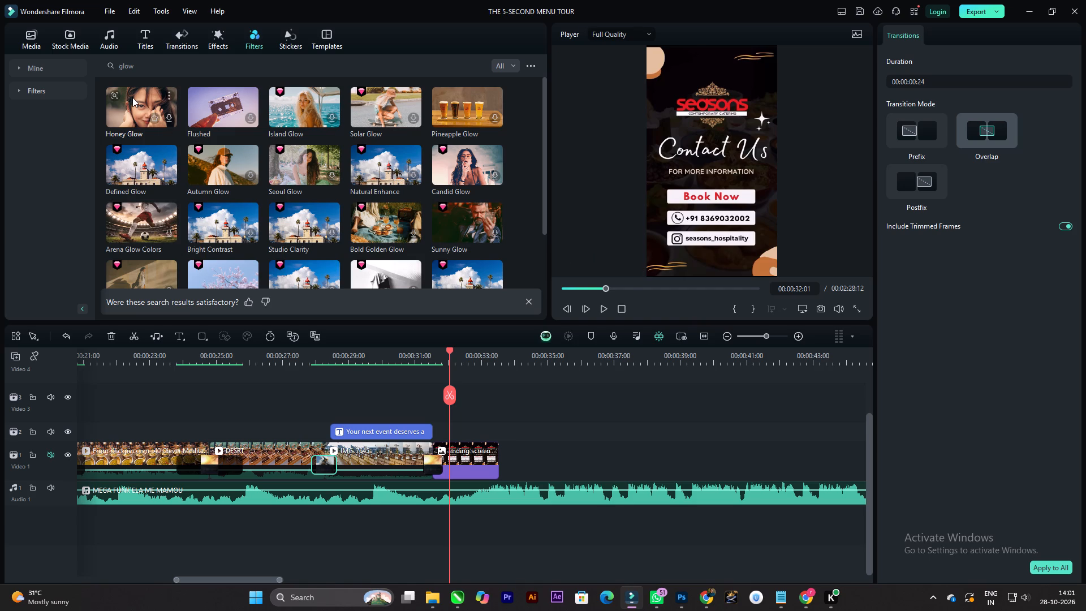
{"action": "left_click_drag", "start_coordinate": [135, 157], "coordinate": [144, 169]}
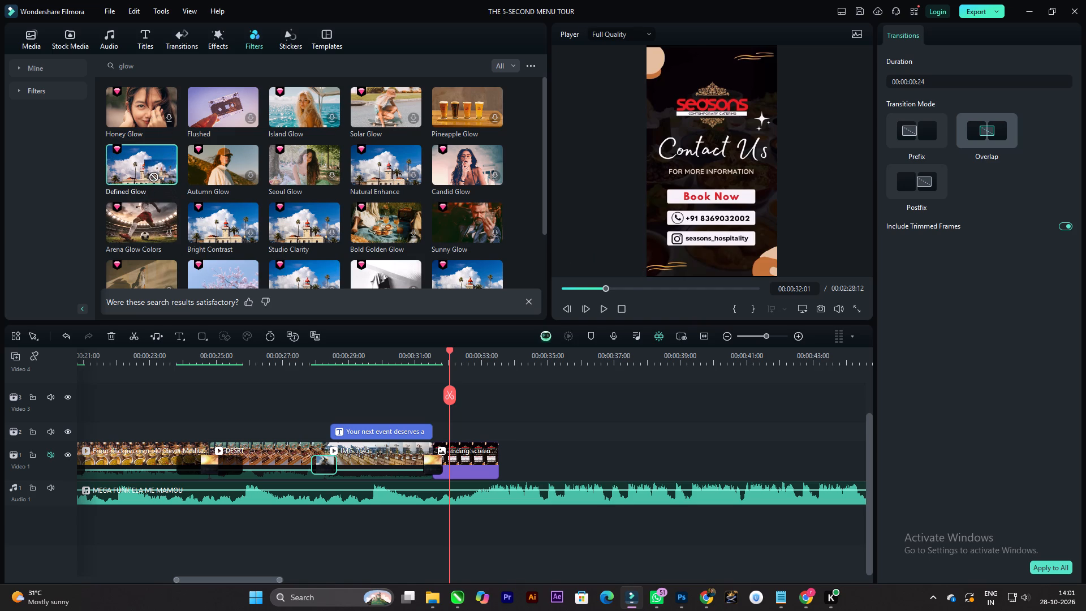
{"action": "left_click_drag", "start_coordinate": [144, 169], "coordinate": [63, 421]}
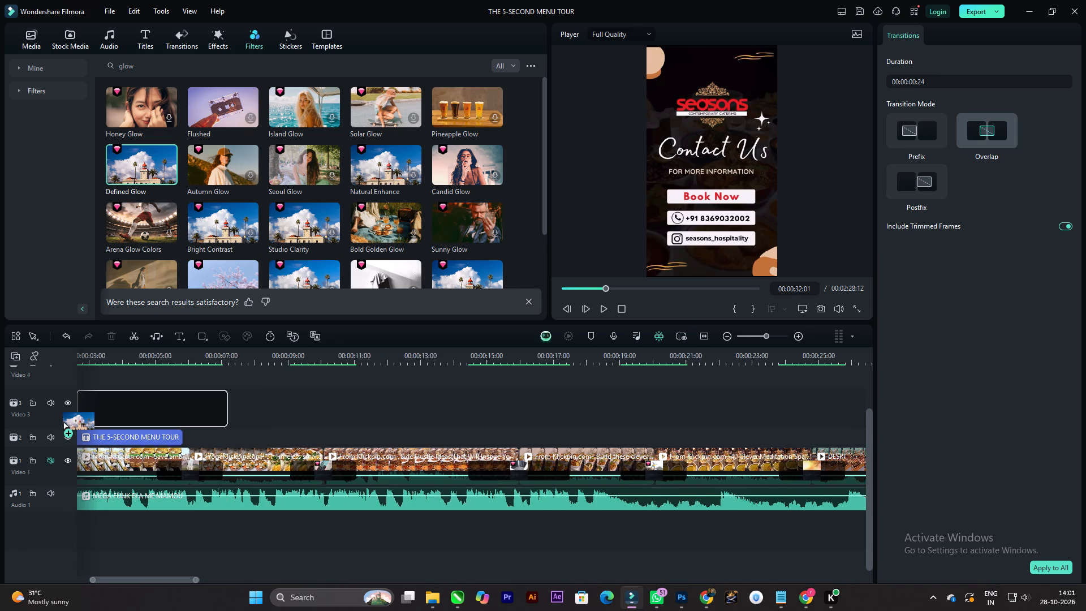
{"action": "left_click_drag", "start_coordinate": [63, 421], "coordinate": [61, 419]}
Review the reel's ending on the timeline, playing from the last part of the closing title through the ending screen.
{"action": "key", "text": "space"}
{"action": "key", "text": "space"}
{"action": "scroll", "coordinate": [696, 441], "scroll_direction": "down", "scroll_amount": 5, "text": "ctrl"}
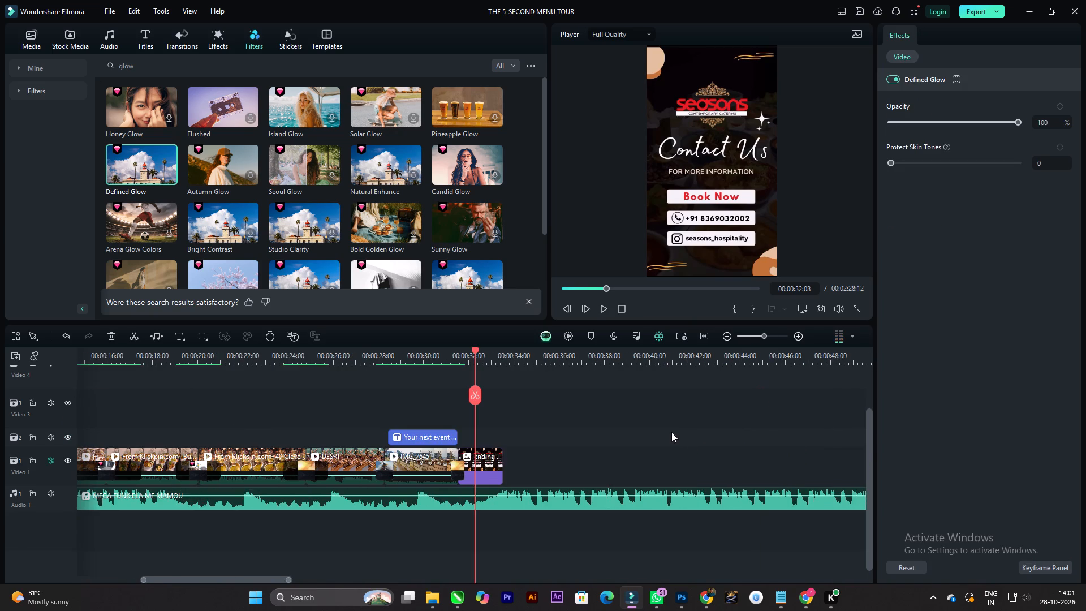
{"action": "scroll", "coordinate": [544, 427], "scroll_direction": "up", "scroll_amount": 11, "text": "ctrl"}
{"action": "scroll", "coordinate": [509, 399], "scroll_direction": "down", "scroll_amount": 3}
{"action": "scroll", "coordinate": [463, 358], "scroll_direction": "up", "scroll_amount": 2, "text": "ctrl"}
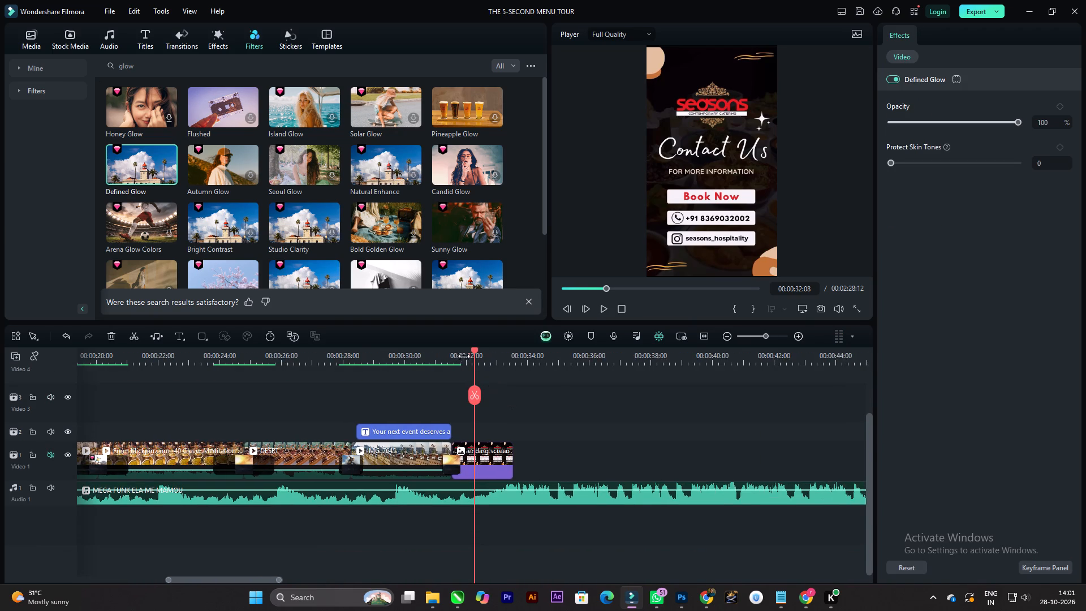
{"action": "left_click_drag", "start_coordinate": [475, 348], "coordinate": [517, 348]}
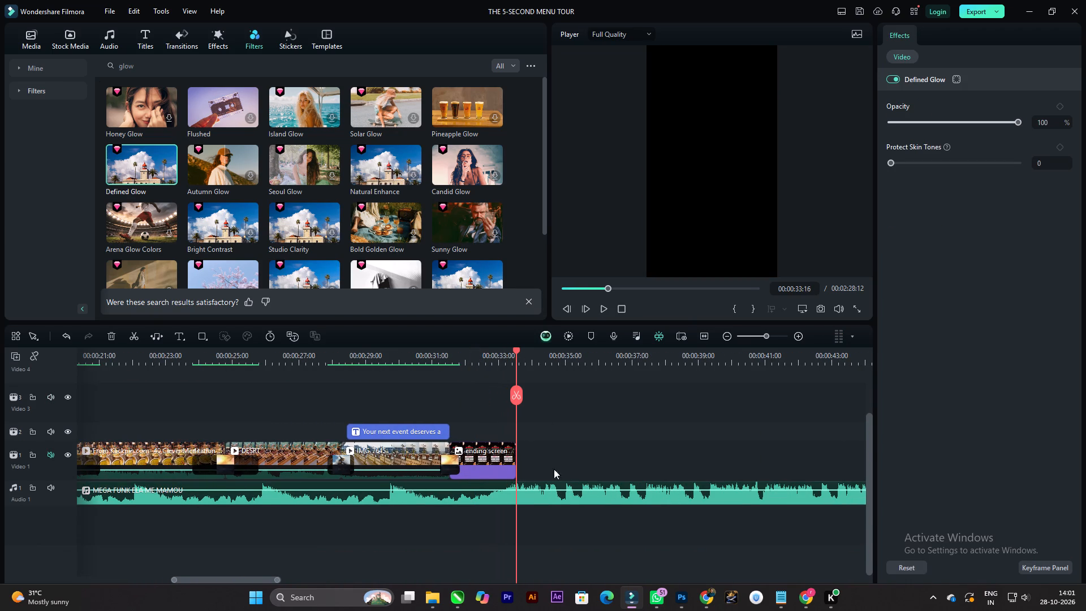
{"action": "scroll", "coordinate": [542, 483], "scroll_direction": "up", "scroll_amount": 1, "text": "ctrl"}
{"action": "left_click_drag", "start_coordinate": [473, 350], "coordinate": [391, 355]}
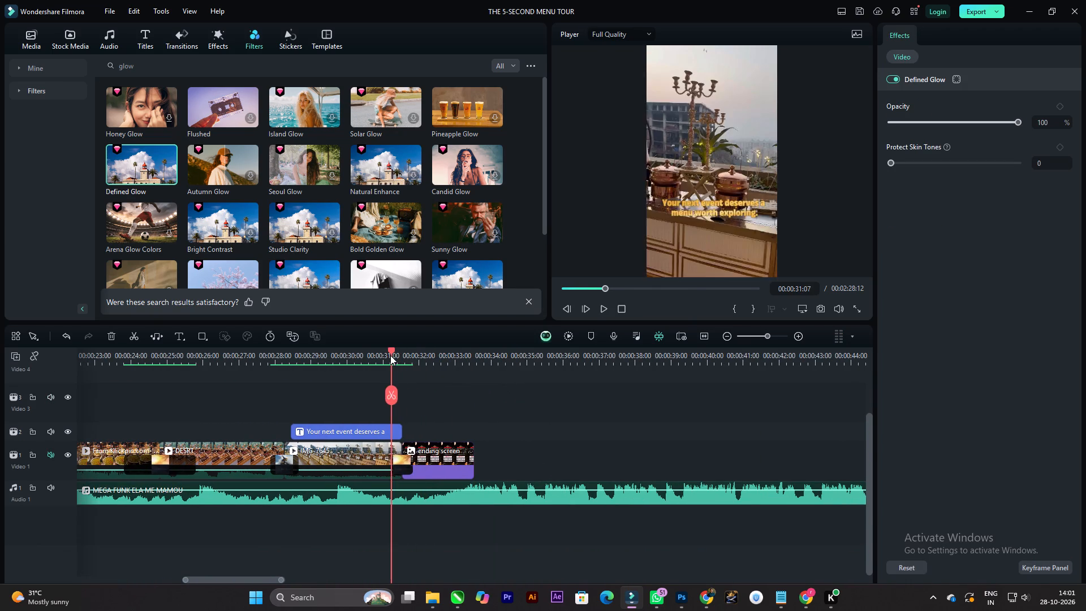
{"action": "key", "text": "space"}
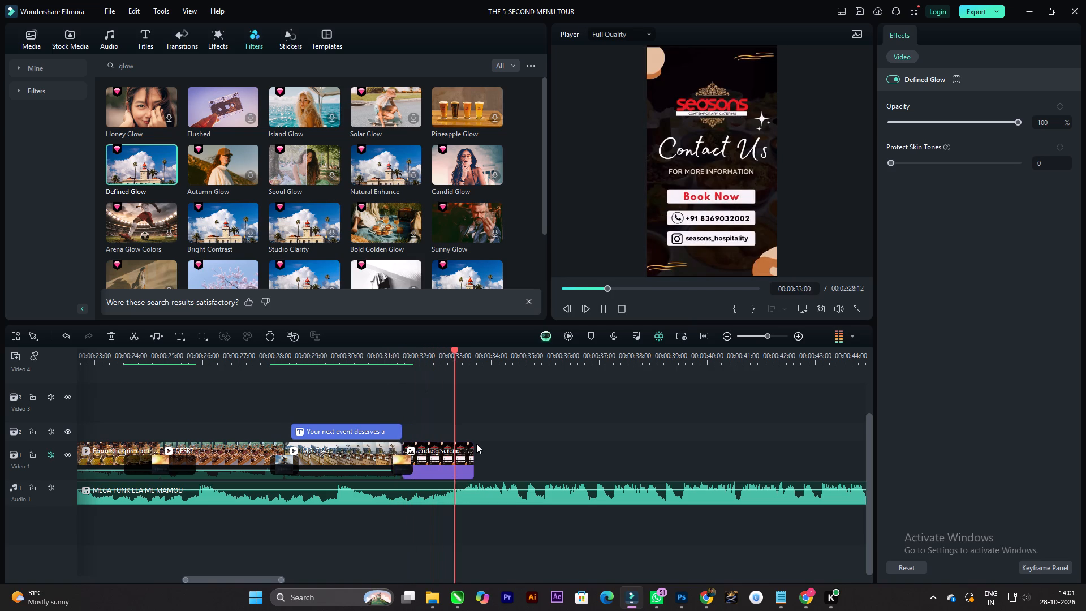
{"action": "key", "text": "space"}
{"action": "scroll", "coordinate": [475, 447], "scroll_direction": "up", "scroll_amount": 8, "text": "ctrl"}
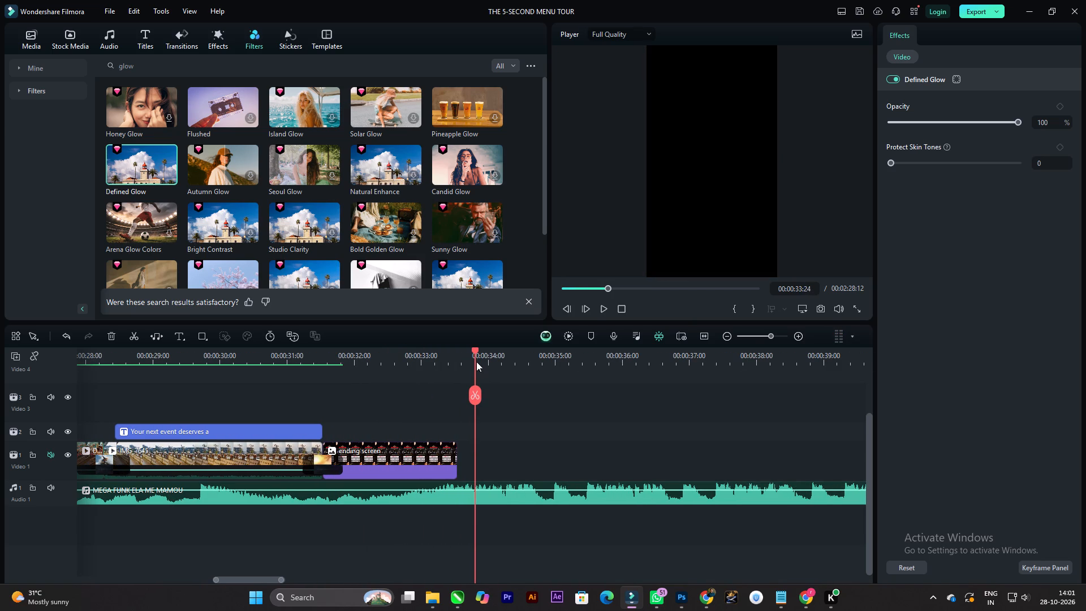
Extend the ending screen image to end at the playhead at 00:00:33:24.
{"action": "left_click_drag", "start_coordinate": [455, 457], "coordinate": [467, 457]}
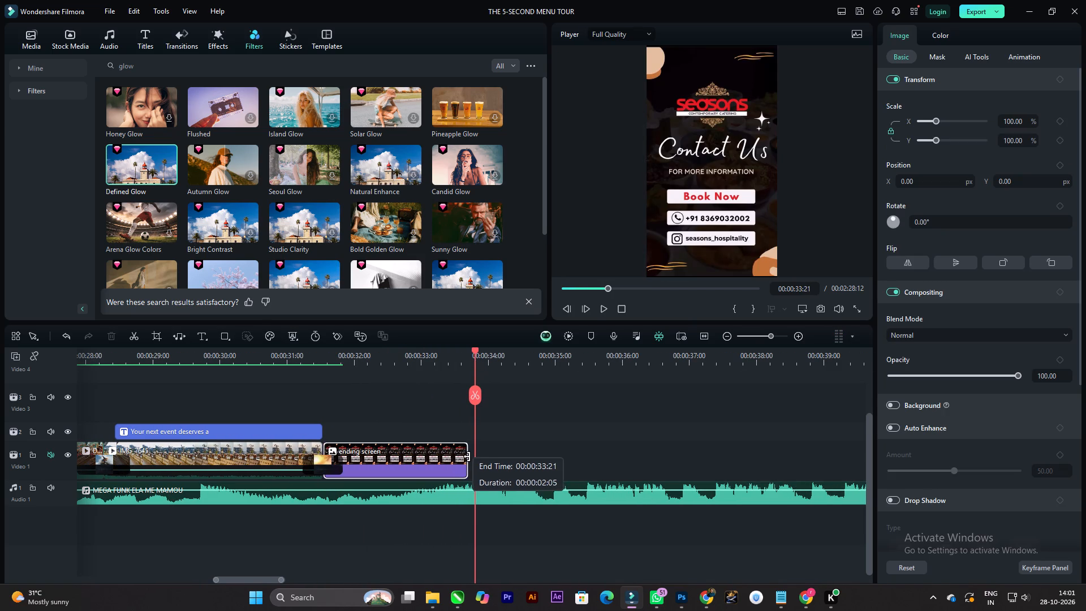
{"action": "left_click_drag", "start_coordinate": [467, 457], "coordinate": [471, 456]}
Split the MEGA FUNK ELA ME MAMOU audio at 00:00:33:24, where the ending screen ends, and delete the remainder.
{"action": "left_click", "coordinate": [495, 490]}
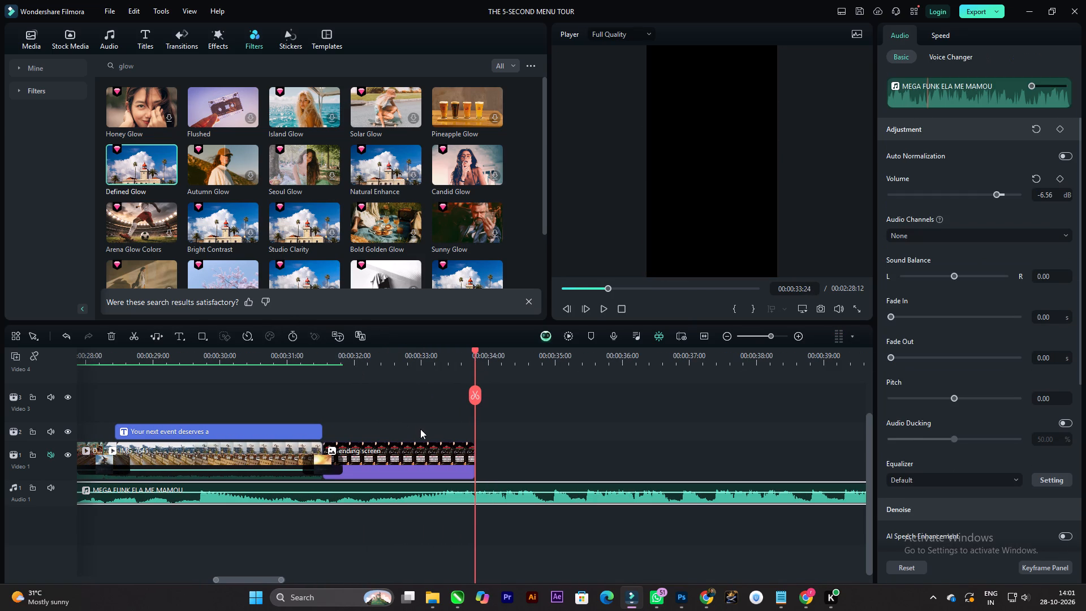
{"action": "left_click", "coordinate": [477, 398]}
{"action": "left_click", "coordinate": [503, 503]}
{"action": "left_click", "coordinate": [499, 492]}
{"action": "key", "text": "Delete"}
{"action": "left_click", "coordinate": [453, 498]}
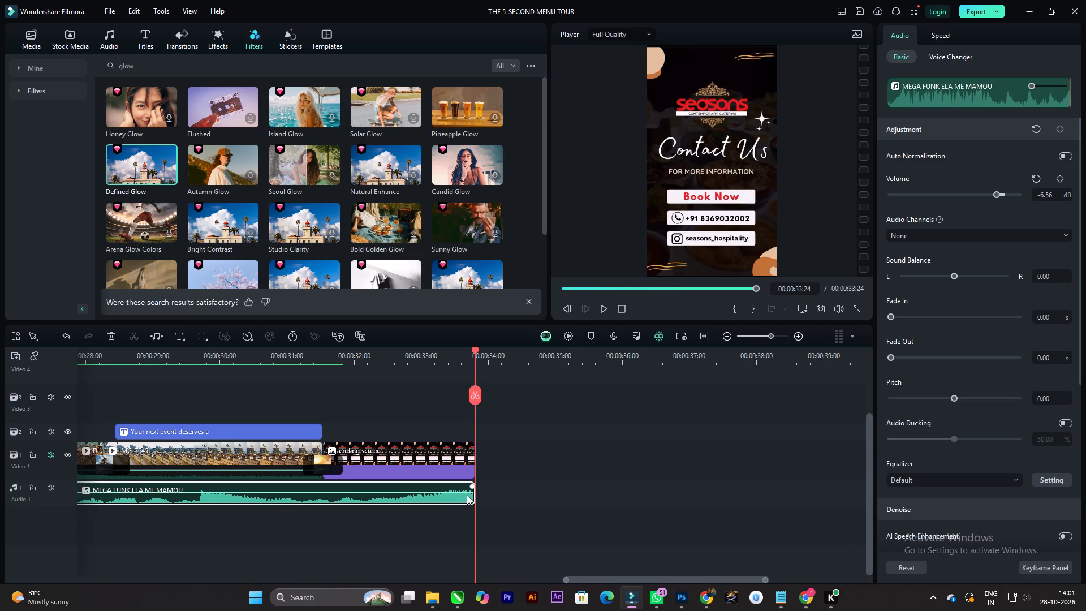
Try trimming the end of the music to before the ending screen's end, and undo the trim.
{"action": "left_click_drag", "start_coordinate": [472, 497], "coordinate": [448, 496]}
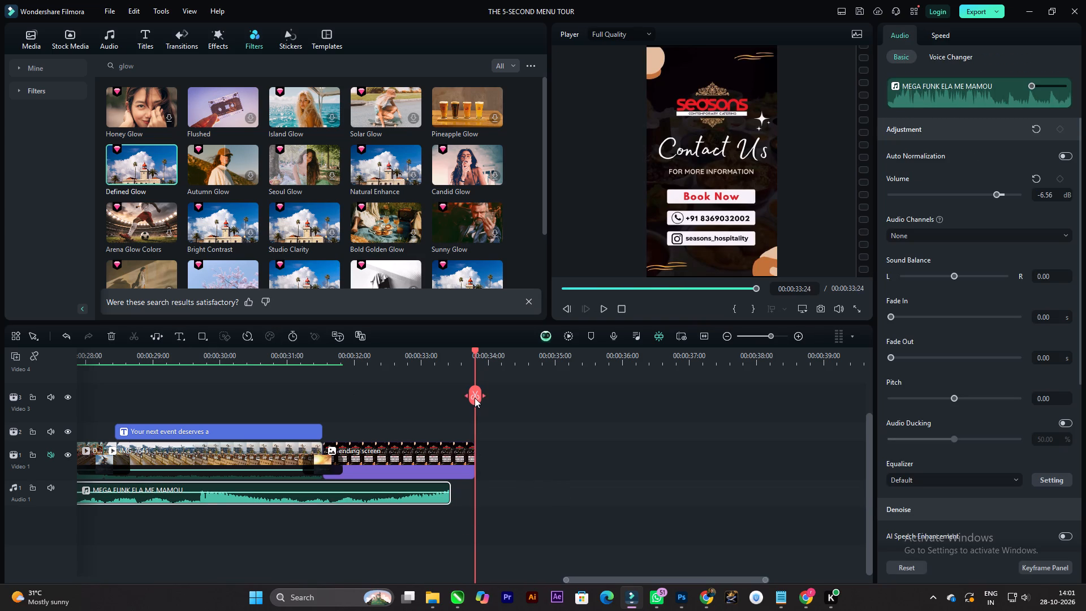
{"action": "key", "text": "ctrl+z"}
Return to the start of the timeline and briefly play the opening clip with its title and glow filter.
{"action": "scroll", "coordinate": [480, 412], "scroll_direction": "down", "scroll_amount": 7, "text": "ctrl"}
{"action": "scroll", "coordinate": [473, 365], "scroll_direction": "down", "scroll_amount": 4, "text": "ctrl"}
{"action": "left_click_drag", "start_coordinate": [474, 359], "coordinate": [0, 302]}
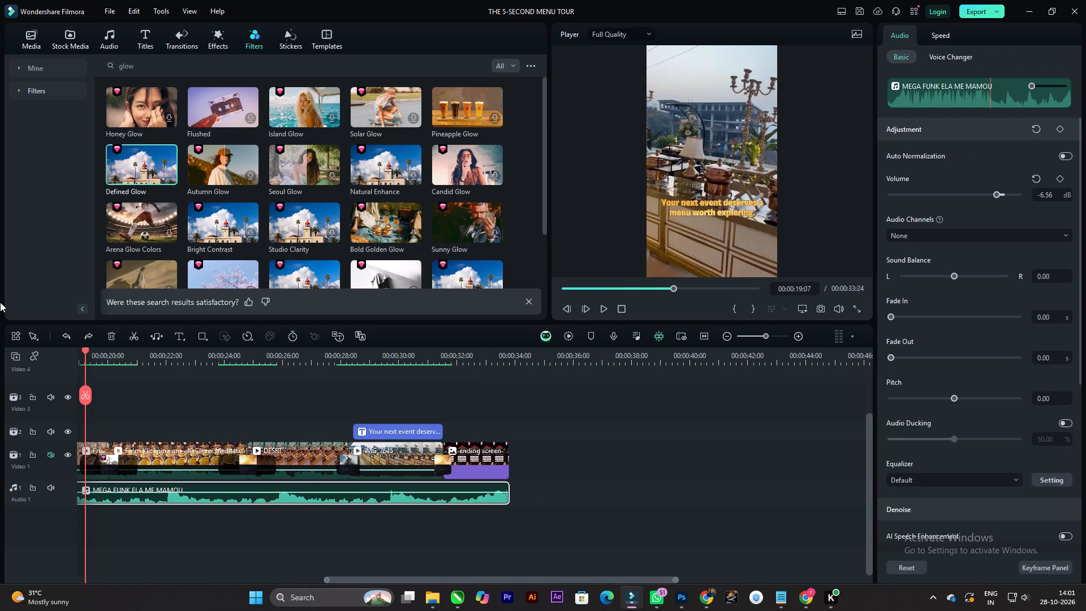
{"action": "left_click_drag", "start_coordinate": [0, 302], "coordinate": [1, 302]}
{"action": "scroll", "coordinate": [188, 393], "scroll_direction": "down", "scroll_amount": 8, "text": "ctrl"}
{"action": "left_click_drag", "start_coordinate": [375, 358], "coordinate": [0, 299]}
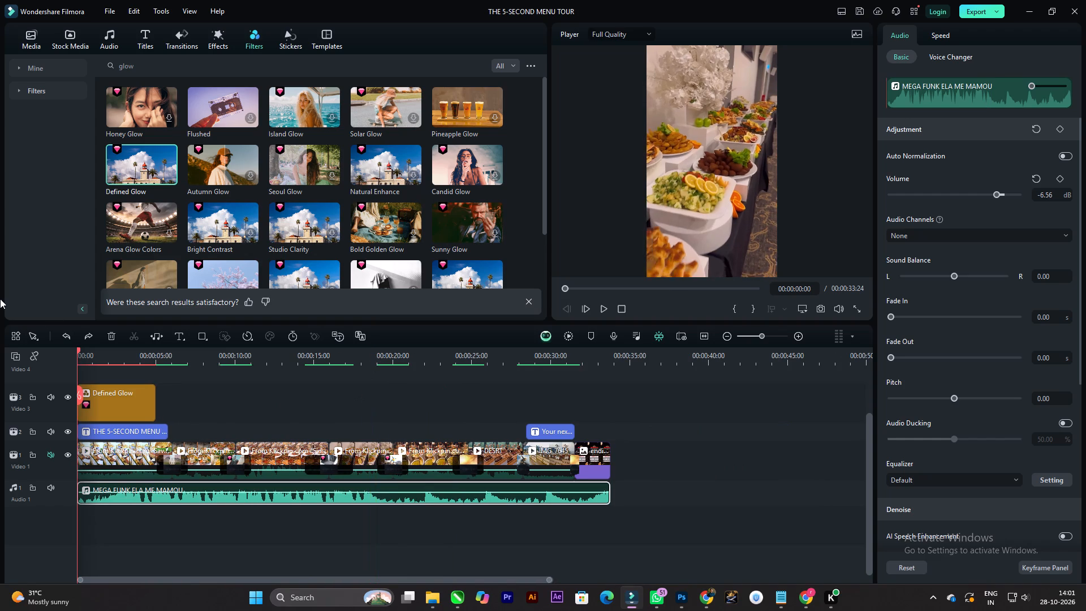
{"action": "left_click_drag", "start_coordinate": [0, 299], "coordinate": [0, 300]}
{"action": "scroll", "coordinate": [167, 407], "scroll_direction": "up", "scroll_amount": 7, "text": "ctrl"}
{"action": "key", "text": "space"}
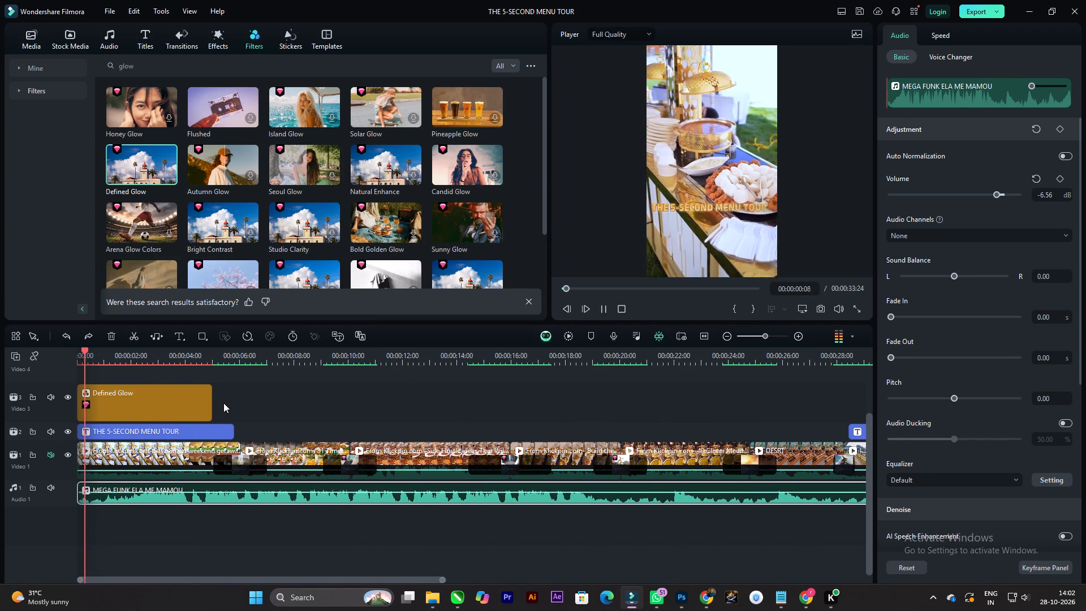
{"action": "key", "text": "space"}
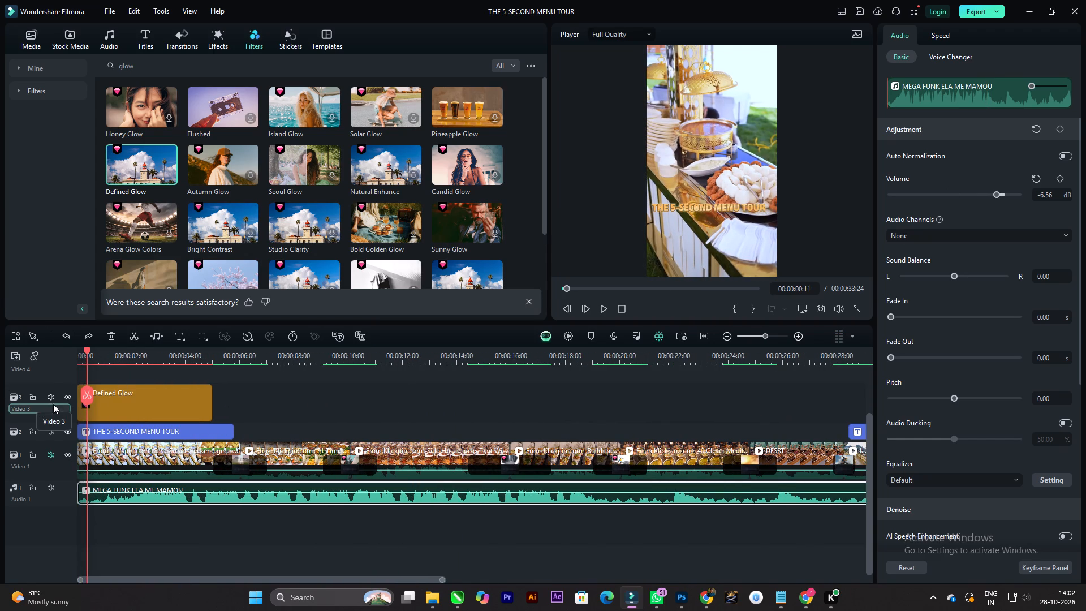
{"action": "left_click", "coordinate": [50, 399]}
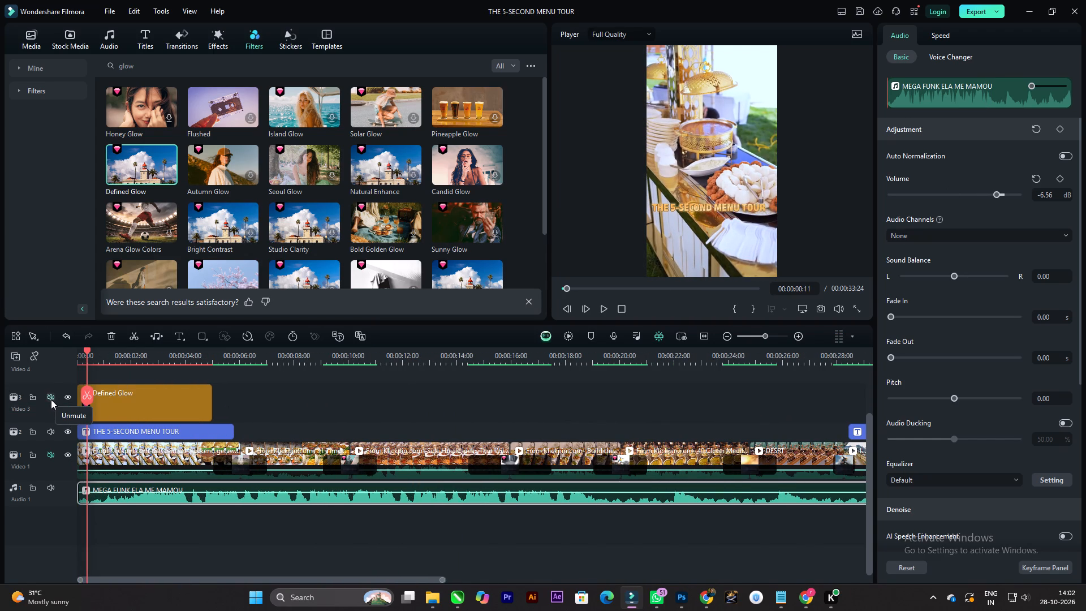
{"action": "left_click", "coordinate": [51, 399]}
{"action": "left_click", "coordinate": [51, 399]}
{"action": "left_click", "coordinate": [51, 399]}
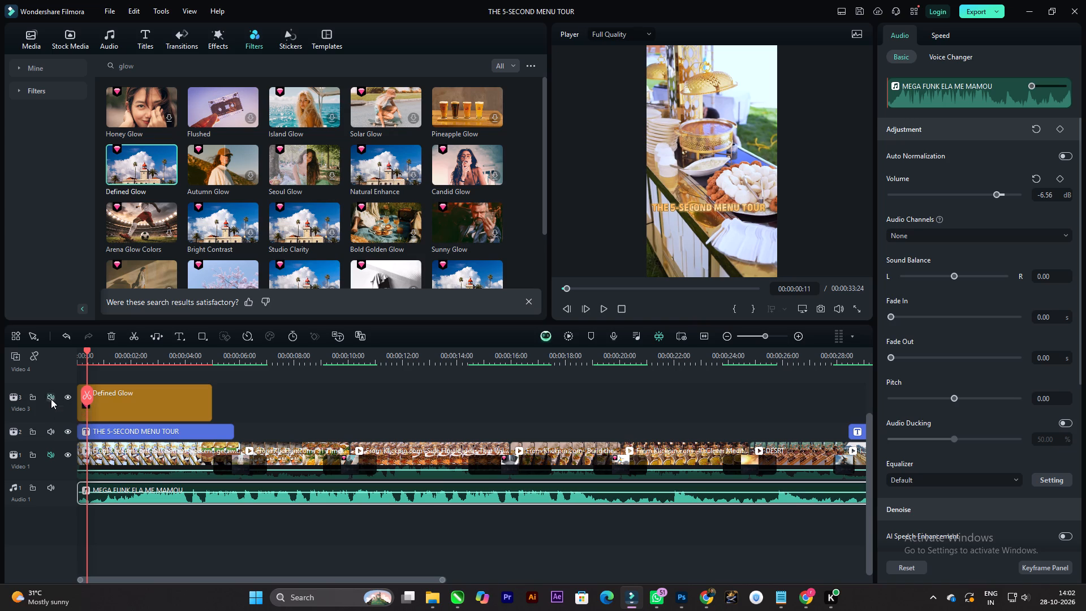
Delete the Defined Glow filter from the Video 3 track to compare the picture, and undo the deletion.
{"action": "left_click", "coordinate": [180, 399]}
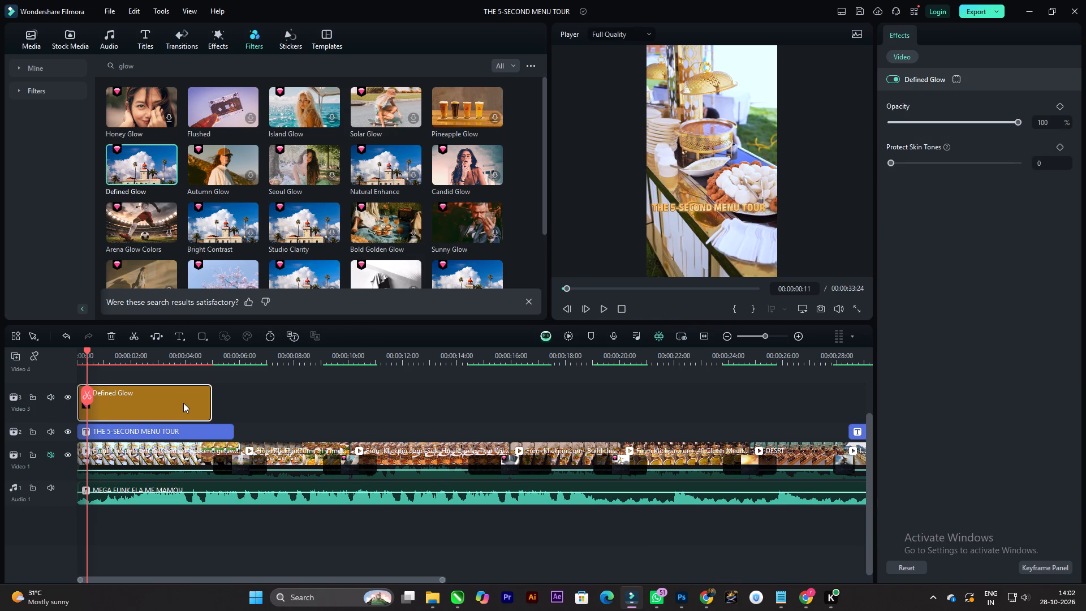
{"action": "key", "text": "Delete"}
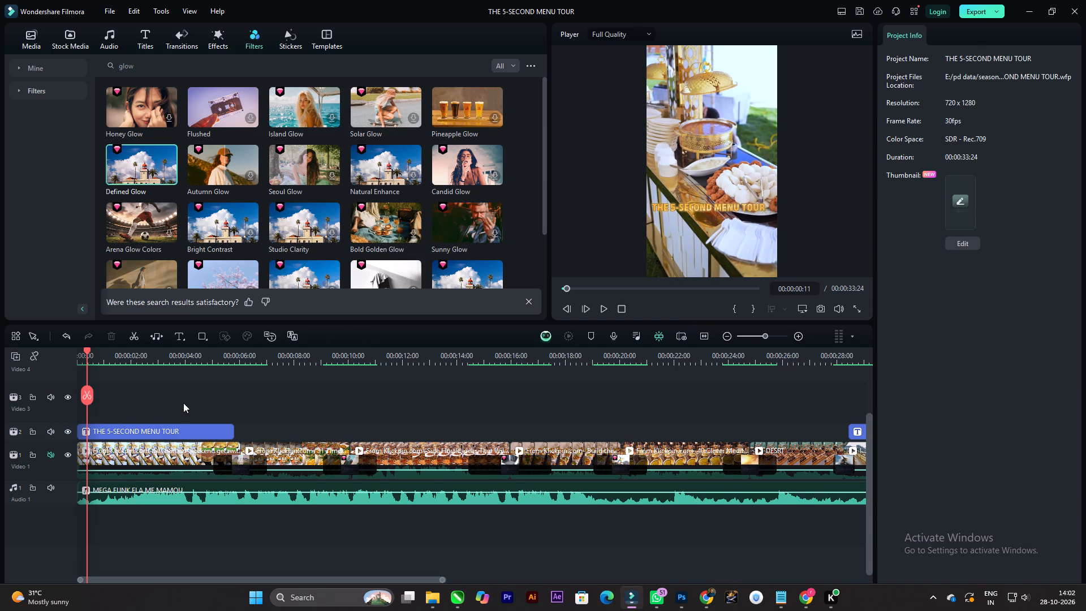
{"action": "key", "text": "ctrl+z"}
Extend the Defined Glow filter across all the food clips, up to the start of the ending screen.
{"action": "scroll", "coordinate": [183, 400], "scroll_direction": "down", "scroll_amount": 6, "text": "ctrl"}
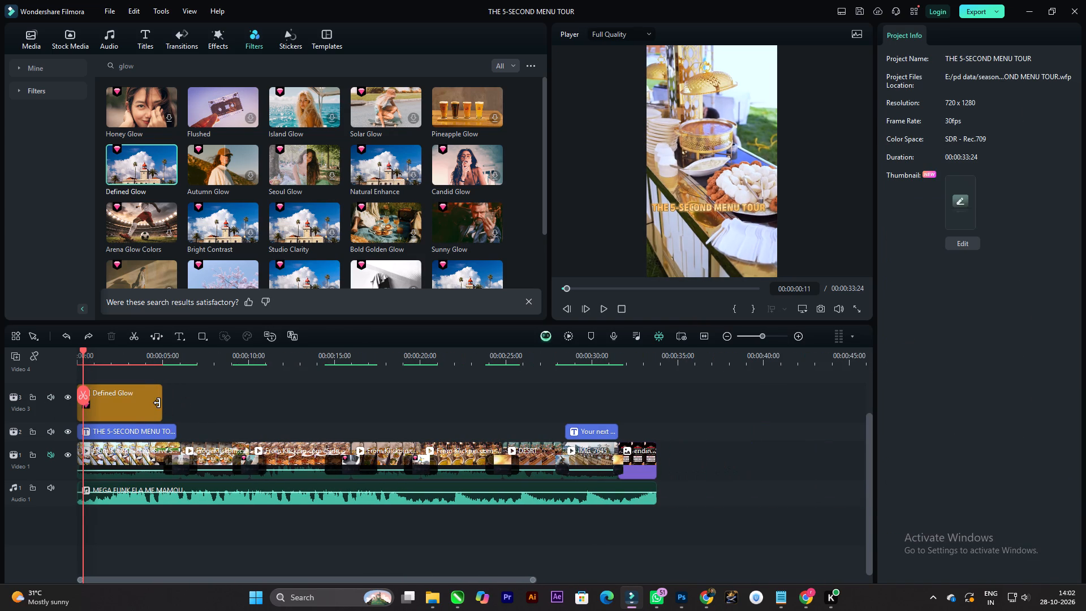
{"action": "left_click_drag", "start_coordinate": [160, 403], "coordinate": [592, 397]}
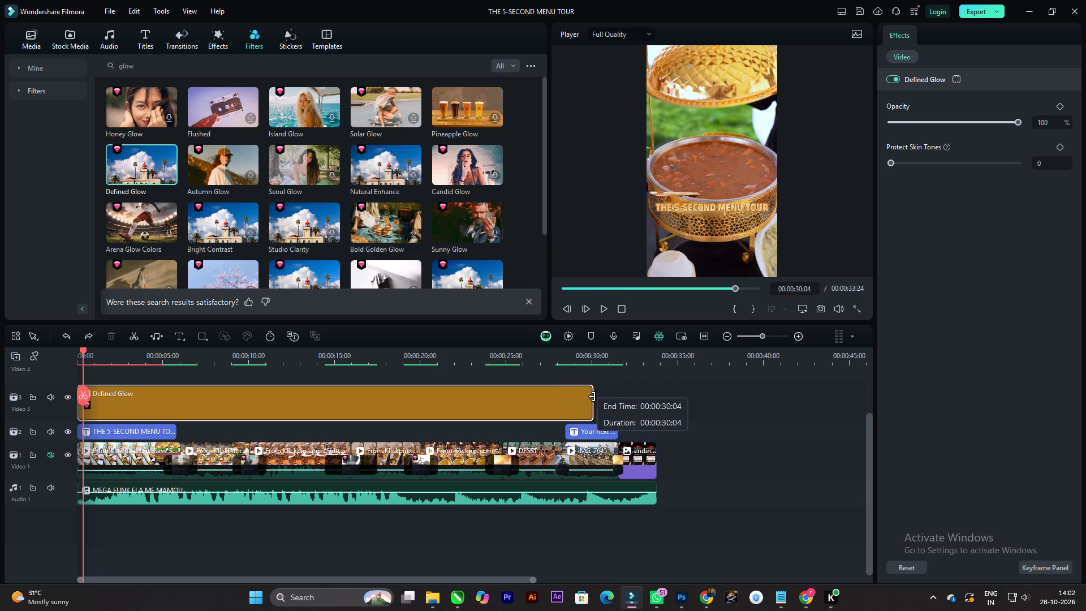
{"action": "left_click_drag", "start_coordinate": [592, 397], "coordinate": [617, 396]}
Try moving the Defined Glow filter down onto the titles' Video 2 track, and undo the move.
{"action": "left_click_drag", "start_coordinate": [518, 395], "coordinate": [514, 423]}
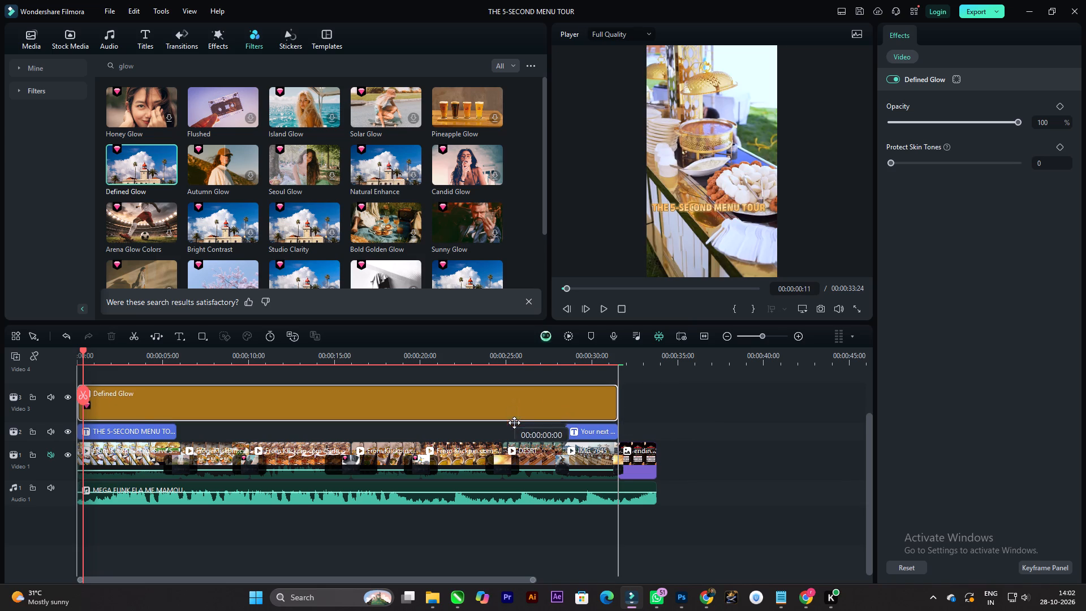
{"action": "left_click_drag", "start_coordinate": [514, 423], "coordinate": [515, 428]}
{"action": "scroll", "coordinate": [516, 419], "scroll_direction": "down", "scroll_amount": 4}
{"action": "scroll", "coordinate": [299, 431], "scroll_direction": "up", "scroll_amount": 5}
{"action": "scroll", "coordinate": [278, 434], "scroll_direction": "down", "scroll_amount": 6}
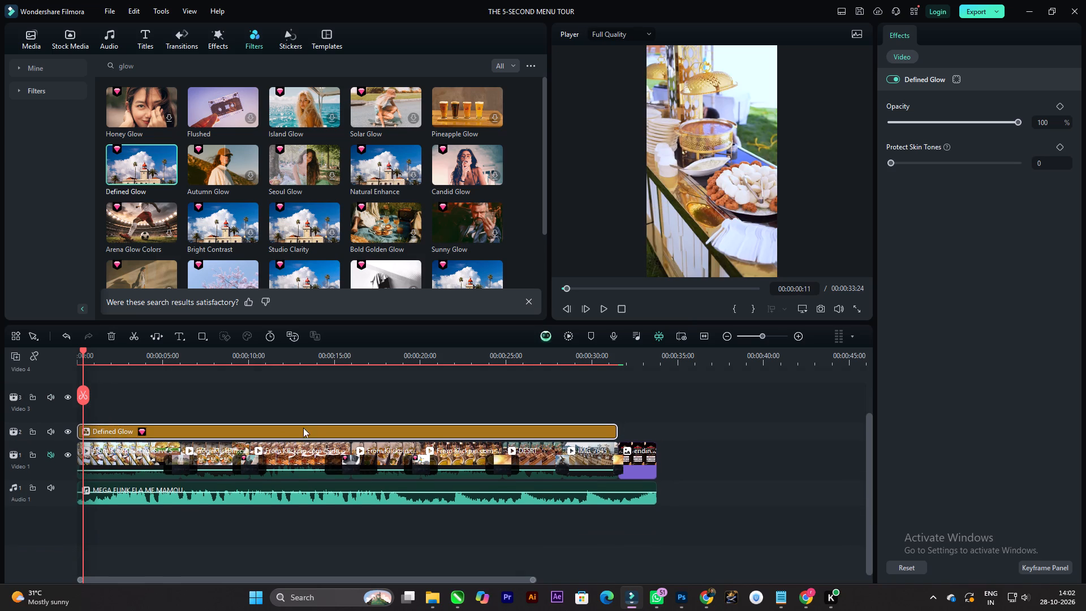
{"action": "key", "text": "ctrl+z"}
Rearrange the tracks so the Defined Glow filter sits on Video 2 and both titles sit above it on Video 3.
{"action": "left_click_drag", "start_coordinate": [597, 434], "coordinate": [597, 420]}
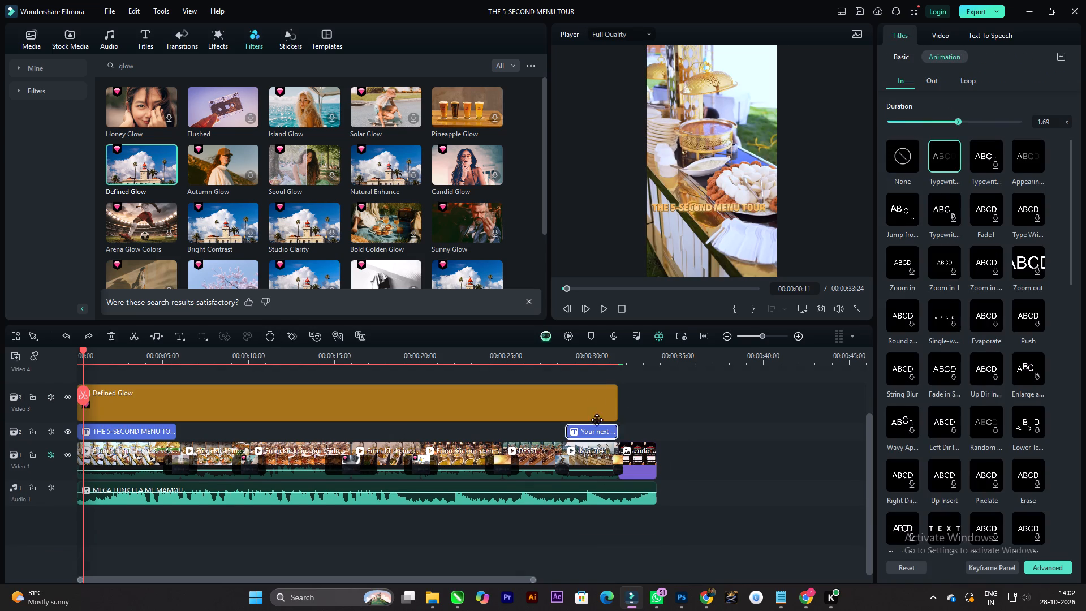
{"action": "left_click_drag", "start_coordinate": [597, 420], "coordinate": [597, 377]}
{"action": "left_click_drag", "start_coordinate": [133, 430], "coordinate": [133, 429]}
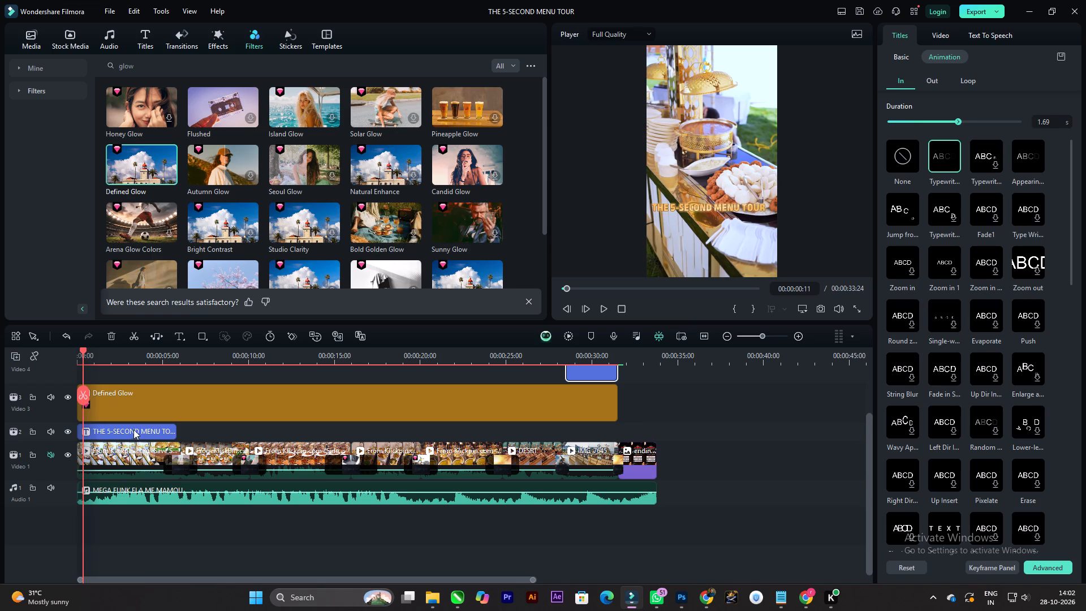
{"action": "left_click_drag", "start_coordinate": [133, 429], "coordinate": [144, 371]}
{"action": "left_click_drag", "start_coordinate": [234, 468], "coordinate": [234, 479]}
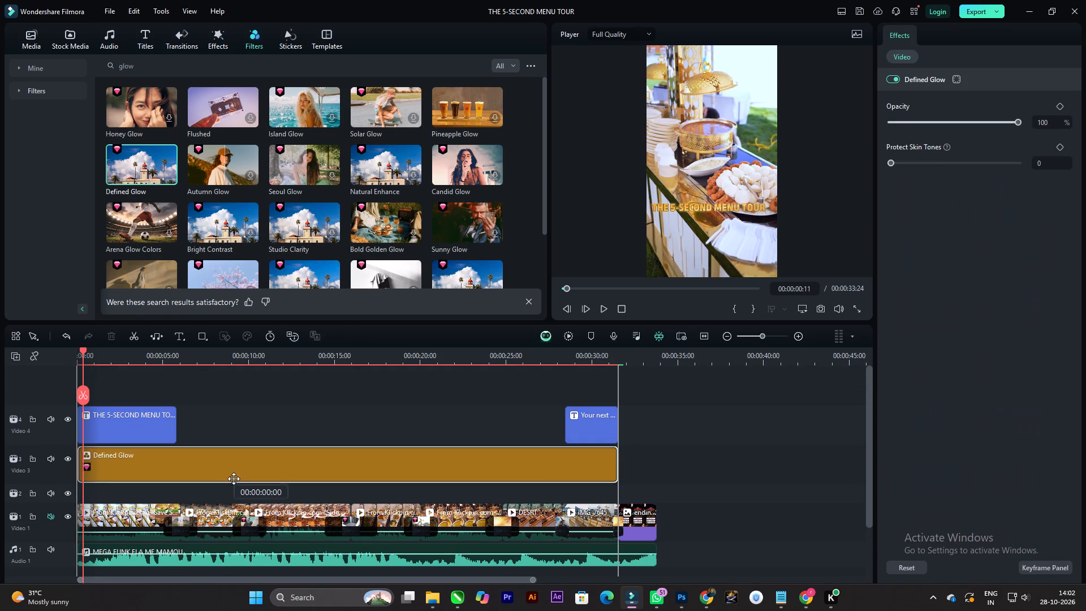
{"action": "left_click_drag", "start_coordinate": [234, 479], "coordinate": [234, 487]}
{"action": "left_click_drag", "start_coordinate": [600, 427], "coordinate": [599, 444]}
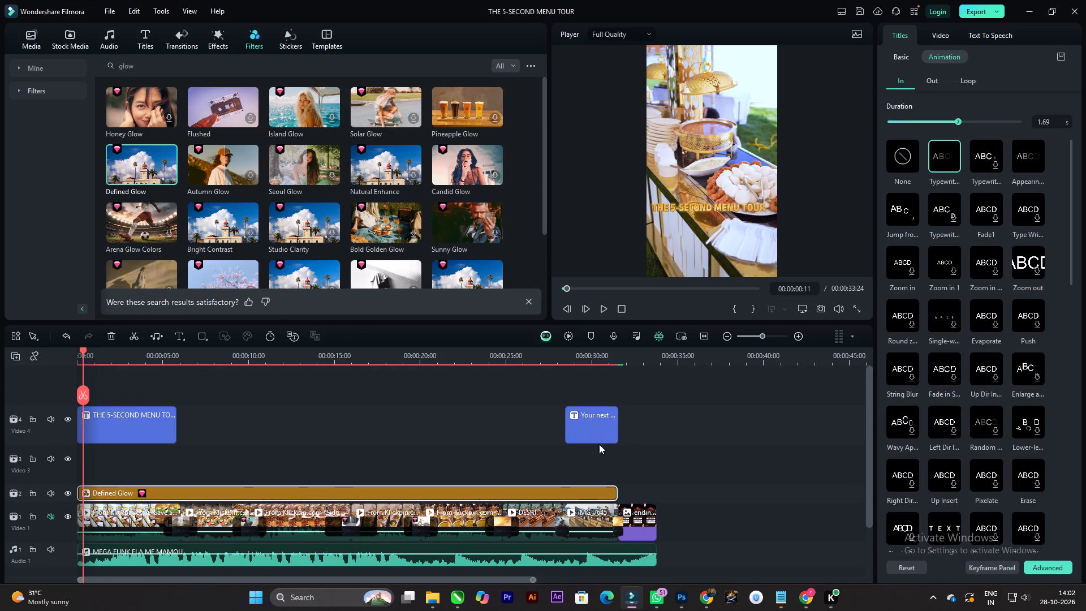
{"action": "left_click_drag", "start_coordinate": [599, 444], "coordinate": [598, 457]}
{"action": "left_click_drag", "start_coordinate": [137, 425], "coordinate": [135, 457]}
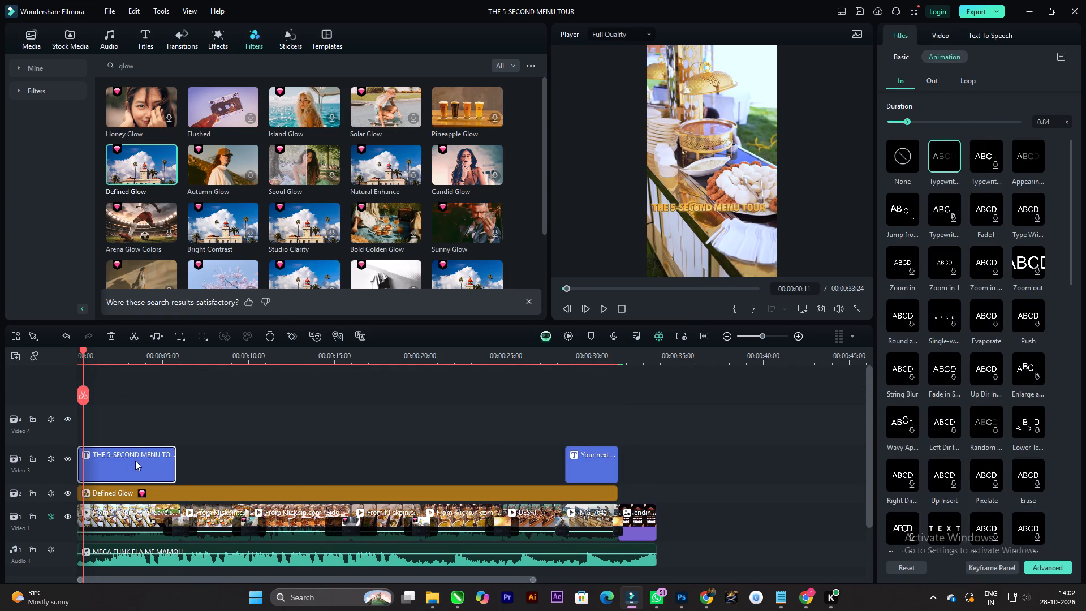
Play the reel from the start in full screen to check the glow across the first clips.
{"action": "left_click_drag", "start_coordinate": [85, 356], "coordinate": [0, 351]}
{"action": "key", "text": "space"}
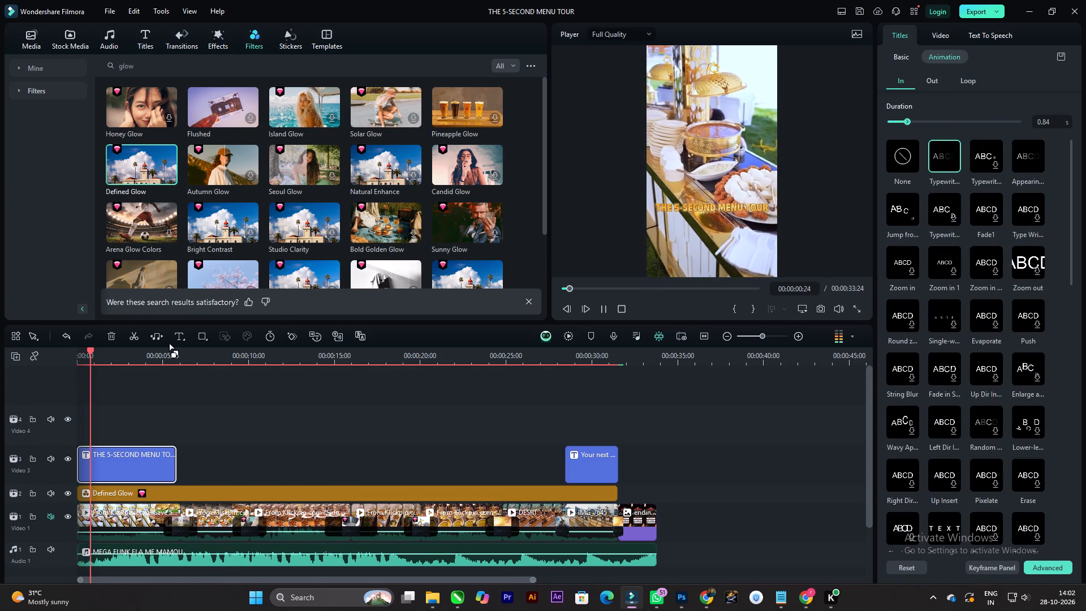
{"action": "left_click", "coordinate": [857, 308]}
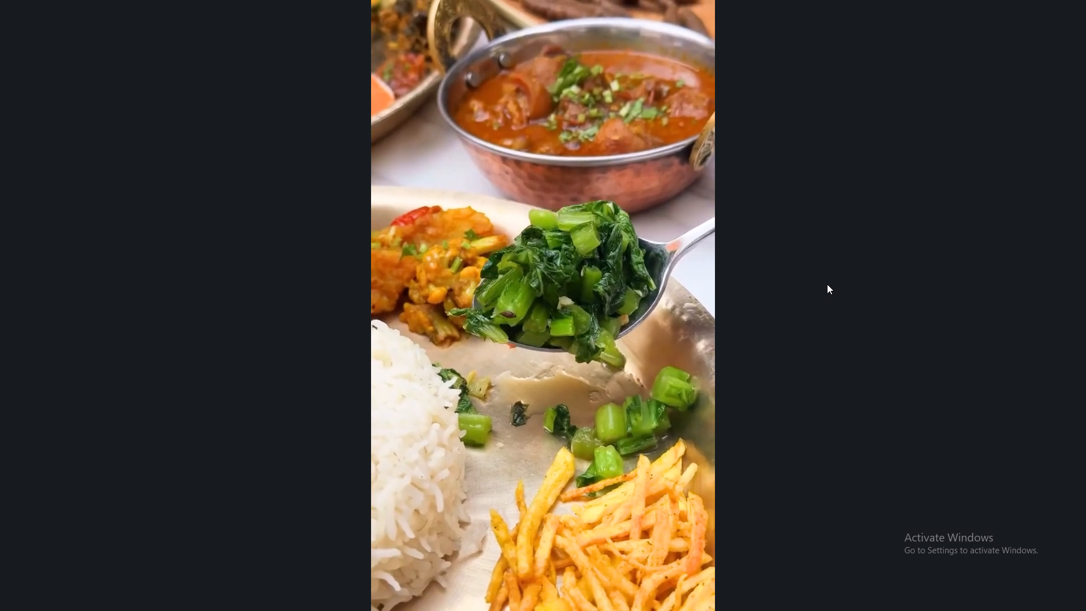
{"action": "key", "text": "space"}
{"action": "key", "text": "Escape"}
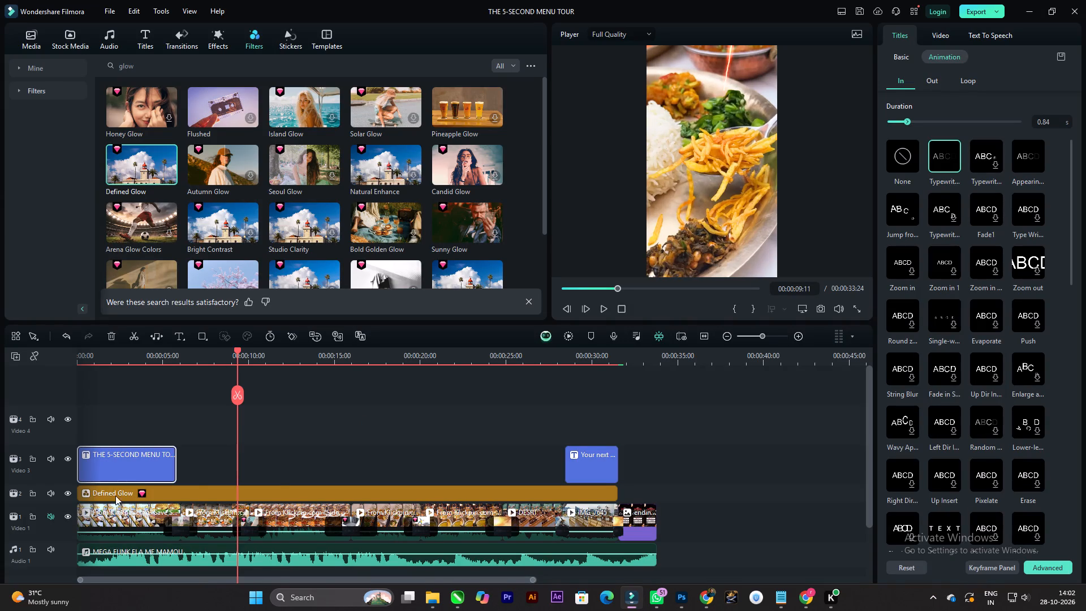
Shorten the THE 5-SECOND MENU TOUR title to end at about 00:00:05:12.
{"action": "scroll", "coordinate": [156, 481], "scroll_direction": "up", "scroll_amount": 13, "text": "ctrl"}
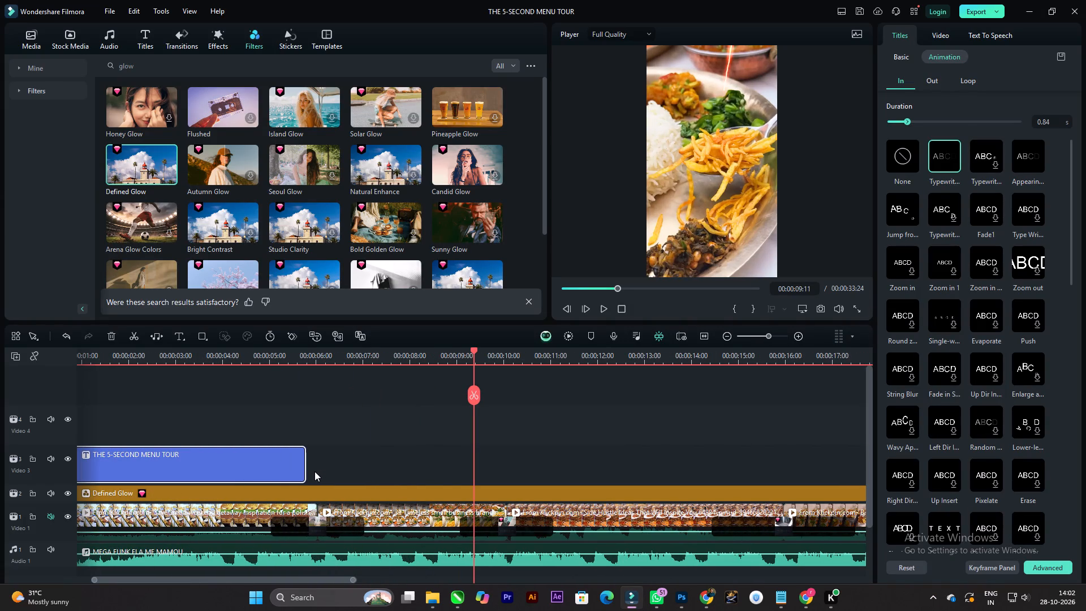
{"action": "left_click_drag", "start_coordinate": [303, 465], "coordinate": [285, 463]}
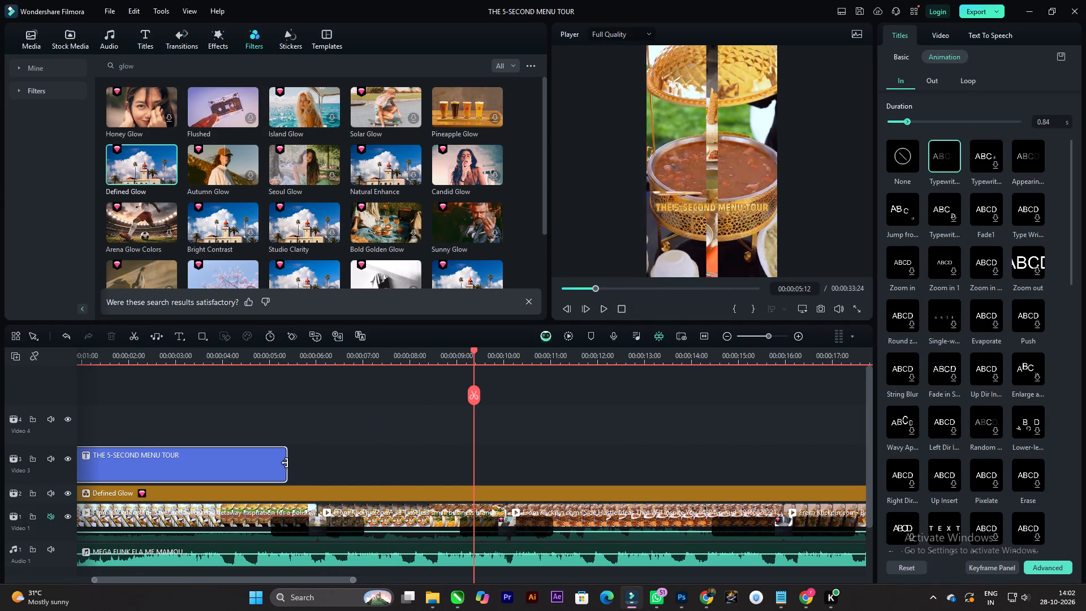
Save the project.
{"action": "scroll", "coordinate": [359, 437], "scroll_direction": "down", "scroll_amount": 15, "text": "ctrl"}
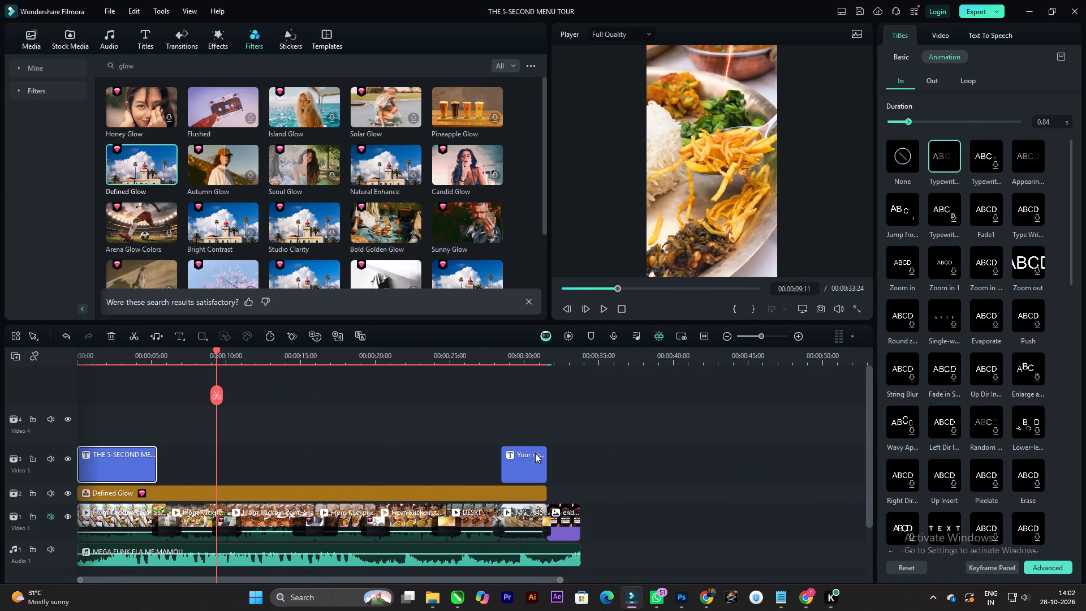
{"action": "left_click_drag", "start_coordinate": [212, 353], "coordinate": [0, 282]}
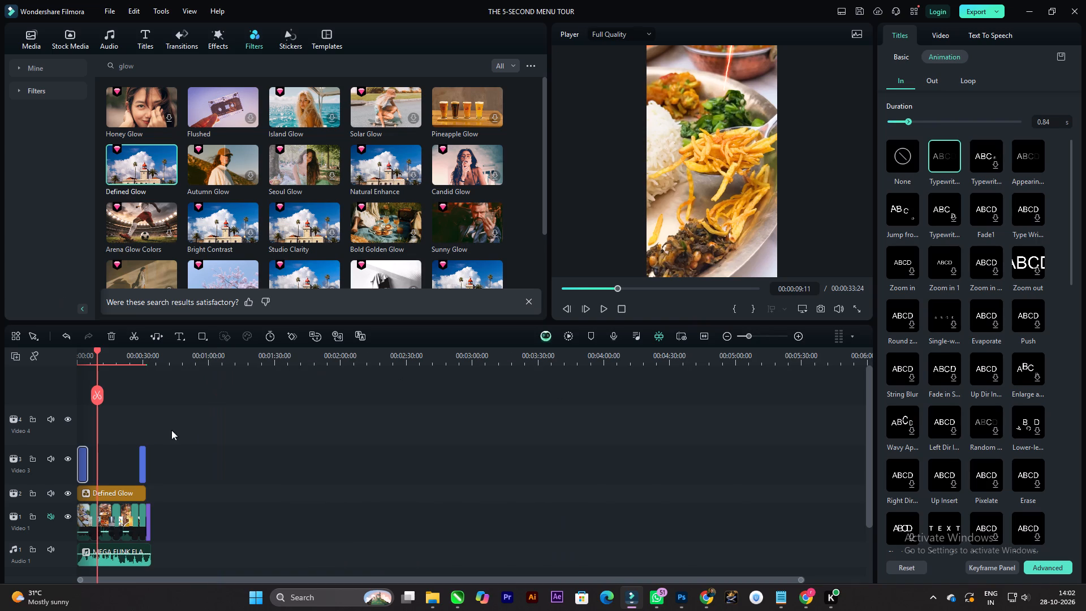
{"action": "scroll", "coordinate": [124, 419], "scroll_direction": "up", "scroll_amount": 20, "text": "ctrl"}
{"action": "scroll", "coordinate": [124, 419], "scroll_direction": "up", "scroll_amount": 13, "text": "ctrl"}
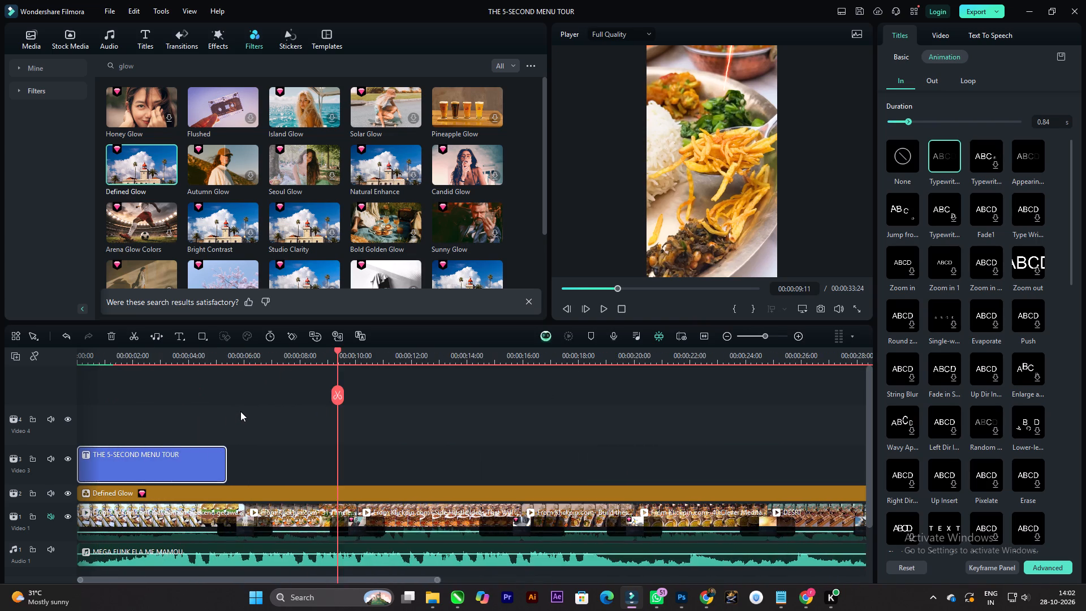
{"action": "key", "text": "ctrl+s"}
Play the opening from the start in full screen, pausing to check the THE 5-SECOND MENU TOUR title.
{"action": "scroll", "coordinate": [272, 403], "scroll_direction": "up", "scroll_amount": 8, "text": "ctrl"}
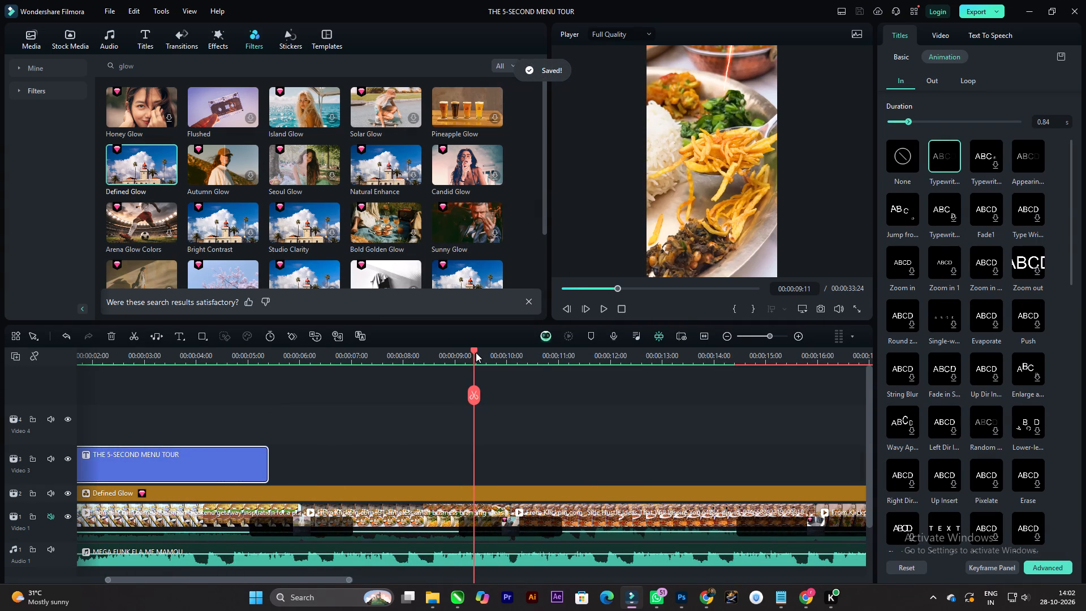
{"action": "left_click_drag", "start_coordinate": [472, 352], "coordinate": [0, 271]}
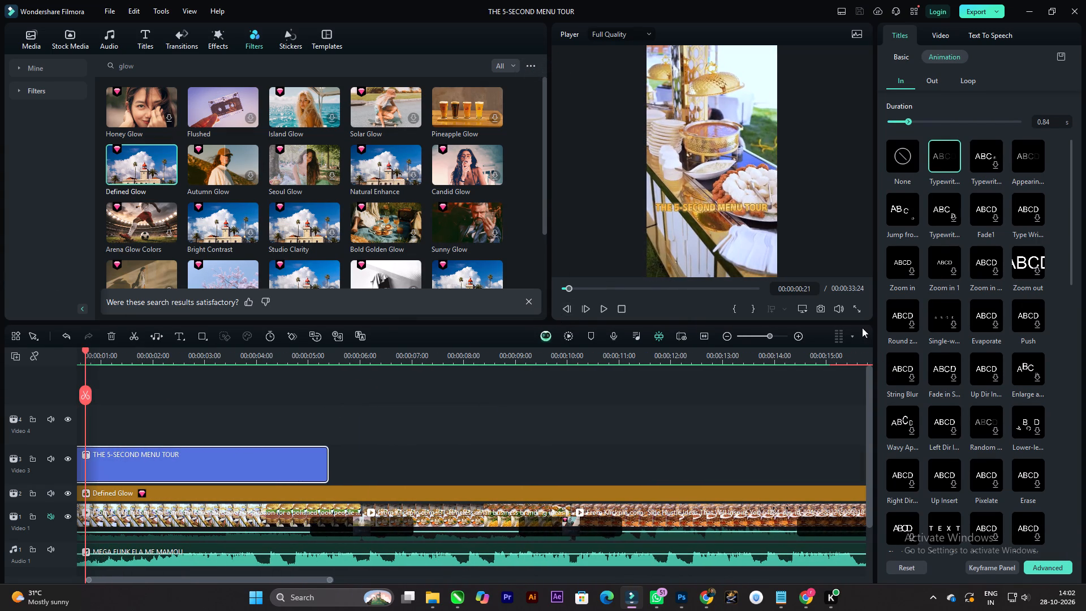
{"action": "left_click", "coordinate": [857, 308]}
{"action": "left_click_drag", "start_coordinate": [15, 575], "coordinate": [0, 575]}
{"action": "key", "text": "space"}
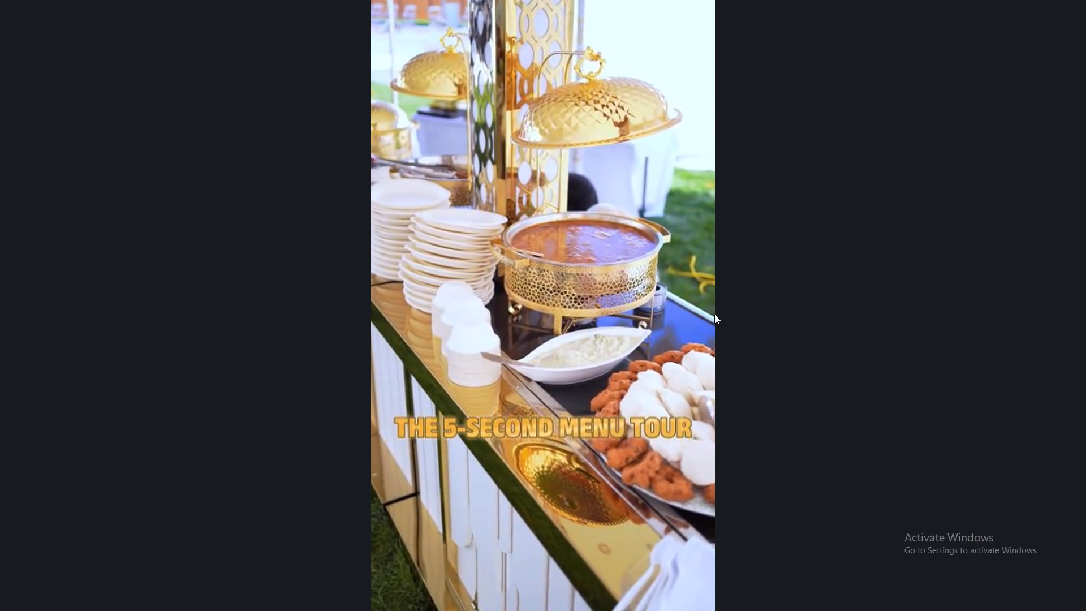
{"action": "key", "text": "space"}
{"action": "key", "text": "space"}
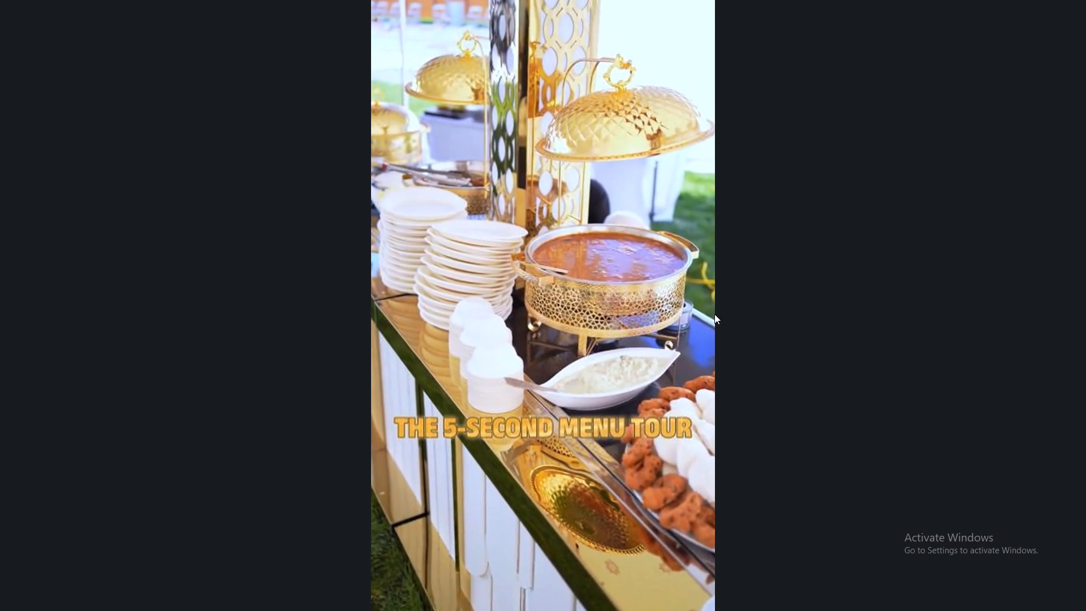
{"action": "key", "text": "space"}
{"action": "key", "text": "Escape"}
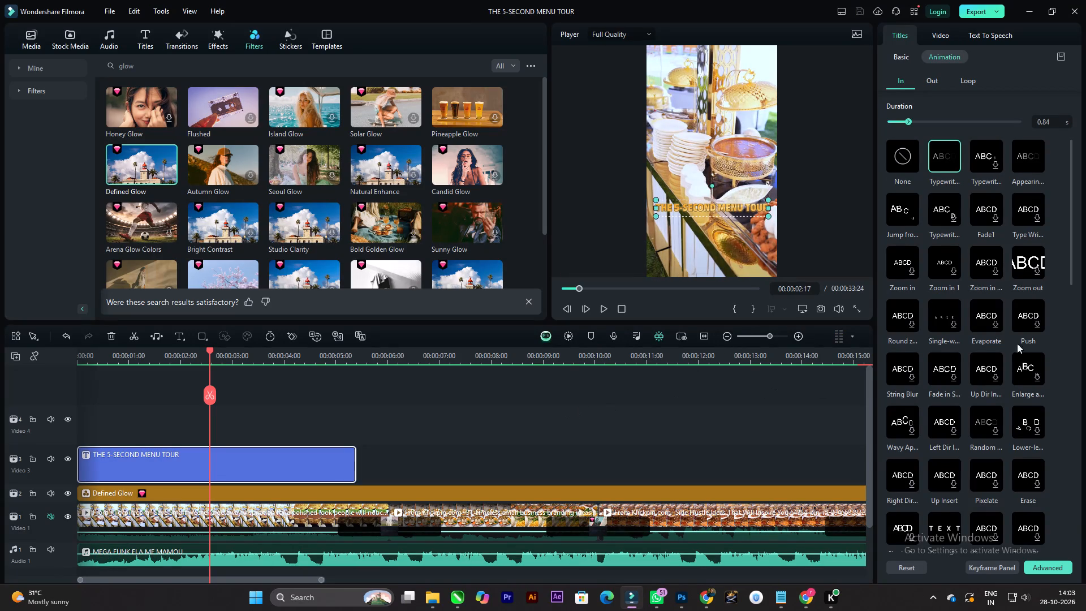
Set the yellow outline's blur to 0 on the THE 5-SECOND MENU TOUR title.
{"action": "left_click", "coordinate": [905, 58]}
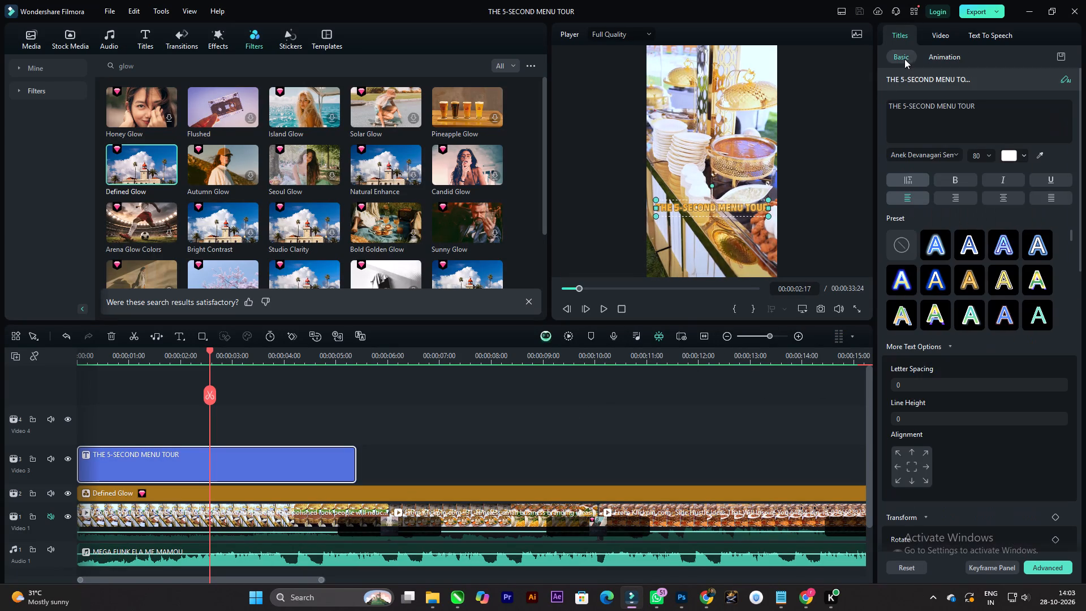
{"action": "scroll", "coordinate": [973, 235], "scroll_direction": "down", "scroll_amount": 5}
{"action": "scroll", "coordinate": [941, 256], "scroll_direction": "up", "scroll_amount": 10}
{"action": "scroll", "coordinate": [980, 208], "scroll_direction": "up", "scroll_amount": 8}
{"action": "scroll", "coordinate": [925, 255], "scroll_direction": "down", "scroll_amount": 6}
{"action": "scroll", "coordinate": [962, 384], "scroll_direction": "up", "scroll_amount": 1}
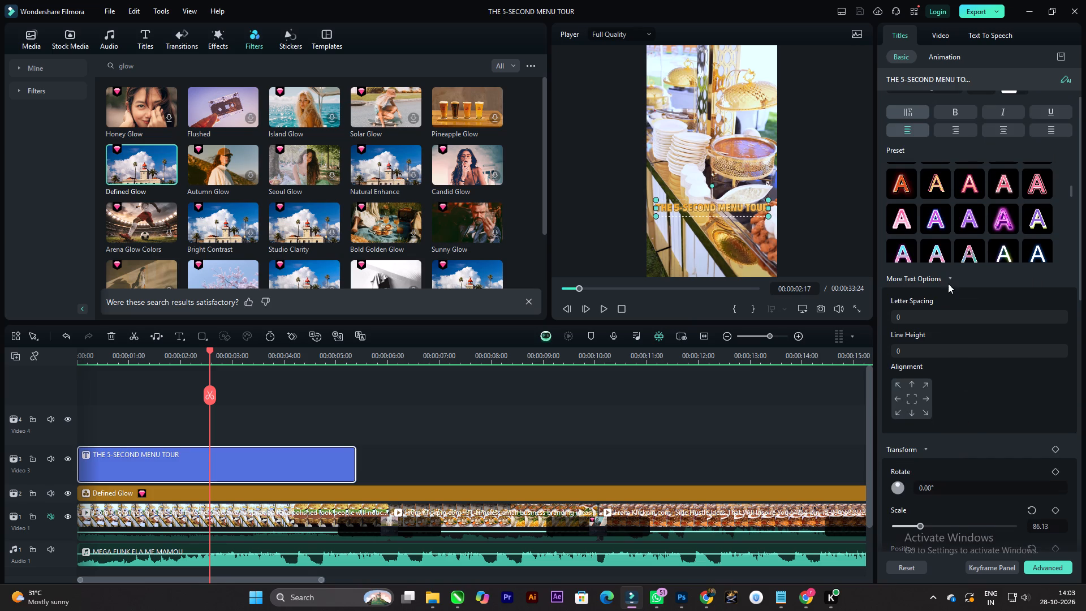
{"action": "left_click", "coordinate": [951, 276]}
{"action": "scroll", "coordinate": [951, 397], "scroll_direction": "down", "scroll_amount": 5}
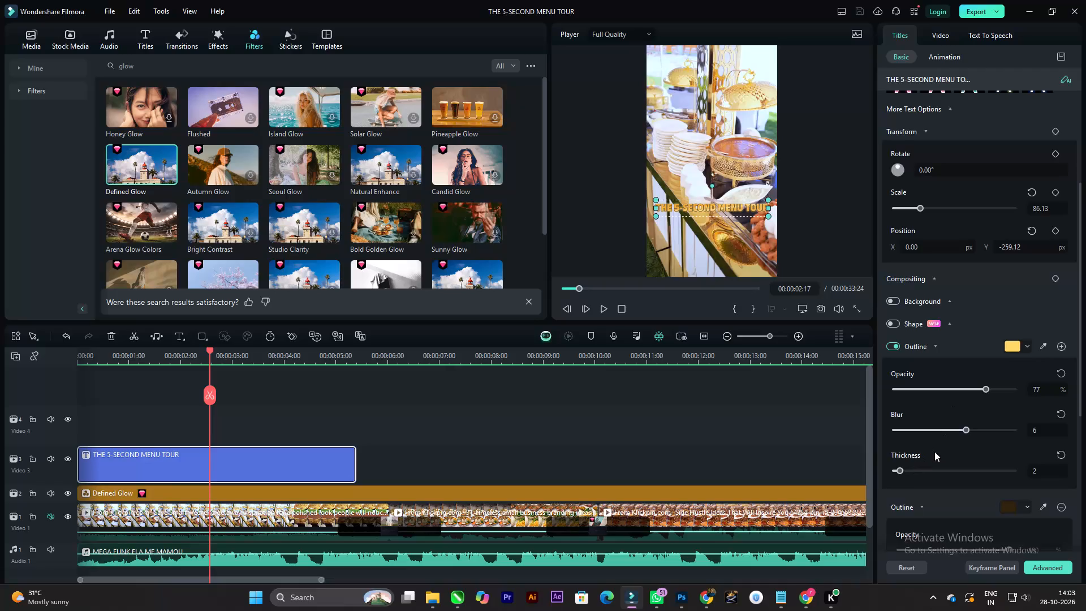
{"action": "left_click", "coordinate": [928, 429]}
{"action": "left_click_drag", "start_coordinate": [926, 429], "coordinate": [899, 428]}
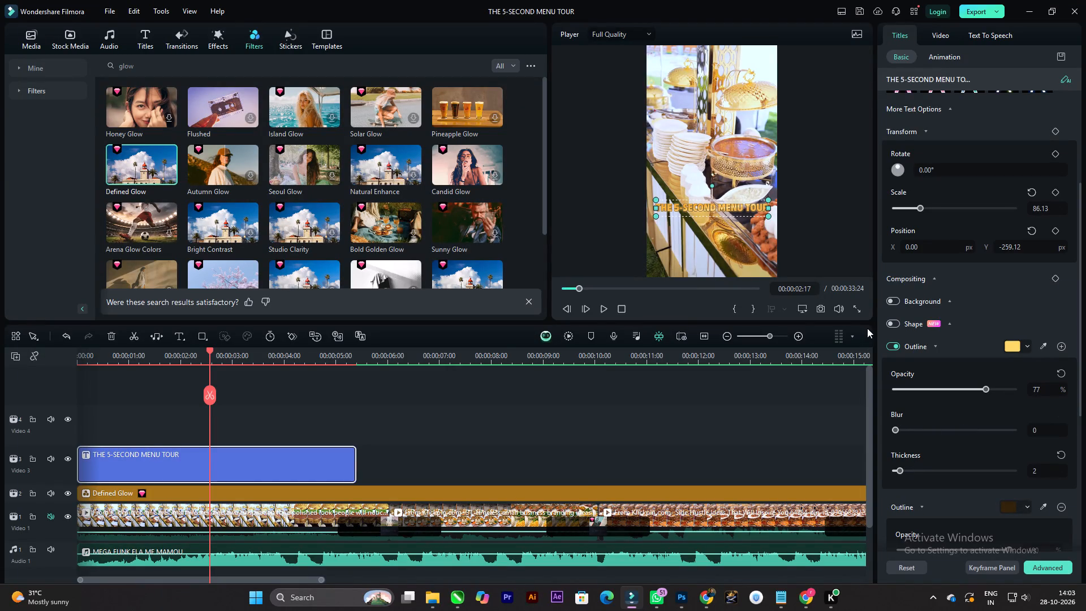
Play the opening in full screen with pauses to check the sharpened title outline.
{"action": "left_click", "coordinate": [859, 310]}
{"action": "key", "text": "space"}
{"action": "key", "text": "space"}
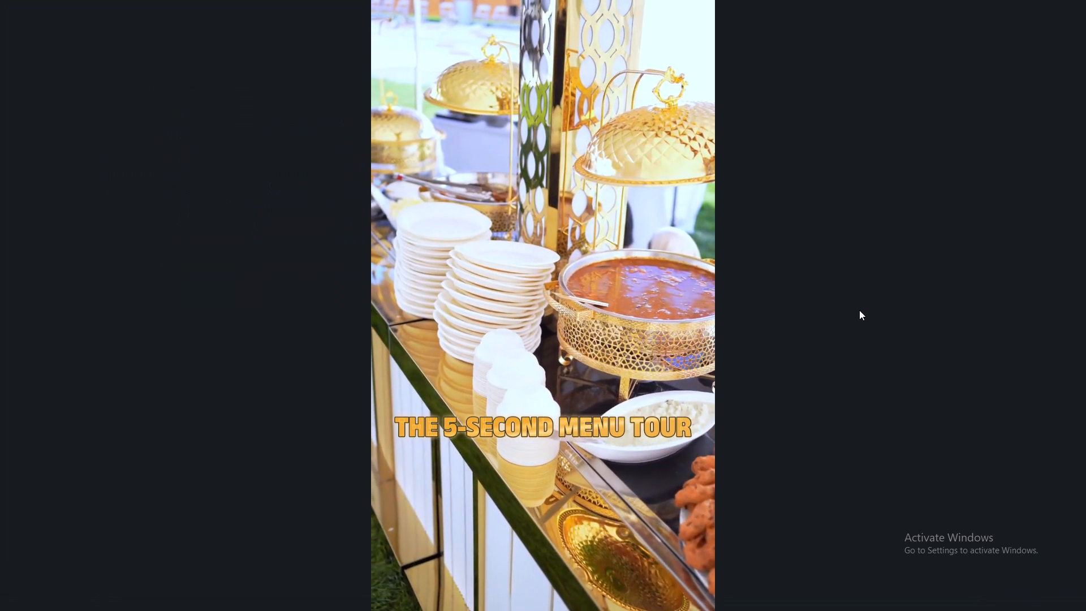
{"action": "key", "text": "space"}
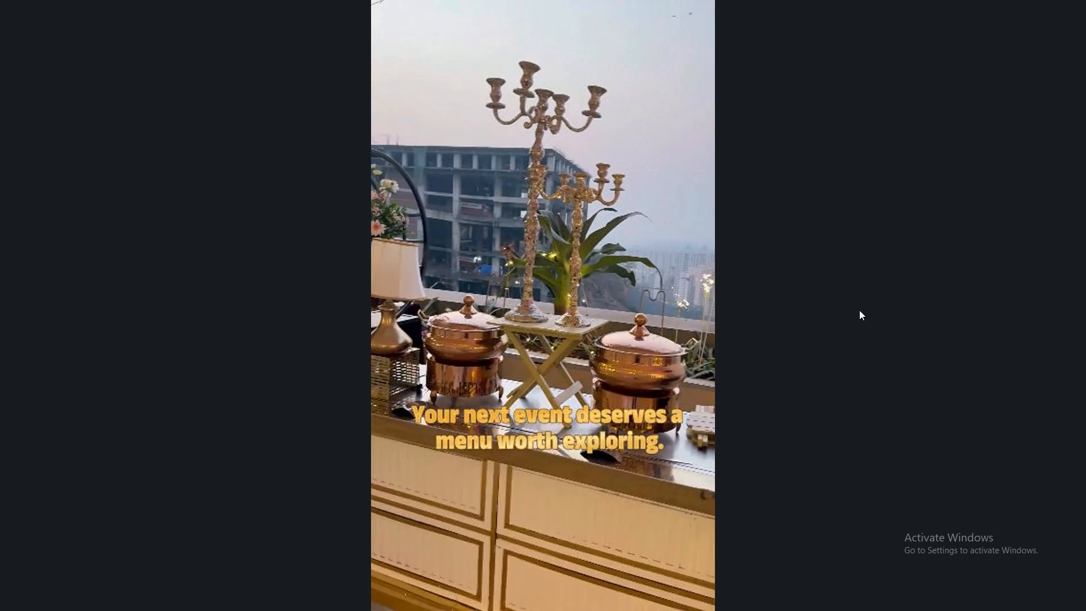
Add the Seasons logo image to the Video 4 track at the start of the reel, above the THE 5-SECOND MENU TOUR title.
{"action": "key", "text": "Escape"}
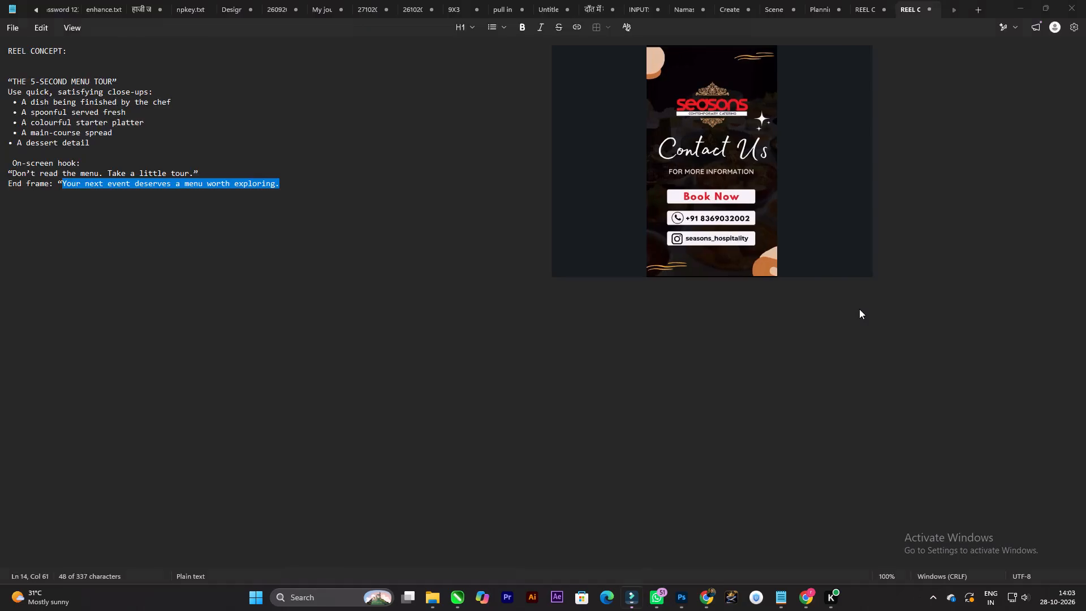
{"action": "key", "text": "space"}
{"action": "scroll", "coordinate": [319, 391], "scroll_direction": "up", "scroll_amount": 3}
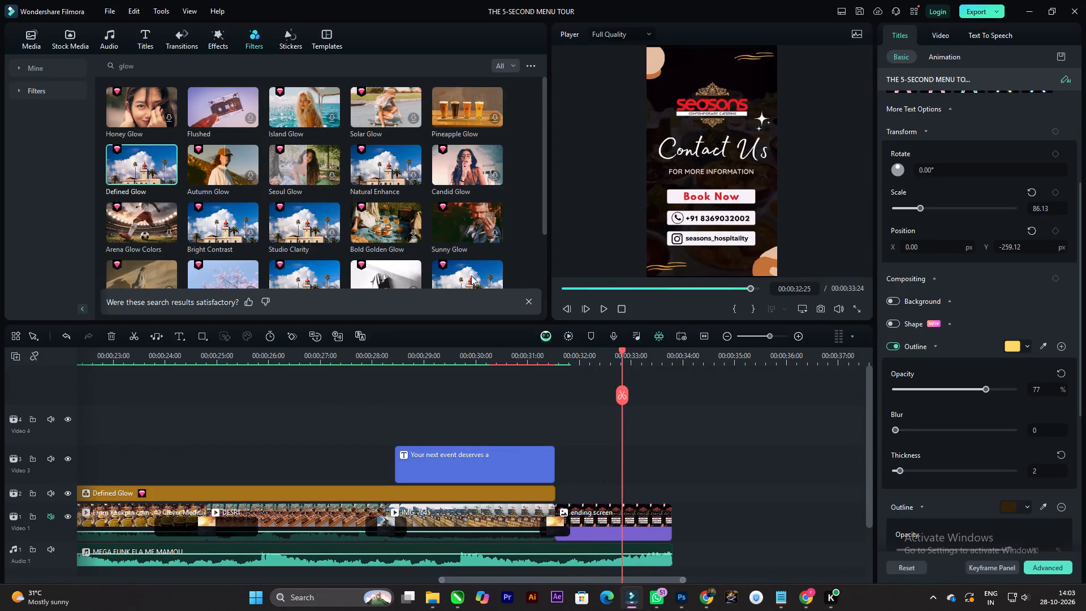
{"action": "left_click", "coordinate": [31, 35]}
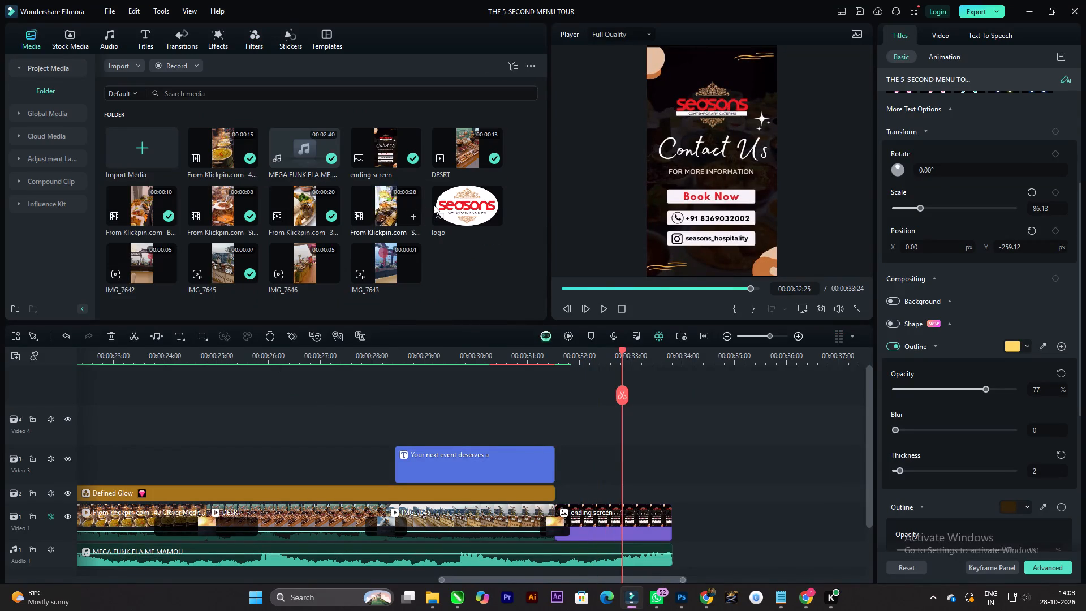
{"action": "left_click_drag", "start_coordinate": [460, 209], "coordinate": [1, 429]}
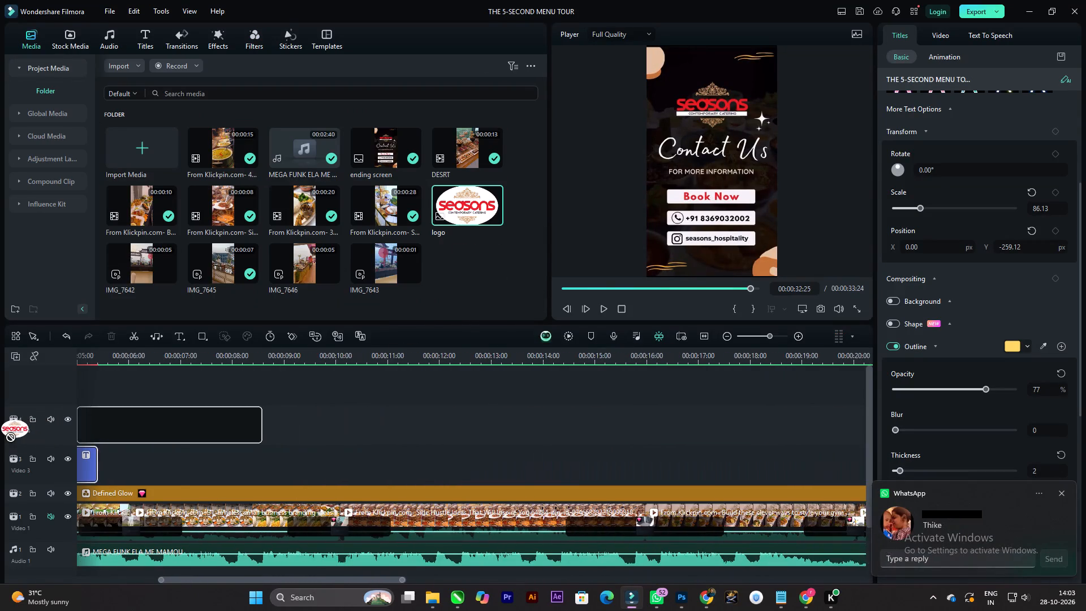
{"action": "left_click_drag", "start_coordinate": [1, 429], "coordinate": [40, 414]}
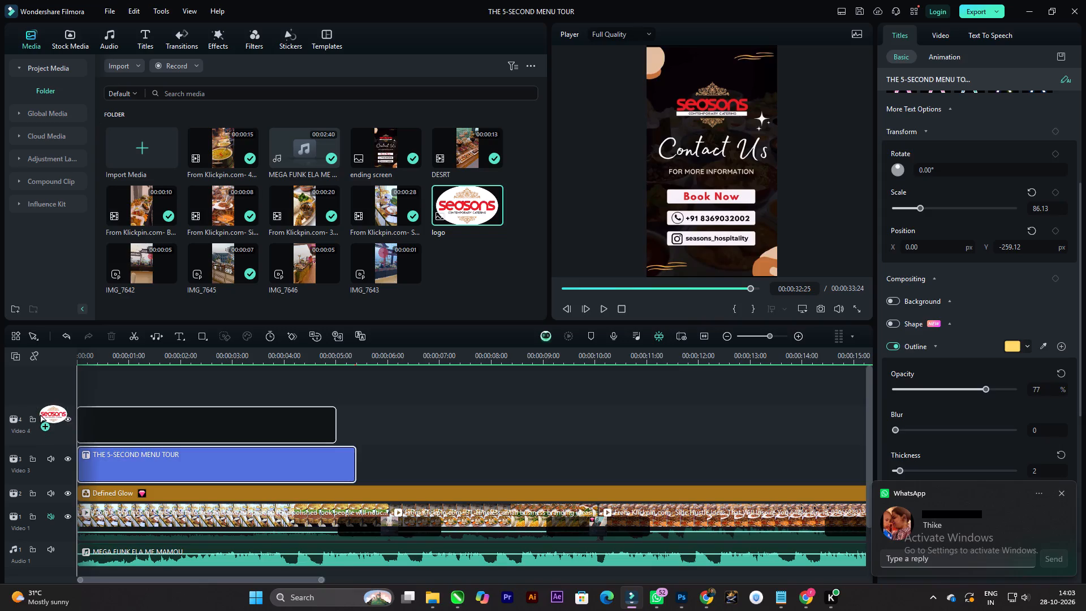
{"action": "left_click_drag", "start_coordinate": [40, 414], "coordinate": [42, 414]}
{"action": "scroll", "coordinate": [307, 465], "scroll_direction": "down", "scroll_amount": 18, "text": "ctrl"}
{"action": "scroll", "coordinate": [400, 453], "scroll_direction": "down", "scroll_amount": 3, "text": "ctrl"}
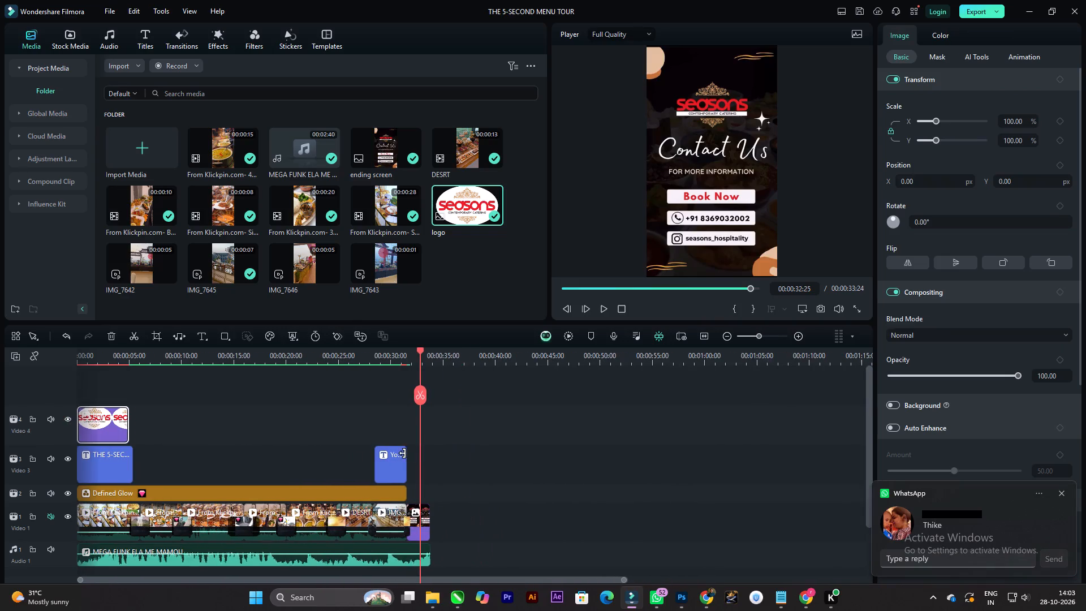
{"action": "left_click_drag", "start_coordinate": [420, 354], "coordinate": [0, 306]}
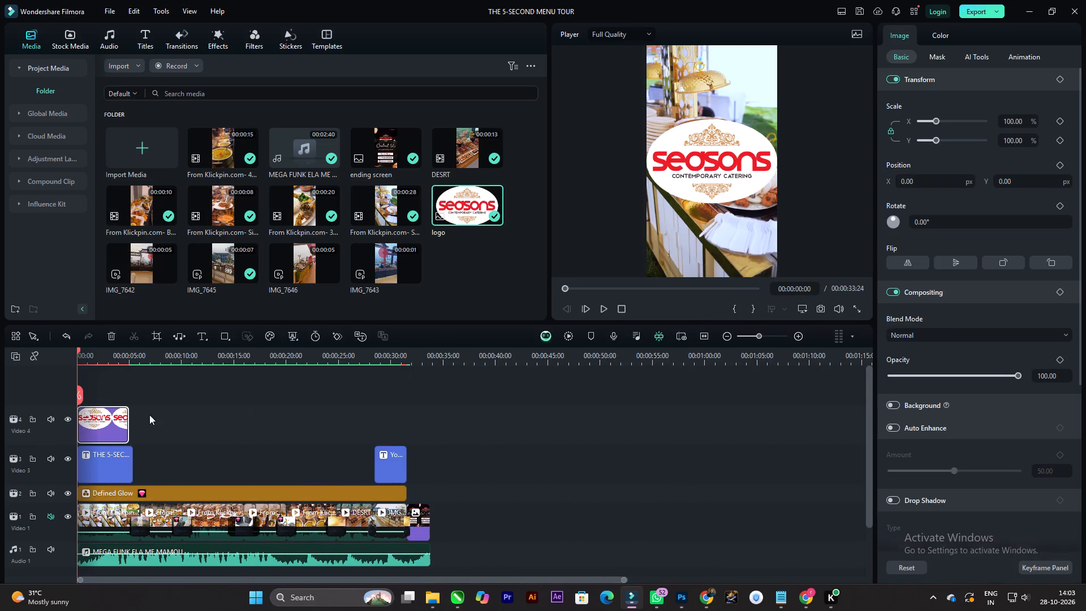
Extend the Seasons logo clip on the Video 4 track until it ends level with the Defined Glow filter.
{"action": "left_click_drag", "start_coordinate": [126, 415], "coordinate": [402, 453]}
Shrink the Seasons logo to about 35% and move it to the upper-right area of the video frame.
{"action": "left_click", "coordinate": [734, 145]}
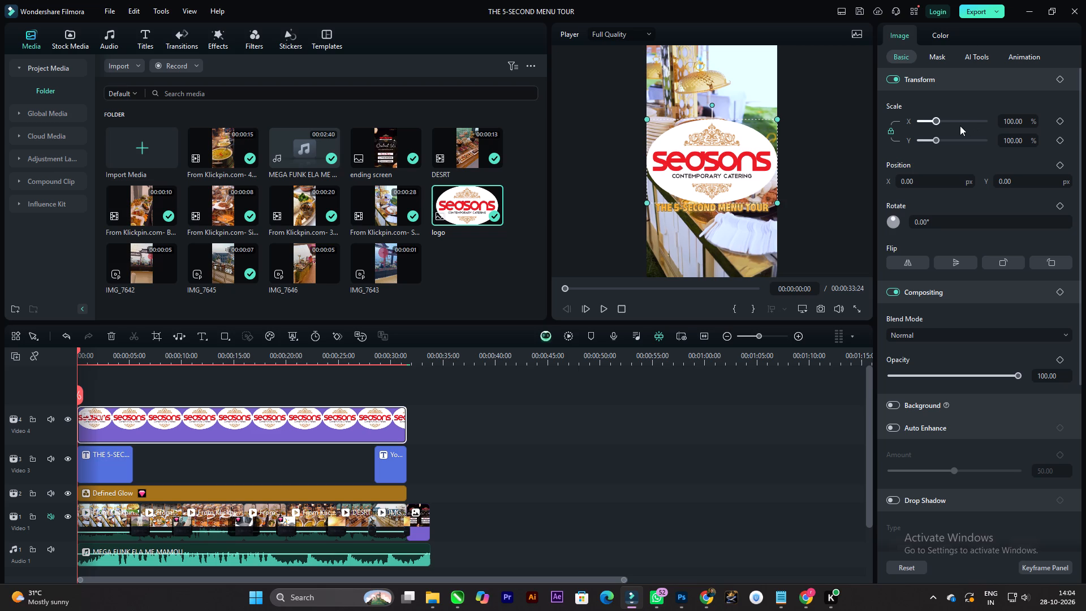
{"action": "left_click_drag", "start_coordinate": [936, 121], "coordinate": [926, 119]}
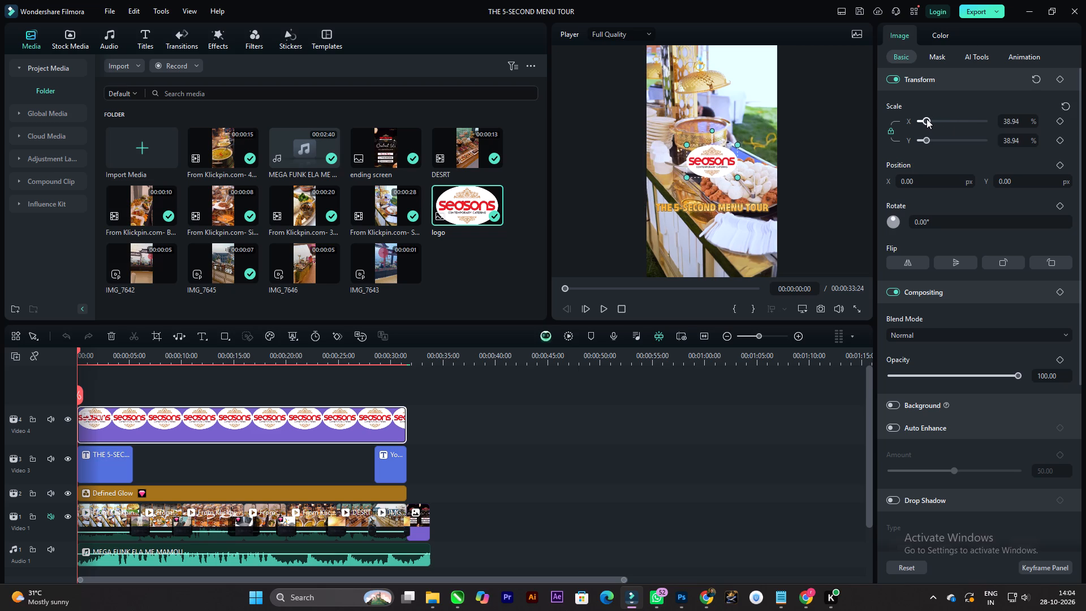
{"action": "left_click_drag", "start_coordinate": [926, 119], "coordinate": [926, 119]}
{"action": "left_click_drag", "start_coordinate": [716, 163], "coordinate": [750, 76]}
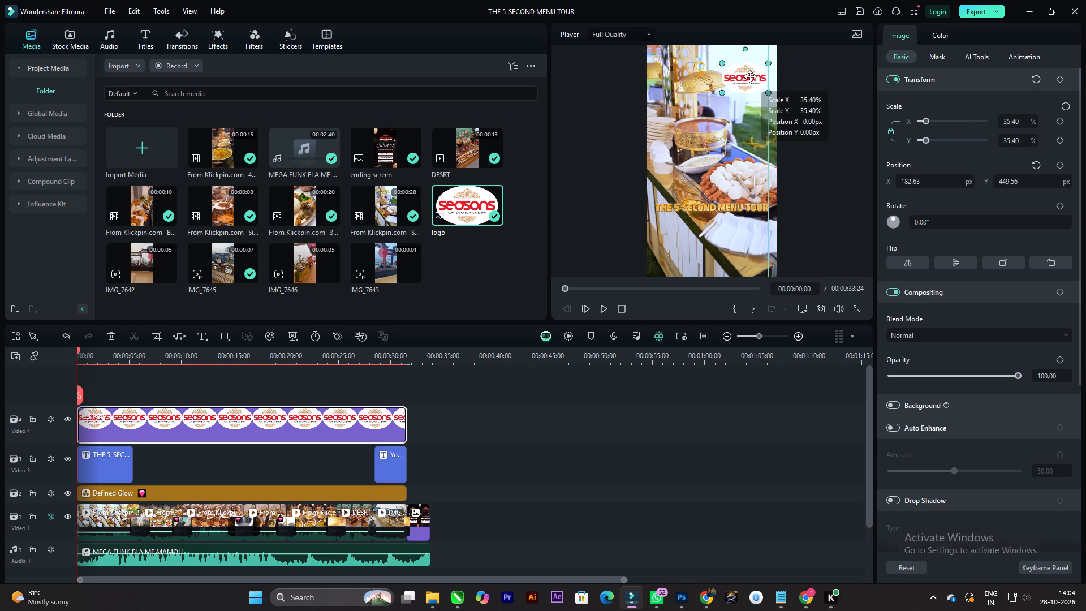
{"action": "left_click_drag", "start_coordinate": [750, 76], "coordinate": [753, 70]}
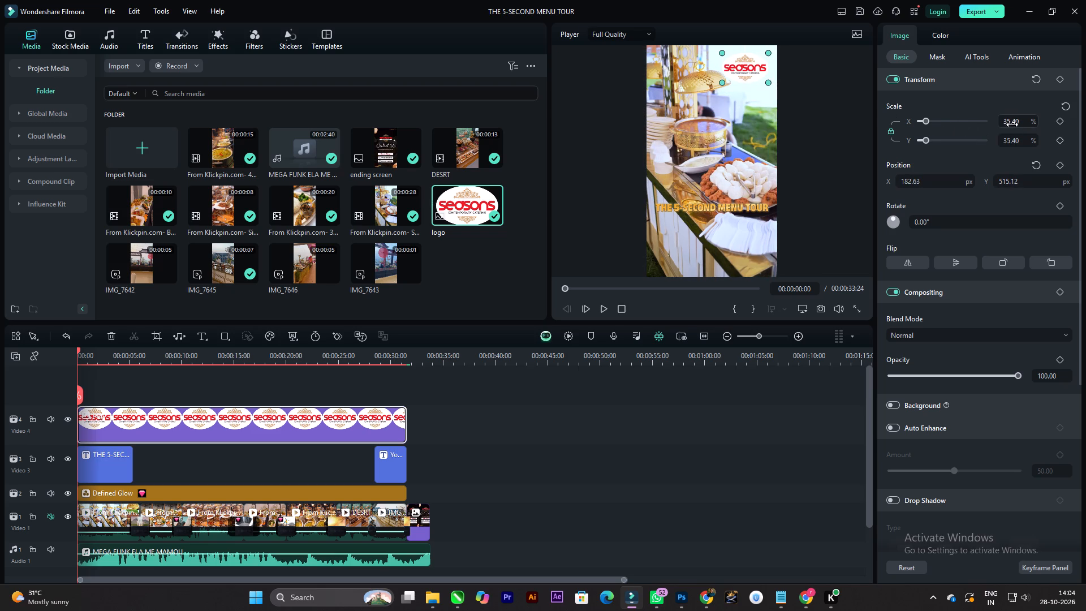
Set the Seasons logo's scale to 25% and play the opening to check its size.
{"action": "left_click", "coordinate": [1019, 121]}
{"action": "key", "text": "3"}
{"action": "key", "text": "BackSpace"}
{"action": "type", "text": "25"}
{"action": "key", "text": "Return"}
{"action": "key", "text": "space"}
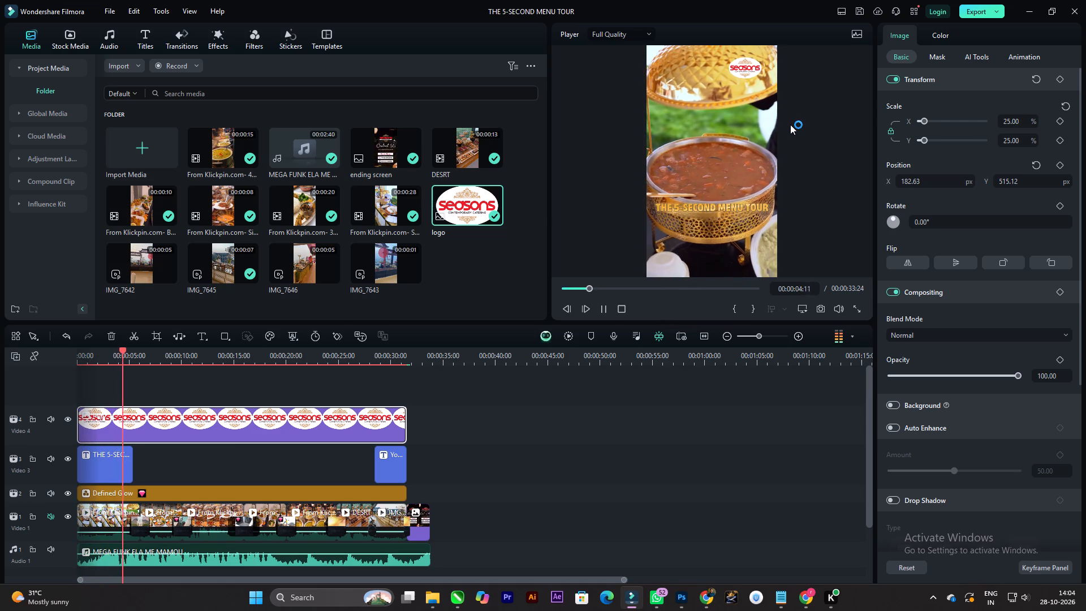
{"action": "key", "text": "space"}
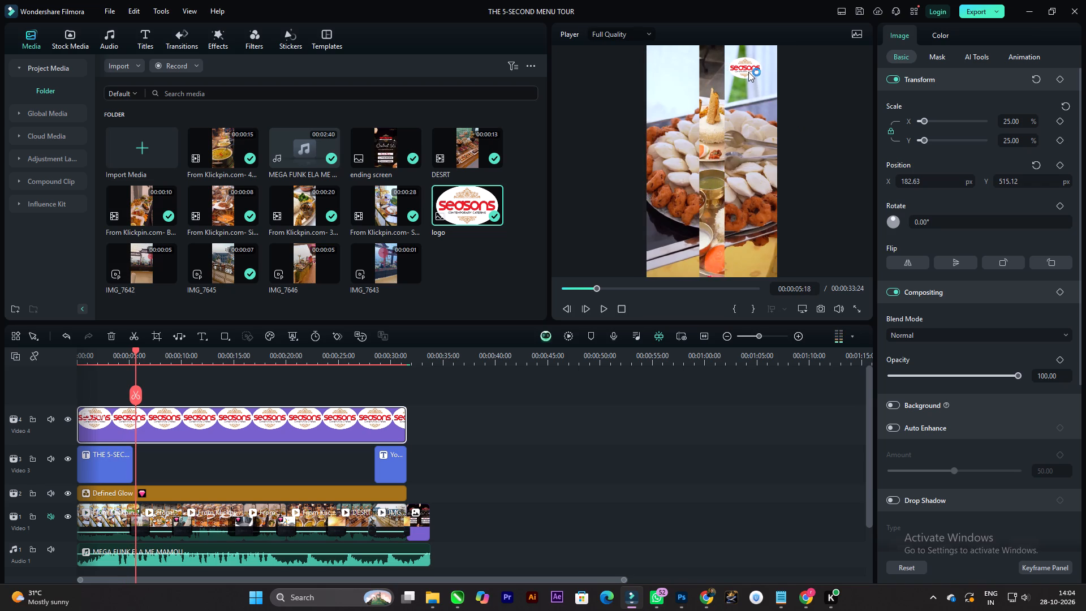
Set the logo's scale to 20% and move it closer to the frame's upper-right corner, at about X 242, Y 556 px.
{"action": "left_click", "coordinate": [748, 72]}
{"action": "left_click", "coordinate": [1006, 122]}
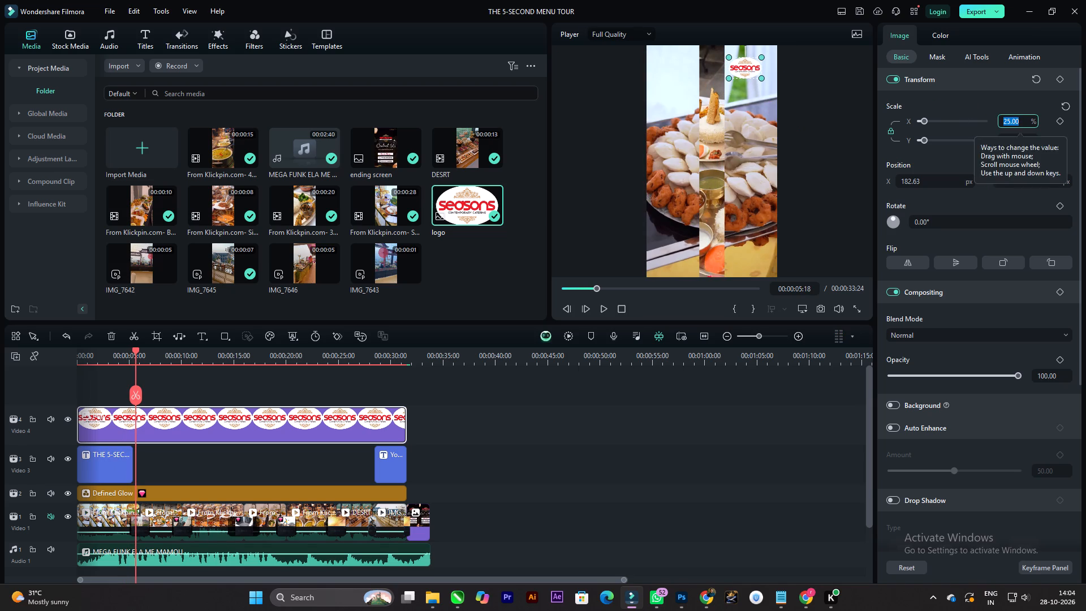
{"action": "type", "text": "20"}
{"action": "key", "text": "Return"}
{"action": "left_click", "coordinate": [791, 78]}
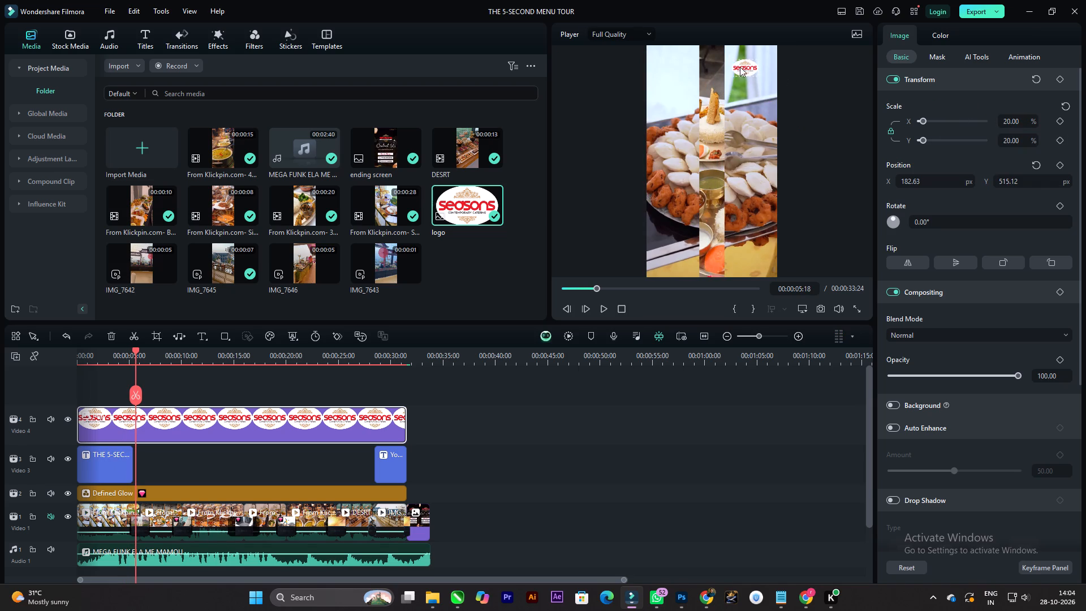
{"action": "left_click_drag", "start_coordinate": [741, 67], "coordinate": [752, 59]}
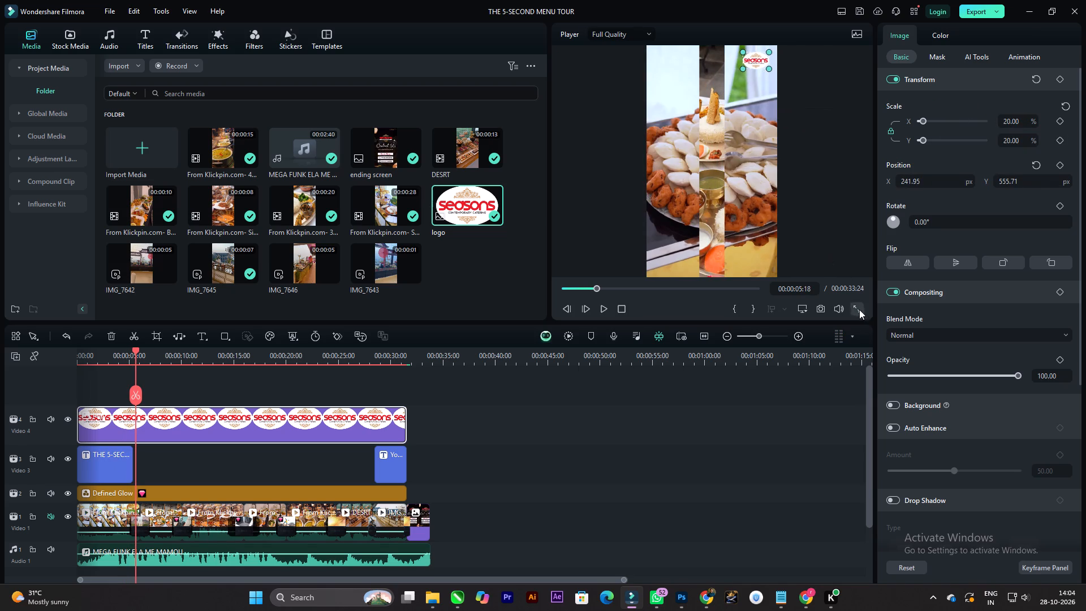
Play a short stretch in full screen to check the logo's size and corner placement.
{"action": "left_click", "coordinate": [855, 306]}
{"action": "key", "text": "space"}
{"action": "key", "text": "space"}
{"action": "type", "text": "1"}
{"action": "key", "text": "Escape"}
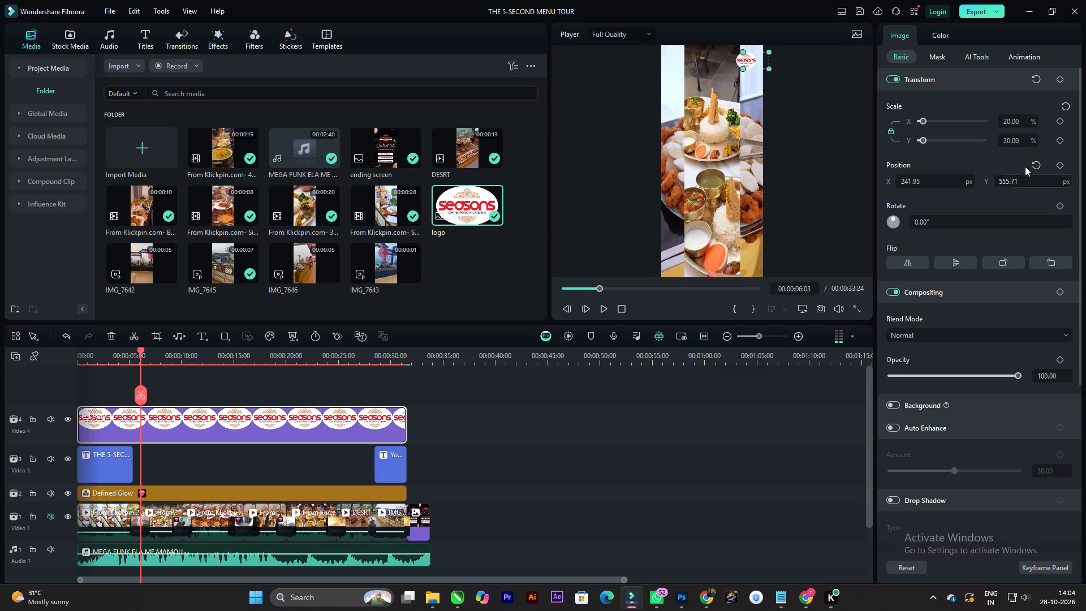
Set the Seasons logo's scale to 18%.
{"action": "left_click", "coordinate": [1019, 124]}
{"action": "type", "text": "18"}
{"action": "key", "text": "Return"}
Play the reel on in full screen with pauses to check the smaller logo over the thali clip.
{"action": "left_click", "coordinate": [861, 310]}
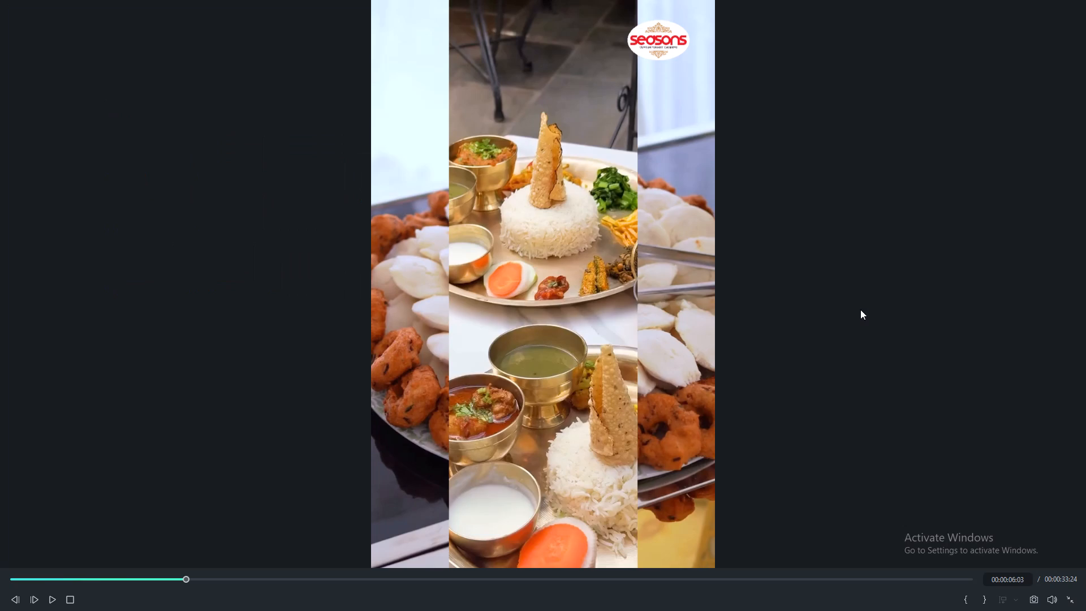
{"action": "key", "text": "space"}
{"action": "key", "text": "space"}
{"action": "key", "text": "space"}
{"action": "key", "text": "space"}
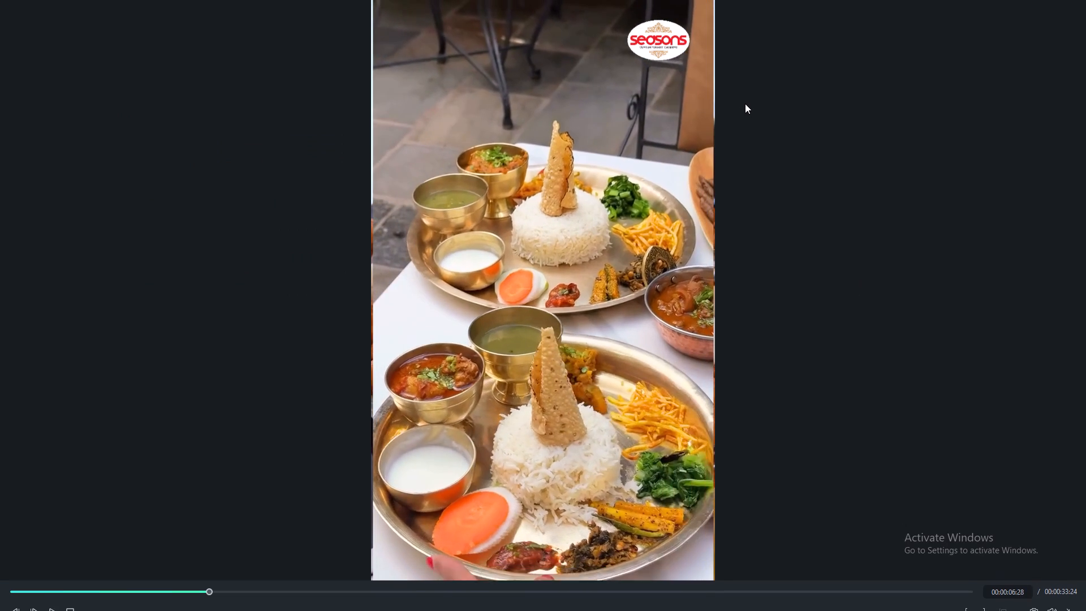
{"action": "key", "text": "Escape"}
Nudge the Seasons logo upward in the frame to a Y position of about 571 px.
{"action": "left_click", "coordinate": [752, 59]}
{"action": "key", "text": "Up"}
{"action": "key", "text": "Up"}
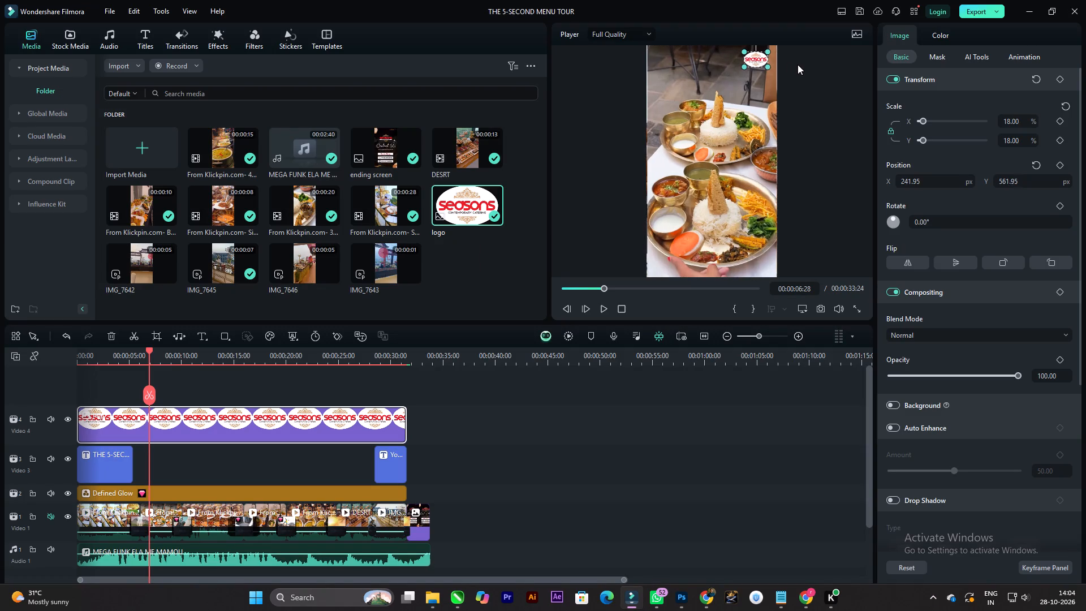
{"action": "key", "text": "Up"}
{"action": "key", "text": "Up"}
{"action": "key", "text": "Up"}
Play the reel on to the Contact Us ending screen, mostly in full screen, to check the raised logo over the remaining clips.
{"action": "left_click", "coordinate": [859, 306]}
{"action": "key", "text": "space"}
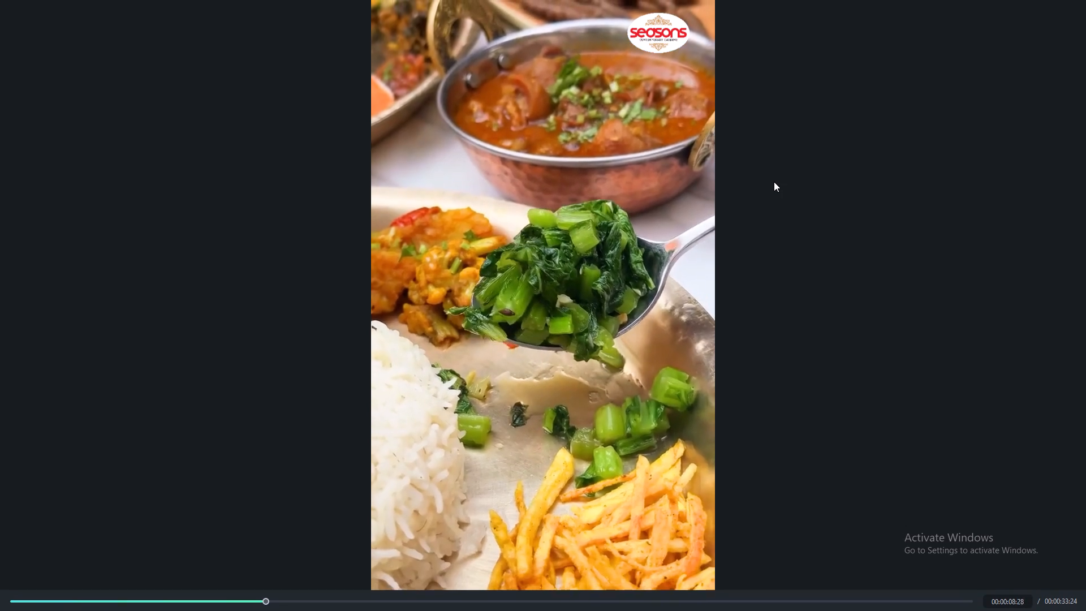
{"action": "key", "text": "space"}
{"action": "key", "text": "Escape"}
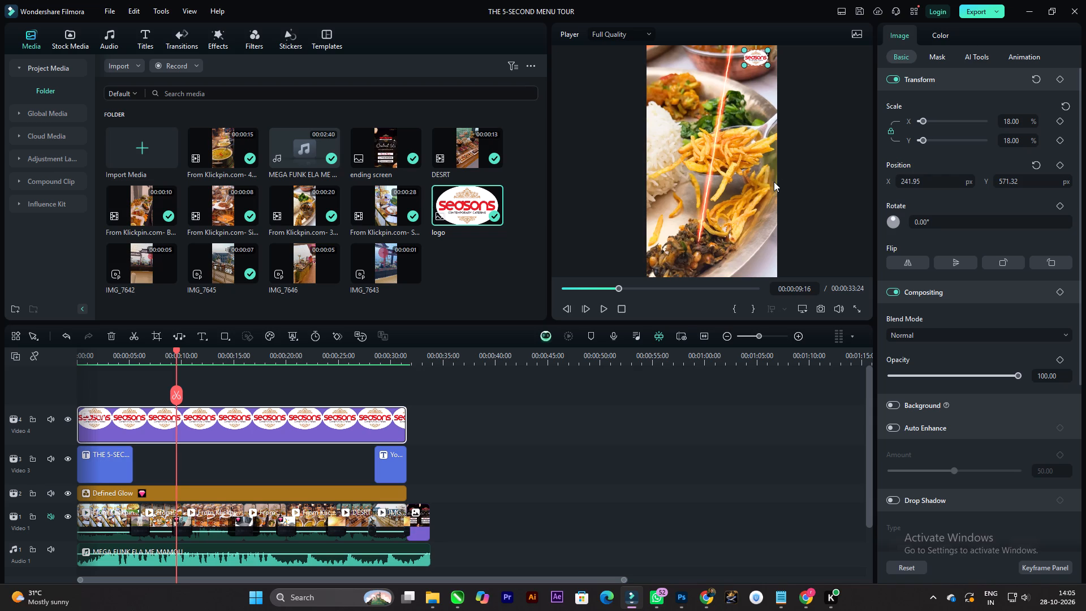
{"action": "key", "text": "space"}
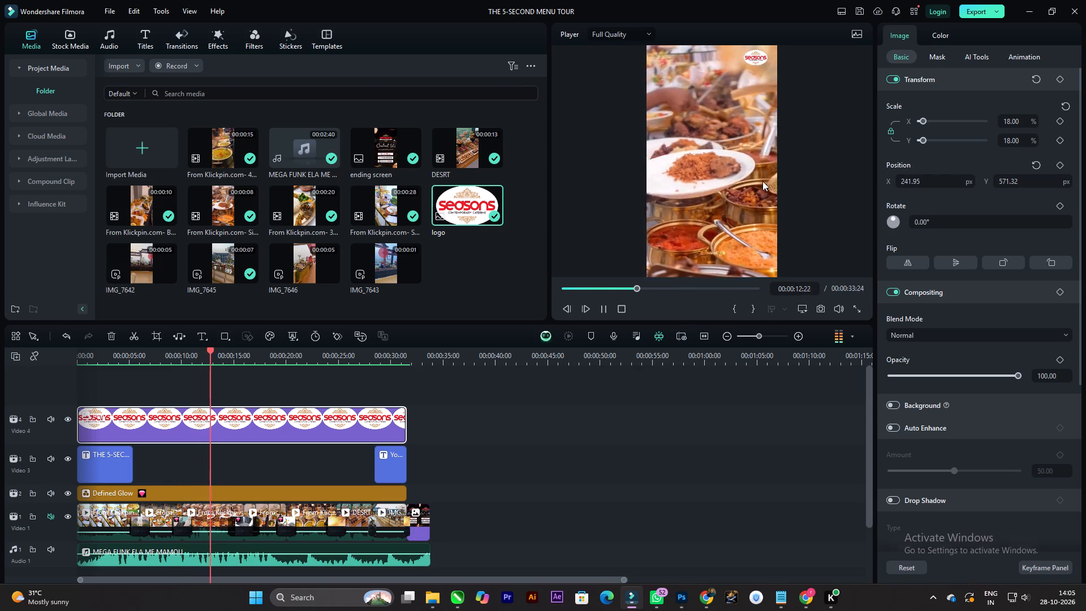
{"action": "left_click", "coordinate": [859, 310]}
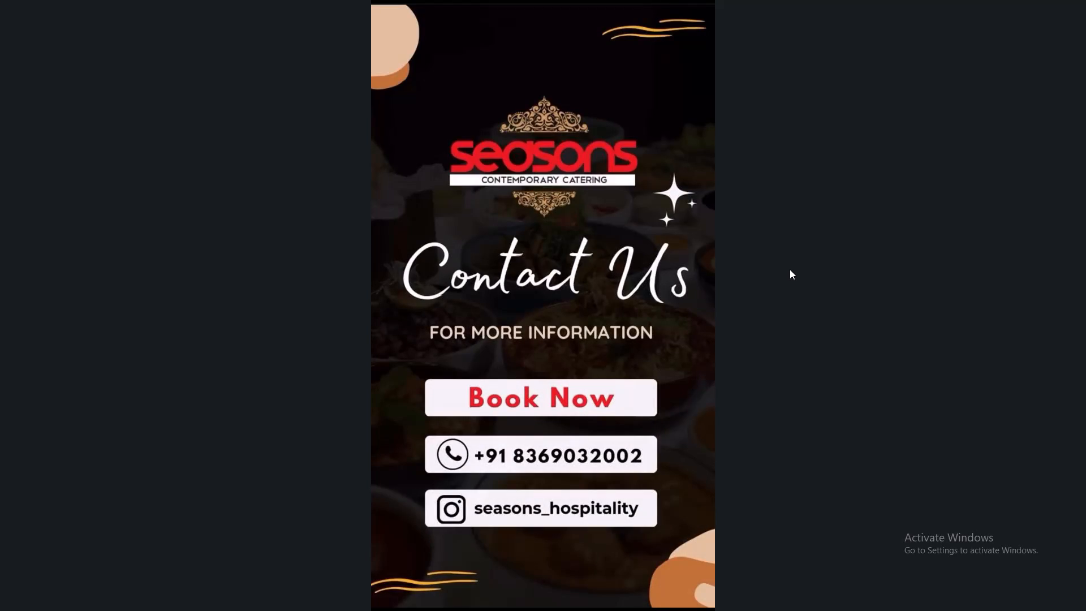
{"action": "key", "text": "Escape"}
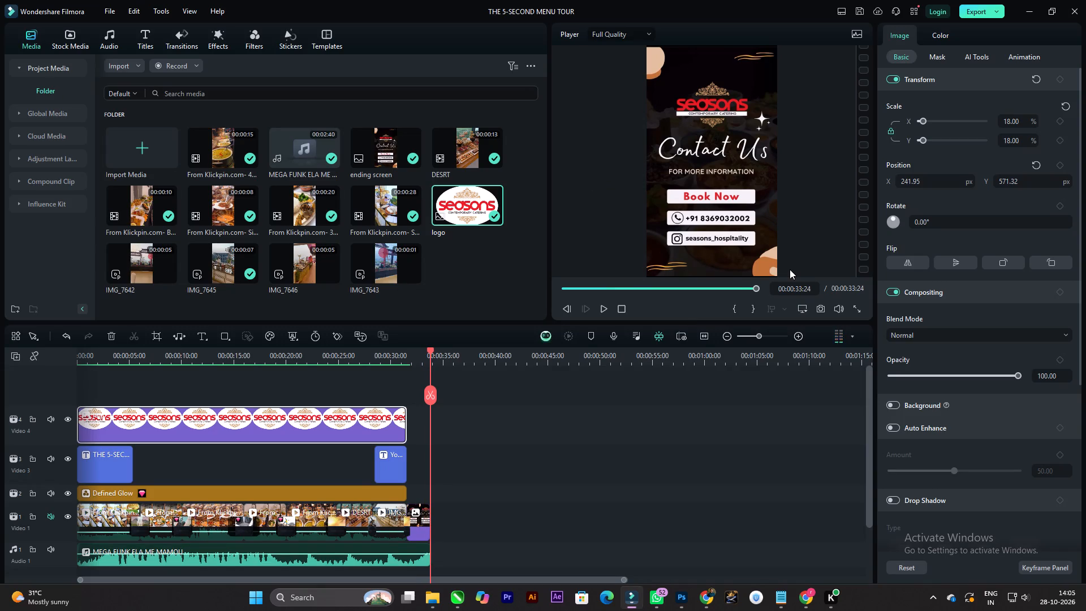
Replay the reel from its start in full screen through the thali clip to review the opening with the logo, and stop playback.
{"action": "left_click", "coordinate": [857, 305]}
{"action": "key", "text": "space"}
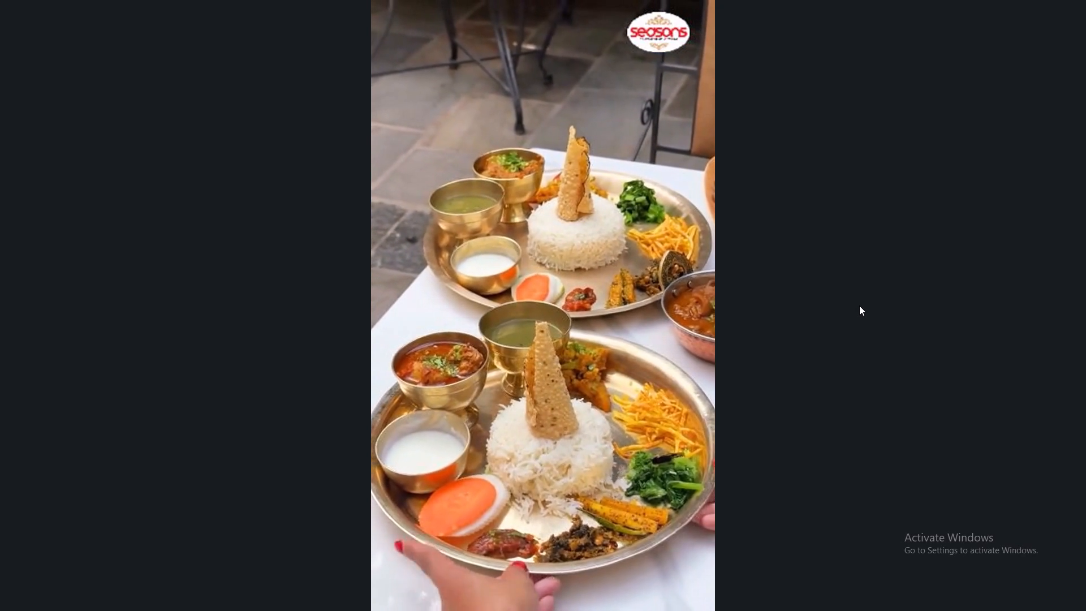
{"action": "key", "text": "Escape"}
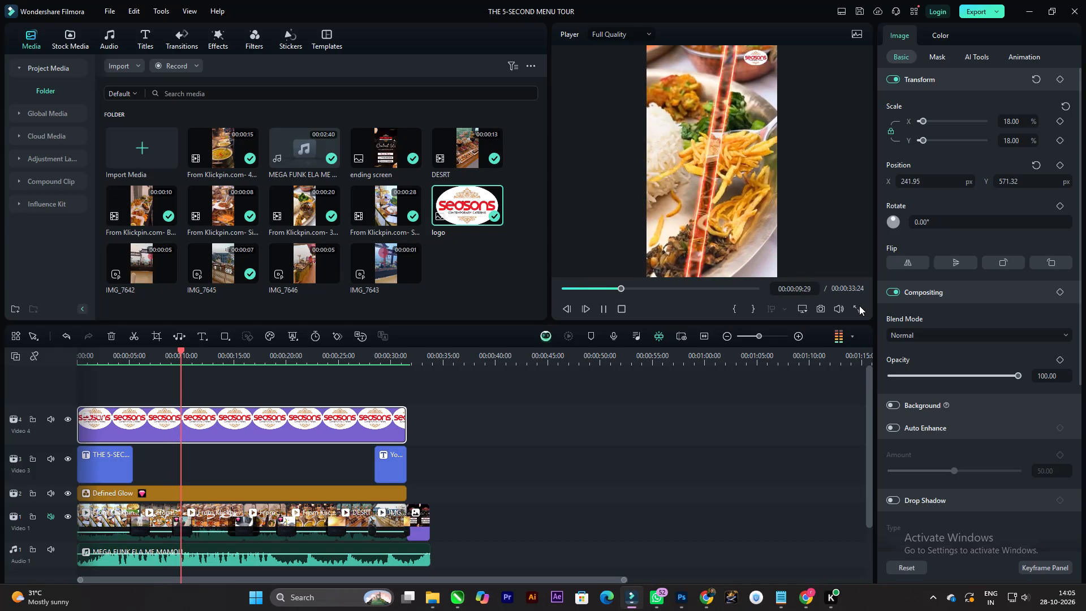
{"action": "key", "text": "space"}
Switch to Notepad and copy the “THE 5-SECOND MENU TOUR” heading from the reel concept.
{"action": "left_click", "coordinate": [783, 598]}
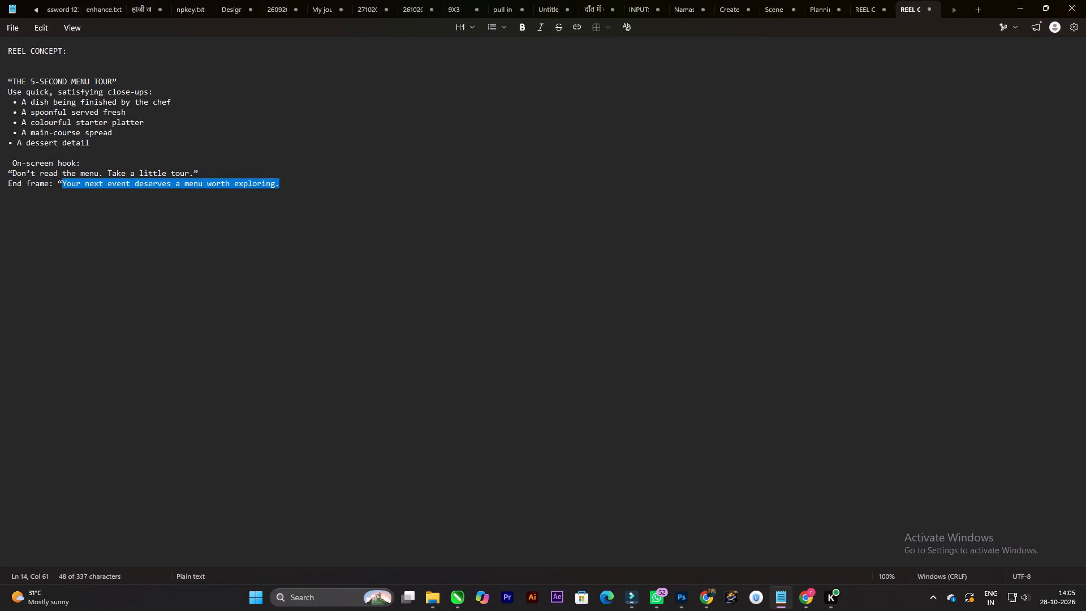
{"action": "left_click", "coordinate": [130, 75]}
{"action": "left_click", "coordinate": [124, 82]}
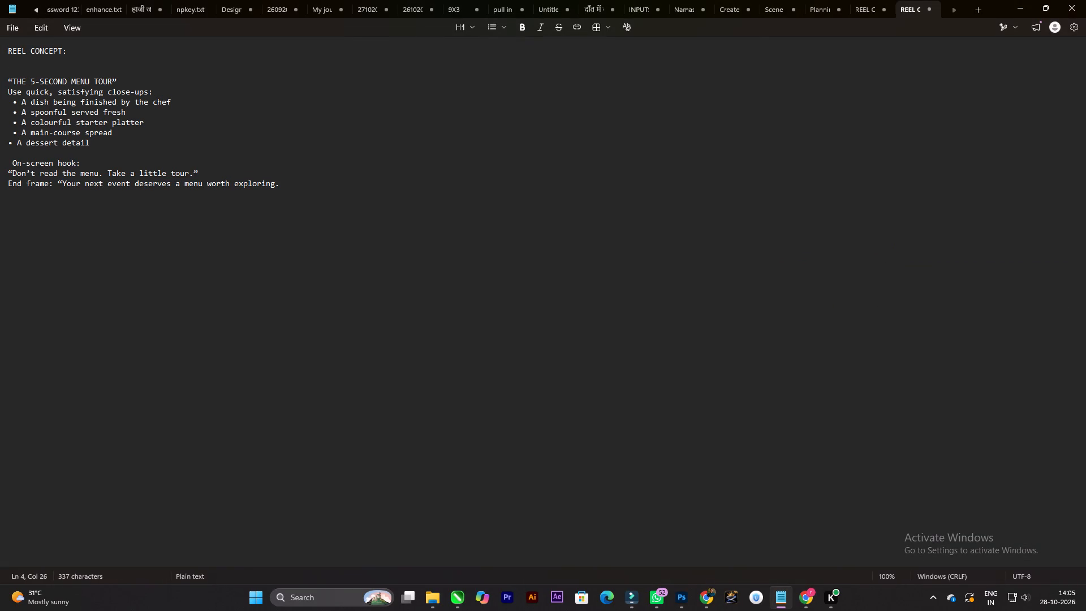
{"action": "left_click_drag", "start_coordinate": [121, 78], "coordinate": [9, 78]}
{"action": "key", "text": "ctrl+c"}
{"action": "key", "text": "ctrl+c"}
{"action": "key", "text": "ctrl+c"}
{"action": "key", "text": "ctrl+c"}
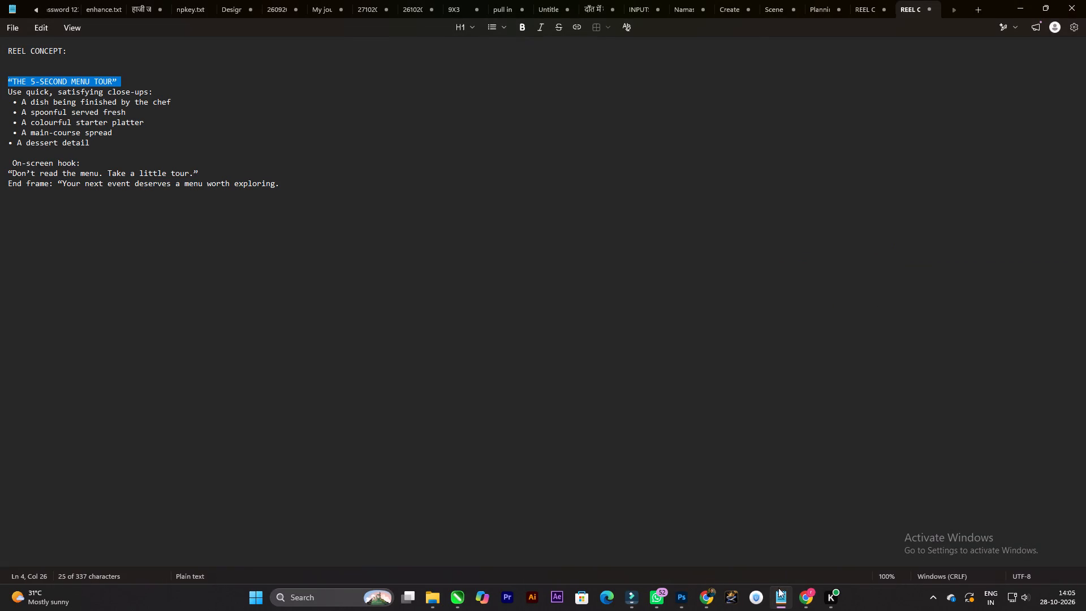
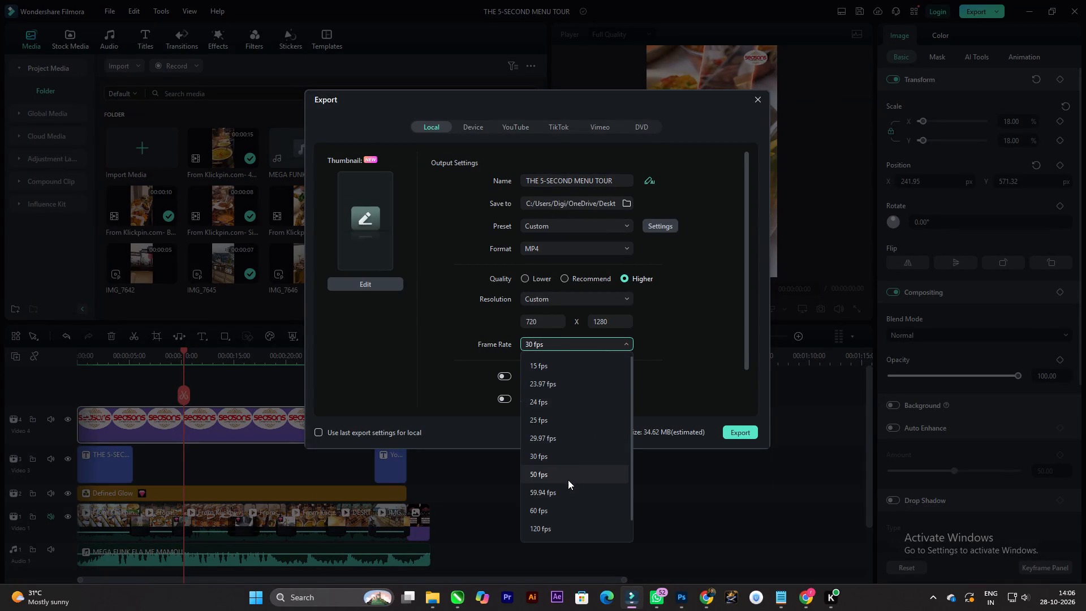
Set the export frame rate to 50 fps.
{"action": "left_click", "coordinate": [570, 474]}
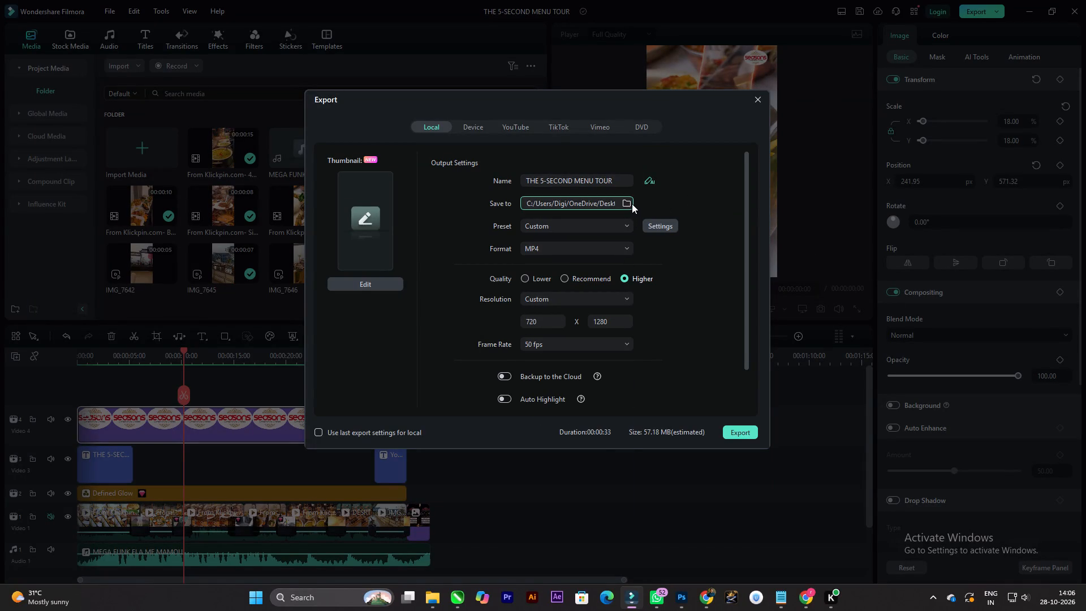
Set the save location to the 28-10-2026 folder under E: pd data, season hospitality, and export the MP4 video.
{"action": "left_click", "coordinate": [630, 204]}
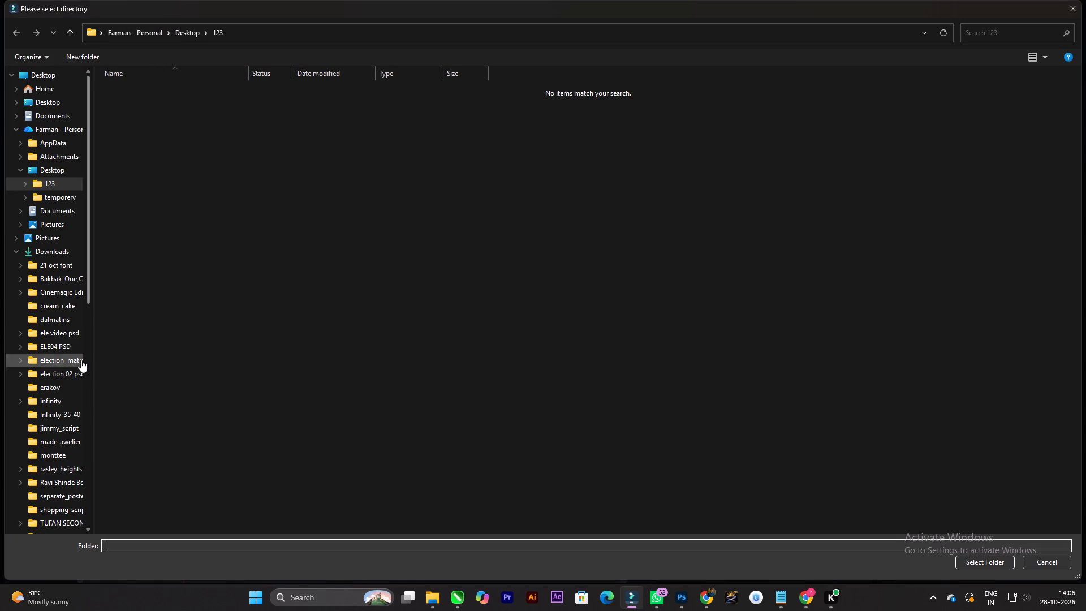
{"action": "scroll", "coordinate": [81, 366], "scroll_direction": "down", "scroll_amount": 18}
{"action": "left_click", "coordinate": [64, 437]}
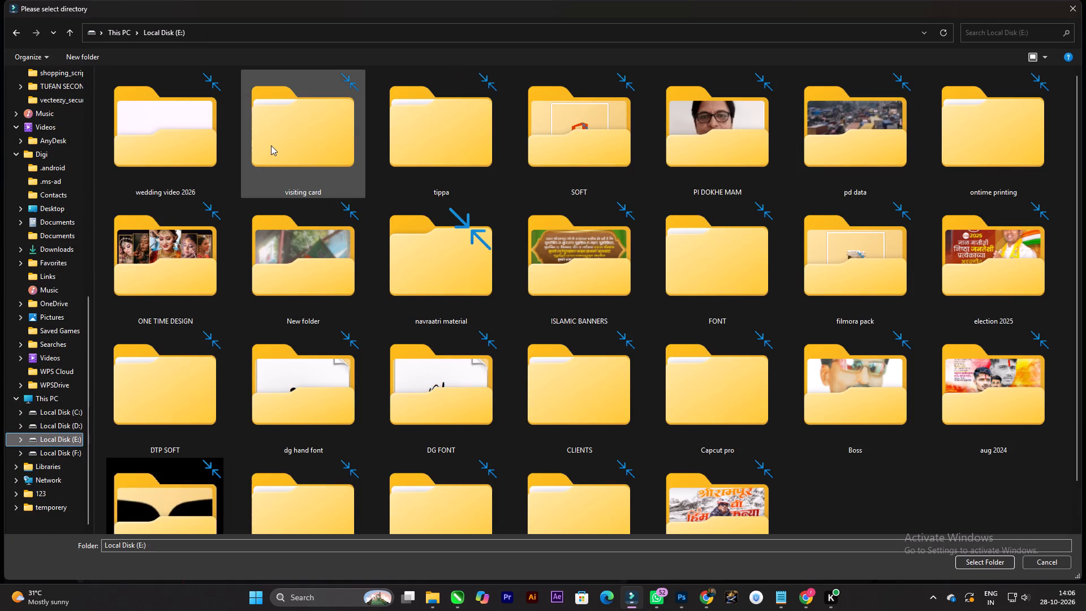
{"action": "left_click", "coordinate": [271, 145]}
{"action": "key", "text": "p"}
{"action": "double_click", "coordinate": [882, 162]}
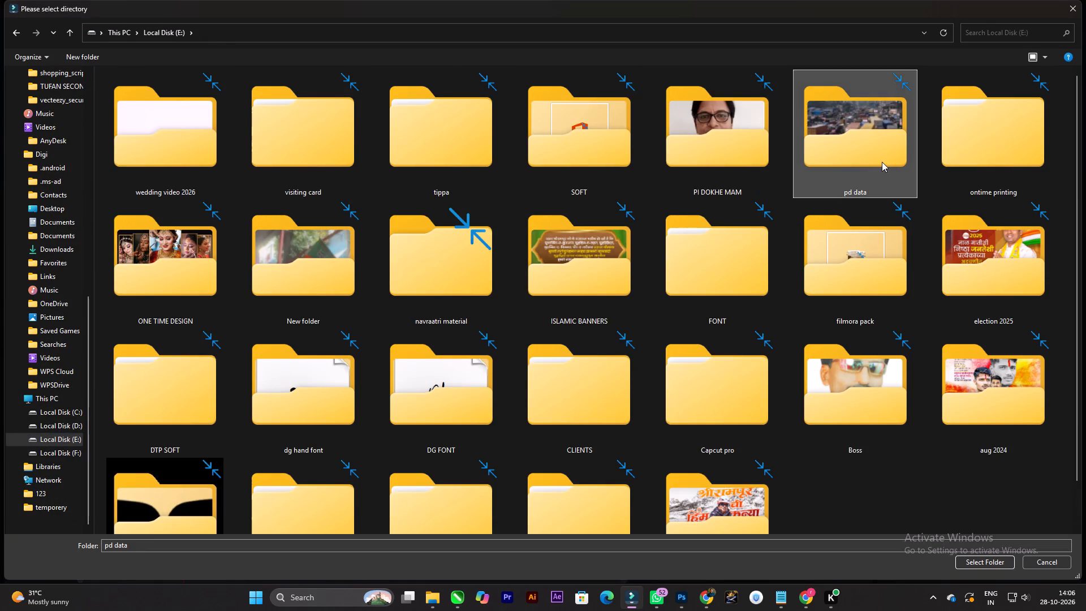
{"action": "left_click", "coordinate": [594, 143]}
{"action": "left_click", "coordinate": [719, 137]}
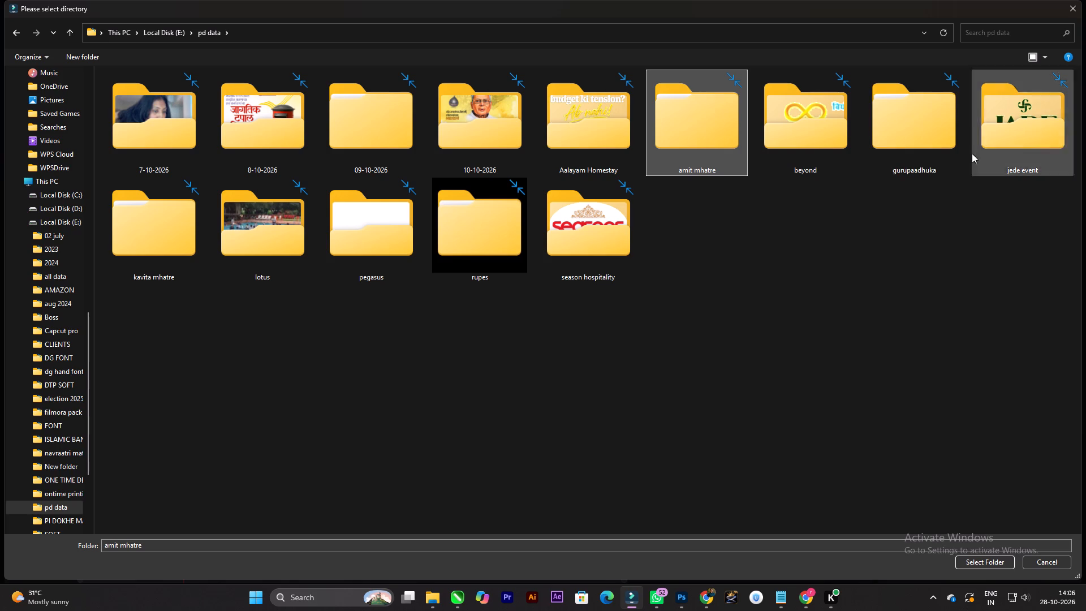
{"action": "double_click", "coordinate": [585, 253]}
{"action": "double_click", "coordinate": [360, 163]}
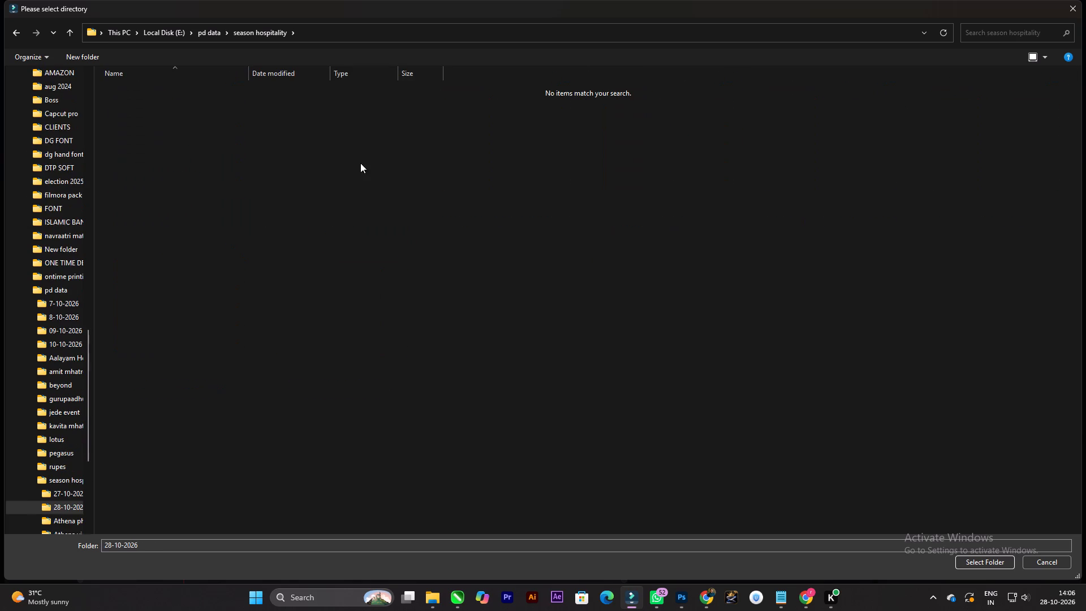
{"action": "left_click", "coordinate": [993, 562]}
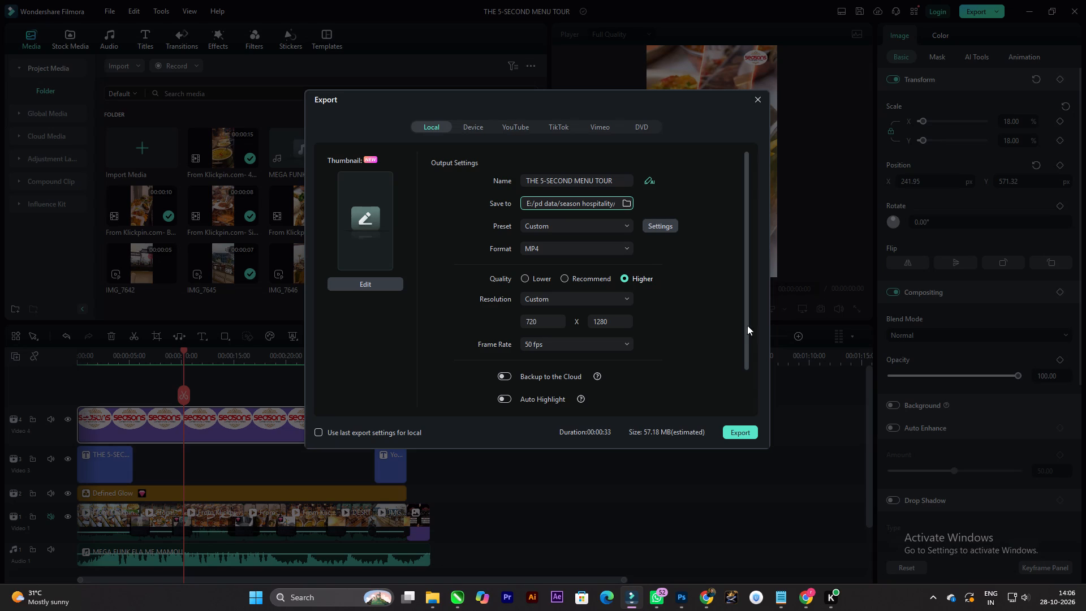
{"action": "left_click", "coordinate": [748, 431]}
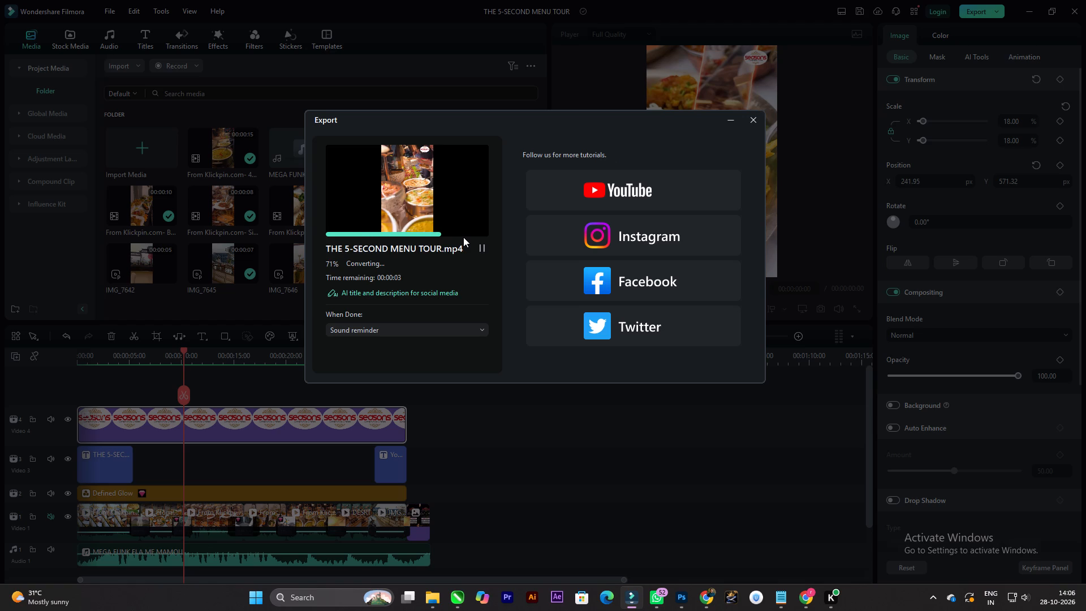
Close the export window once the MP4 conversion of the reel has finished.
{"action": "left_click", "coordinate": [753, 125]}
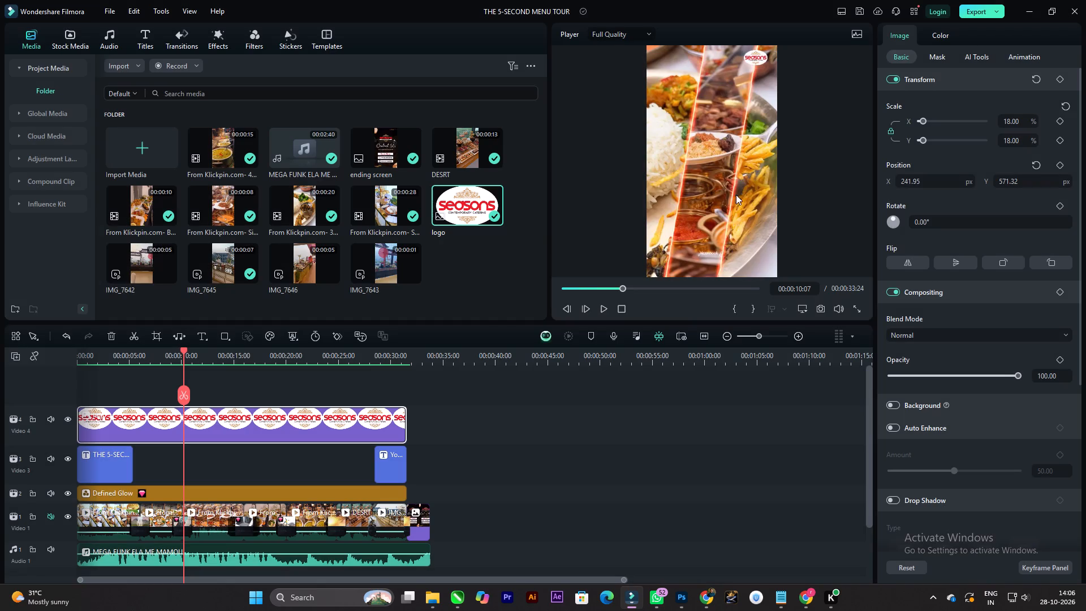
Switch to File Explorer and play the exported THE 5-SECOND MENU TOUR video from the 28-10-2026 folder in season hospitality.
{"action": "key", "text": "alt+Tab"}
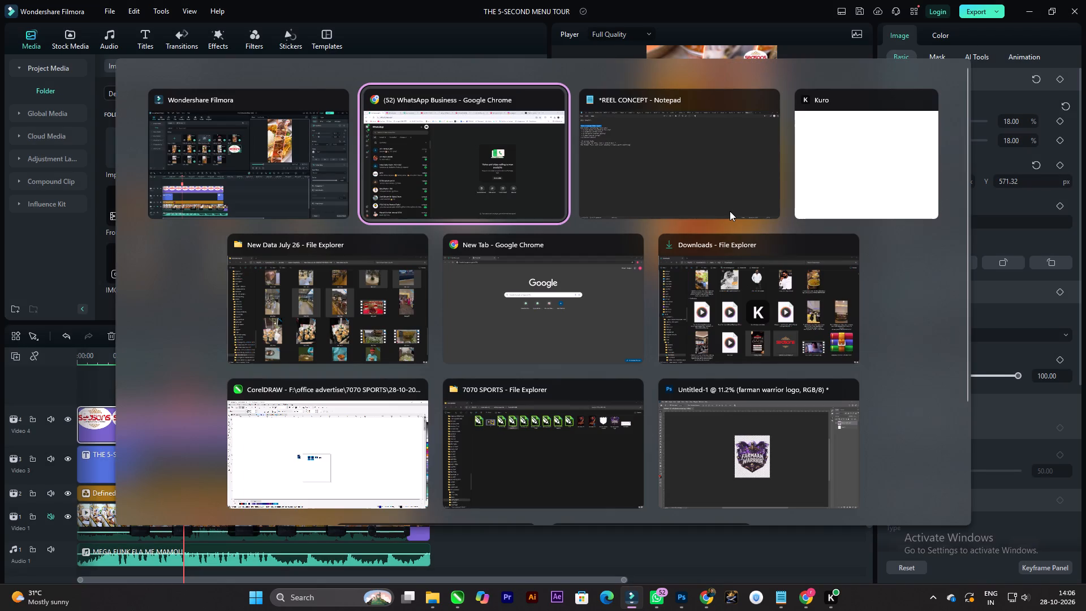
{"action": "key", "text": "alt+Tab"}
{"action": "key", "text": "alt+Tab"}
{"action": "key", "text": "alt+Tab"}
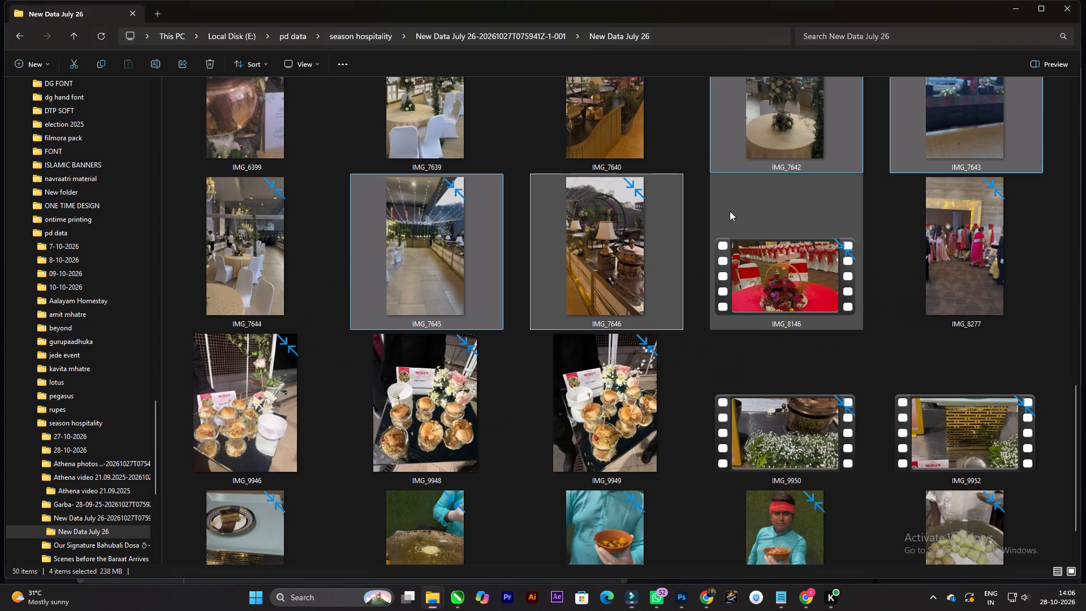
{"action": "key", "text": "BackSpace"}
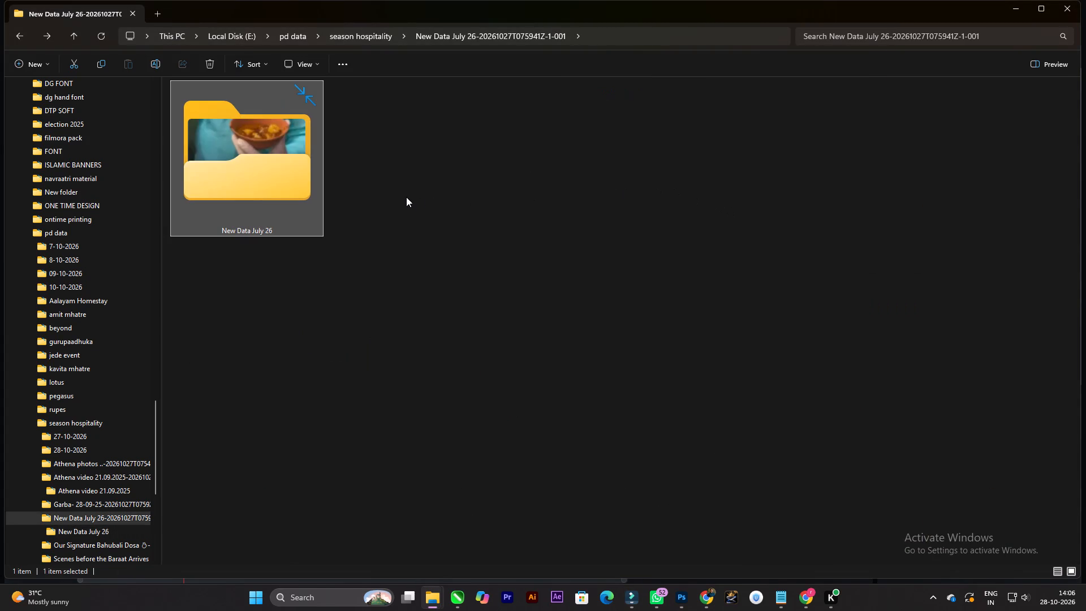
{"action": "key", "text": "BackSpace"}
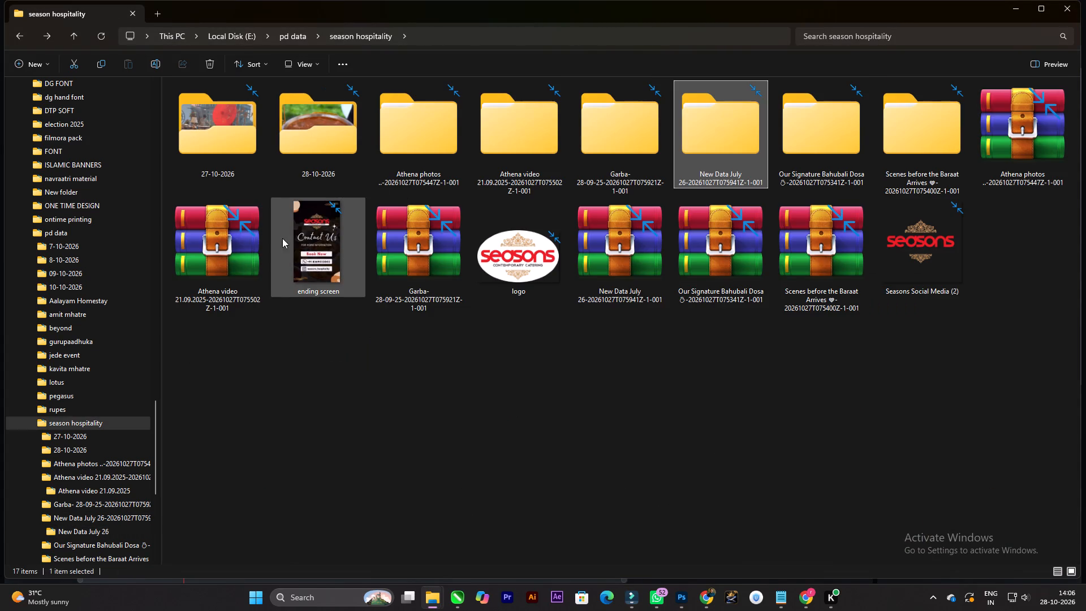
{"action": "double_click", "coordinate": [335, 129]}
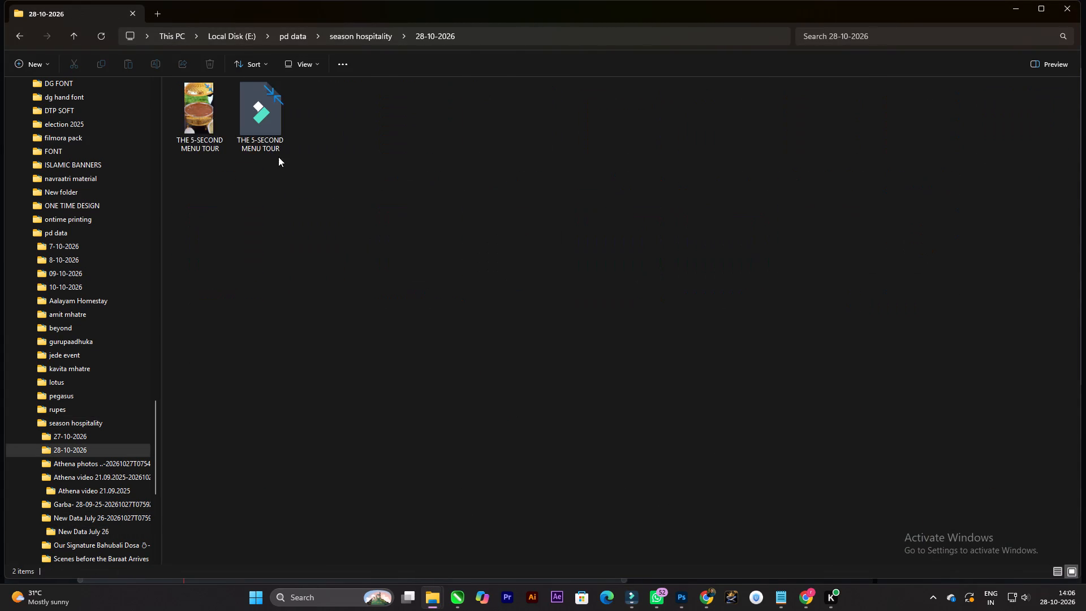
{"action": "scroll", "coordinate": [279, 180], "scroll_direction": "up", "scroll_amount": 7, "text": "ctrl"}
{"action": "double_click", "coordinate": [209, 137]}
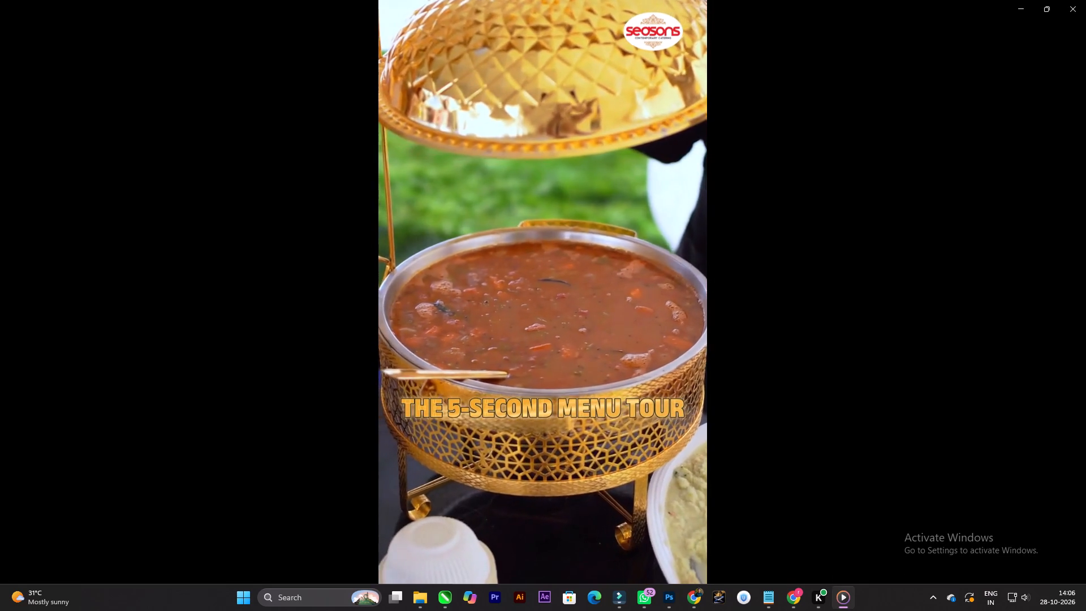
Review the exported “THE 5-SECOND MENU TOUR” video in Media Player, rewinding to the start and playing it through.
{"action": "key", "text": "space"}
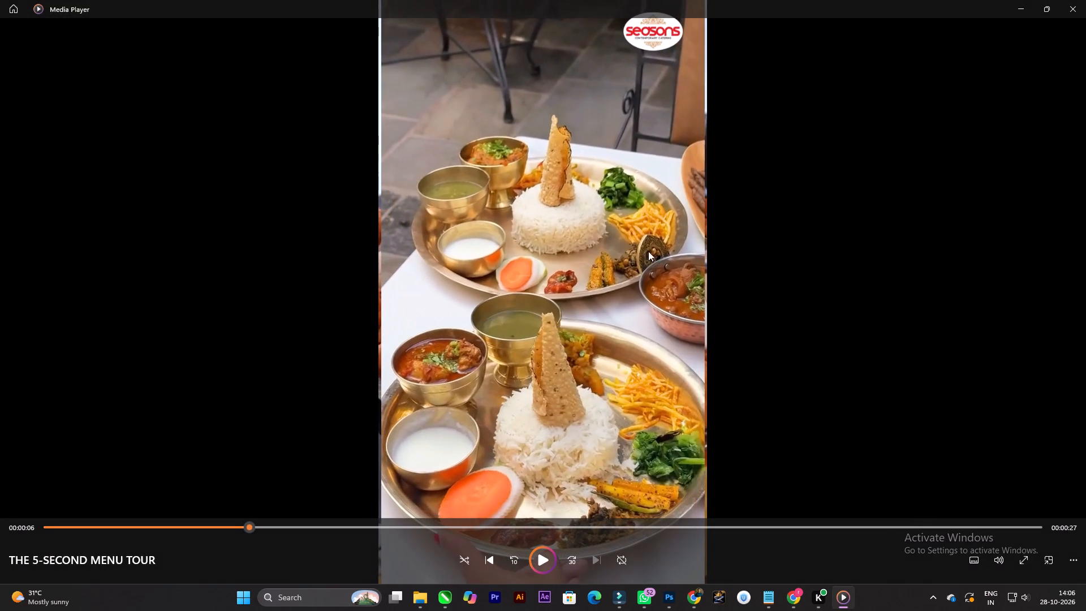
{"action": "left_click_drag", "start_coordinate": [41, 523], "coordinate": [0, 496]}
{"action": "key", "text": "space"}
{"action": "key", "text": "space"}
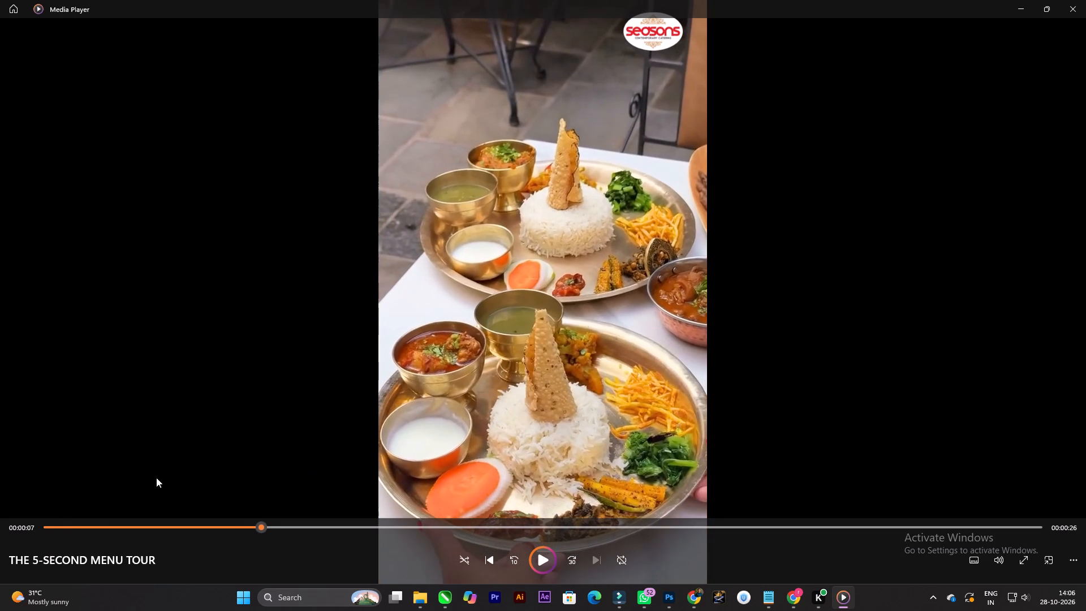
{"action": "left_click_drag", "start_coordinate": [50, 528], "coordinate": [0, 530]}
{"action": "key", "text": "space"}
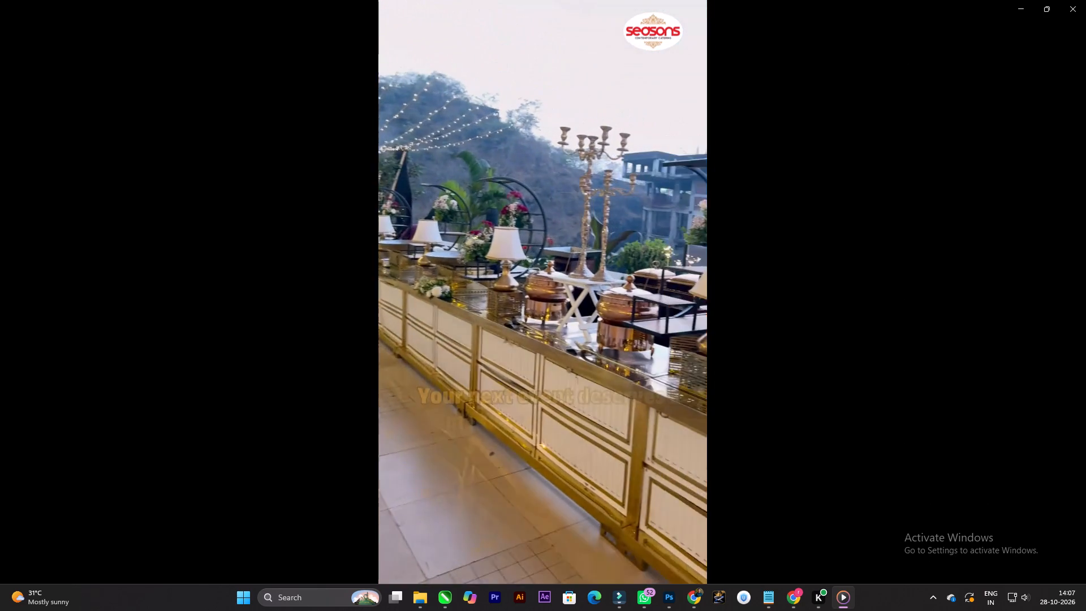
Check the closing “Your next event deserves a menu worth exploring.” caption with playback paused, finish playing the reel, and leave the playback view.
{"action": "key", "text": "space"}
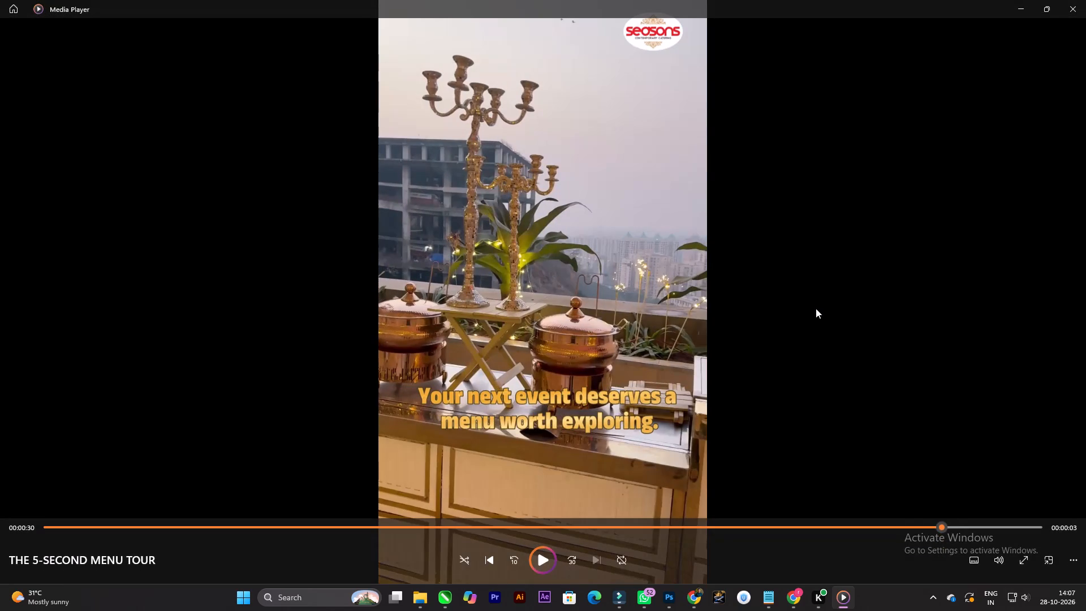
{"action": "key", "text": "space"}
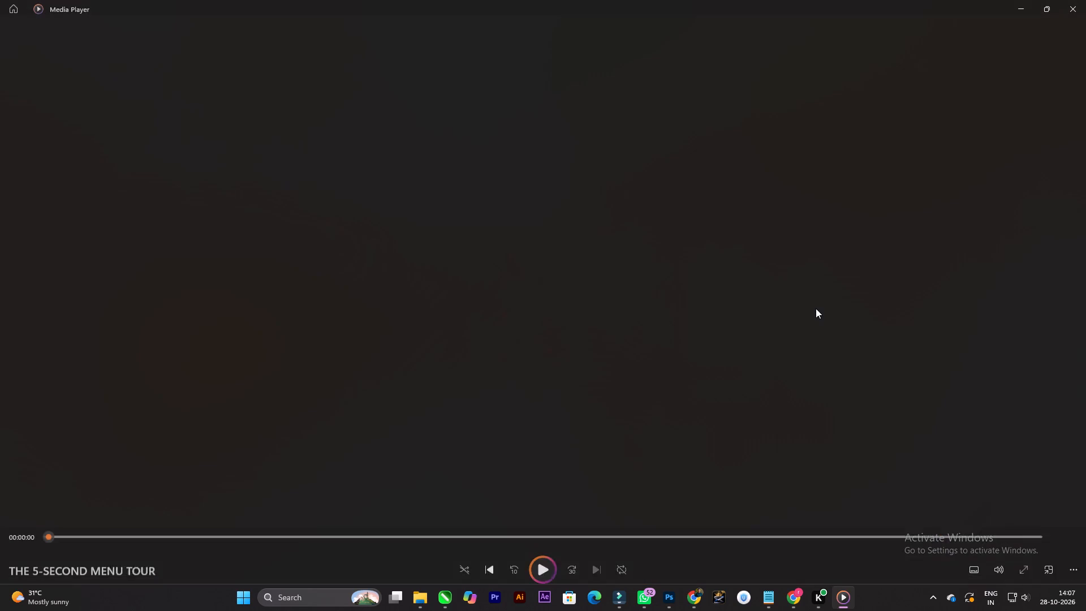
{"action": "key", "text": "Escape"}
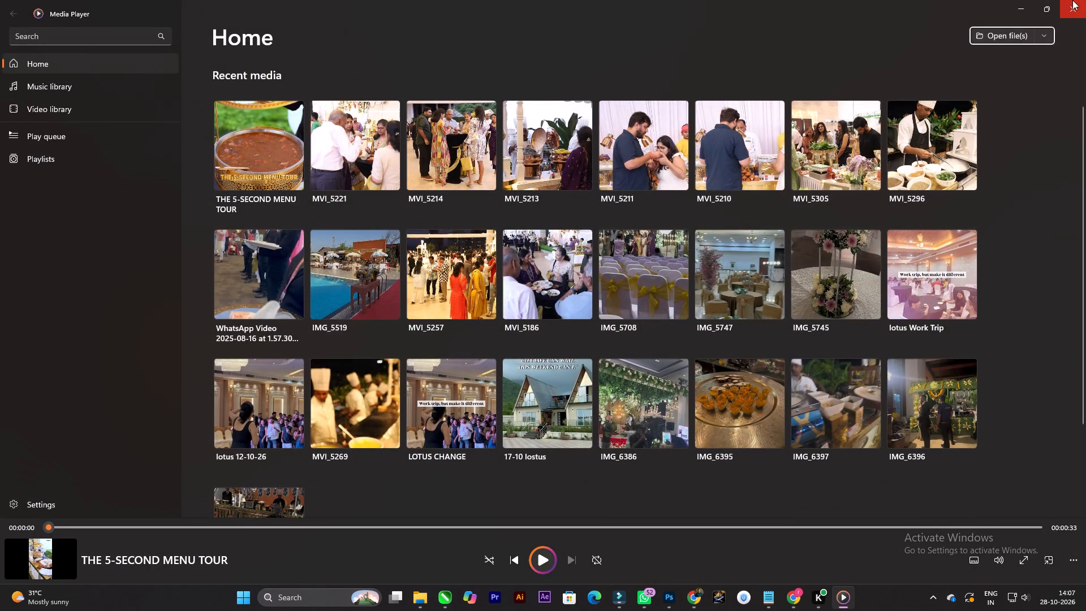